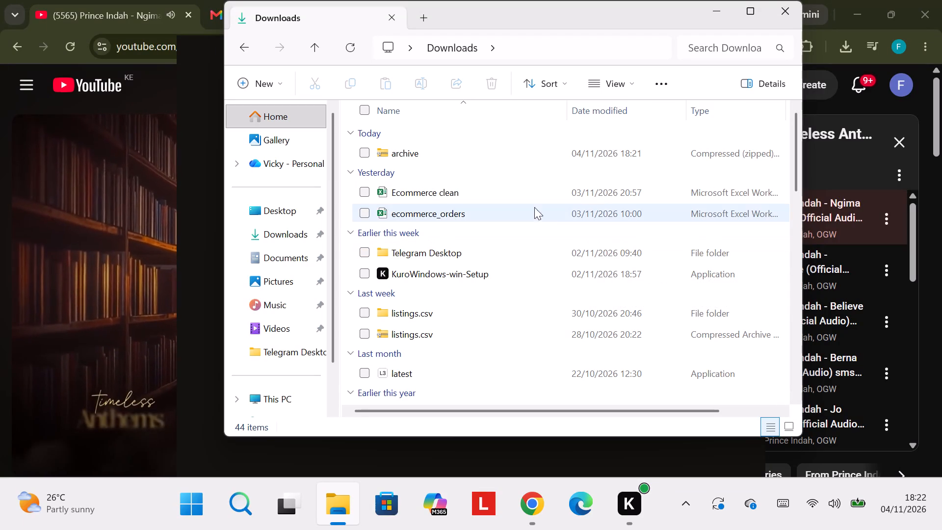
Open the amazon CSV file inside the archive zip in Downloads and dismiss the possible data loss notice.
double_click(497, 156)
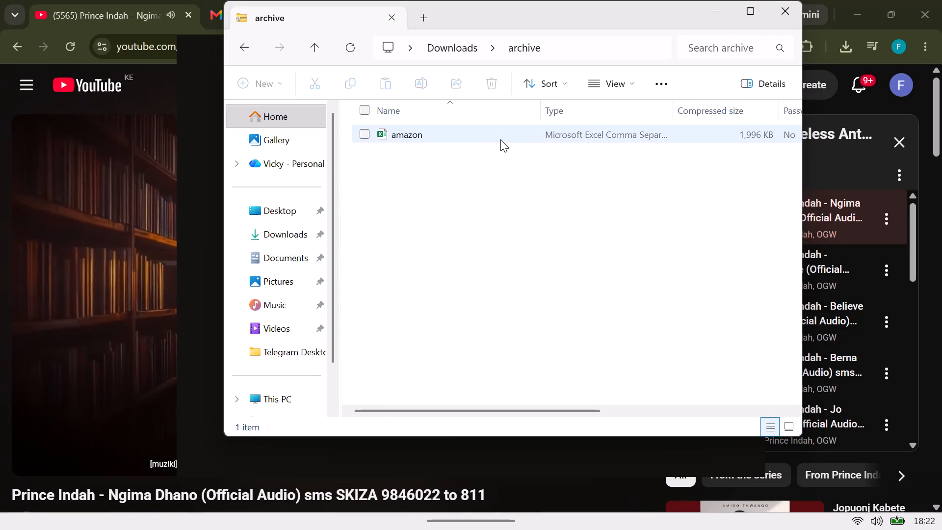
click(500, 139)
double_click(500, 139)
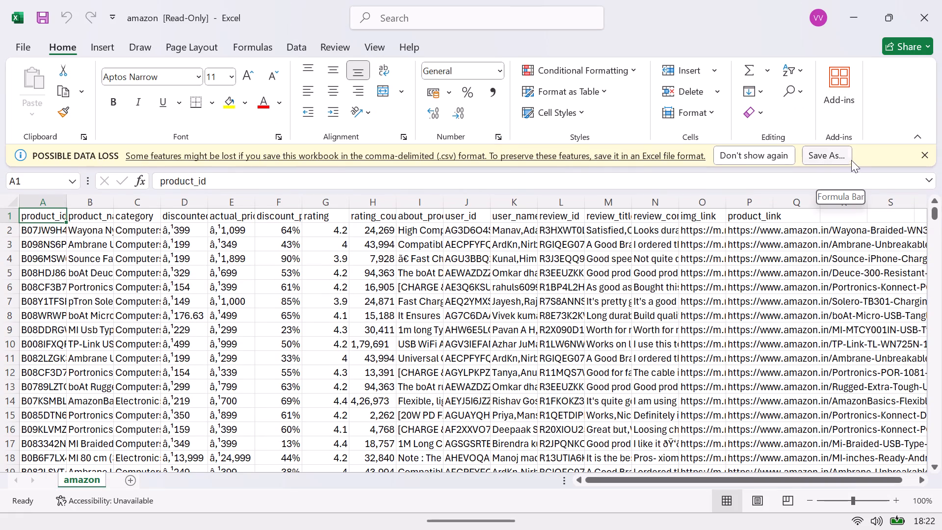
click(925, 155)
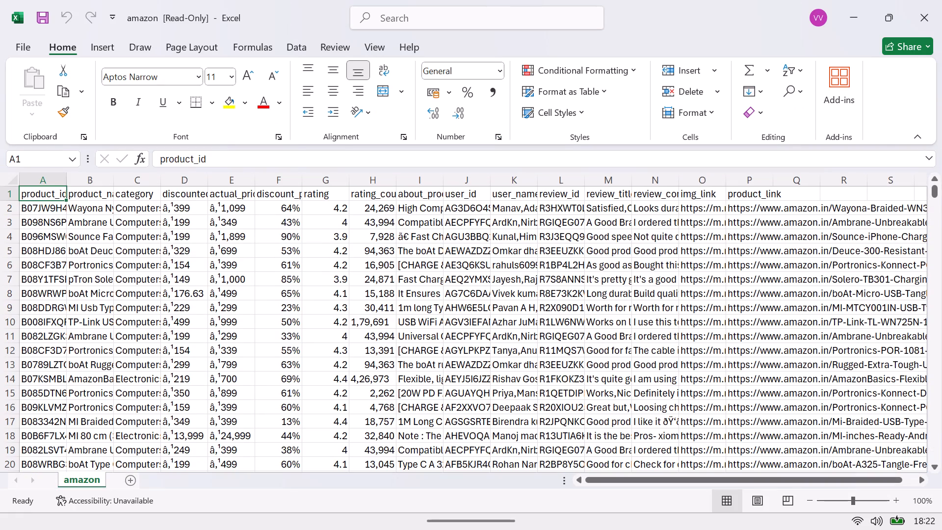
AutoFit the widths of columns A through AC on the amazon sheet to their contents.
drag(51, 183, 367, 160)
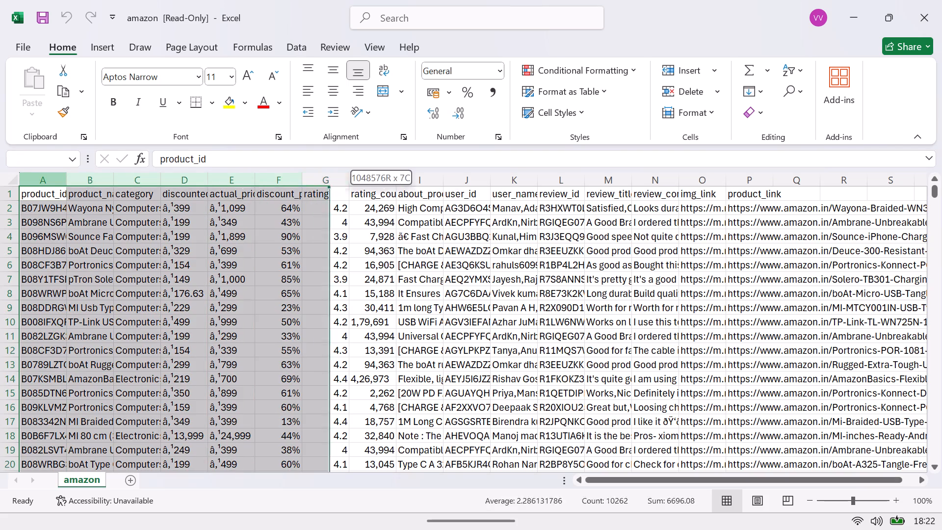
drag(367, 160, 713, 270)
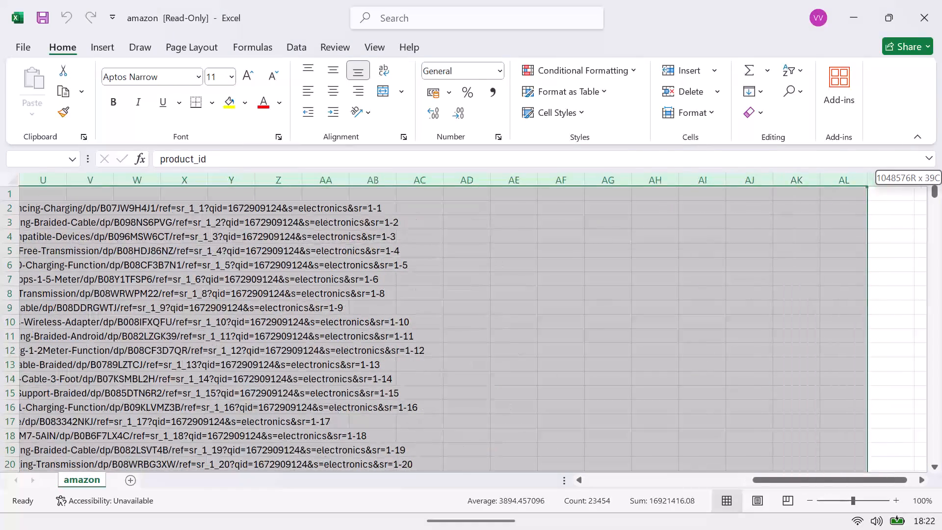
drag(713, 270, 418, 256)
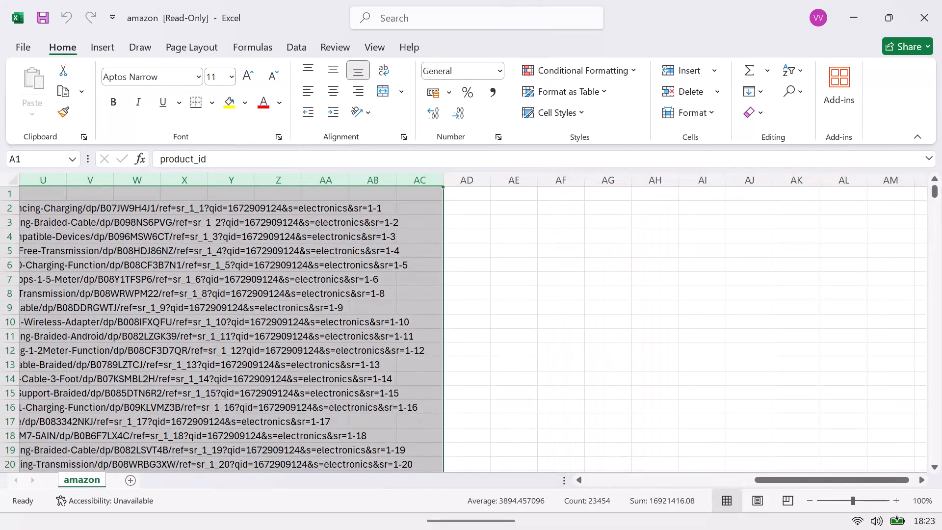
double_click(397, 184)
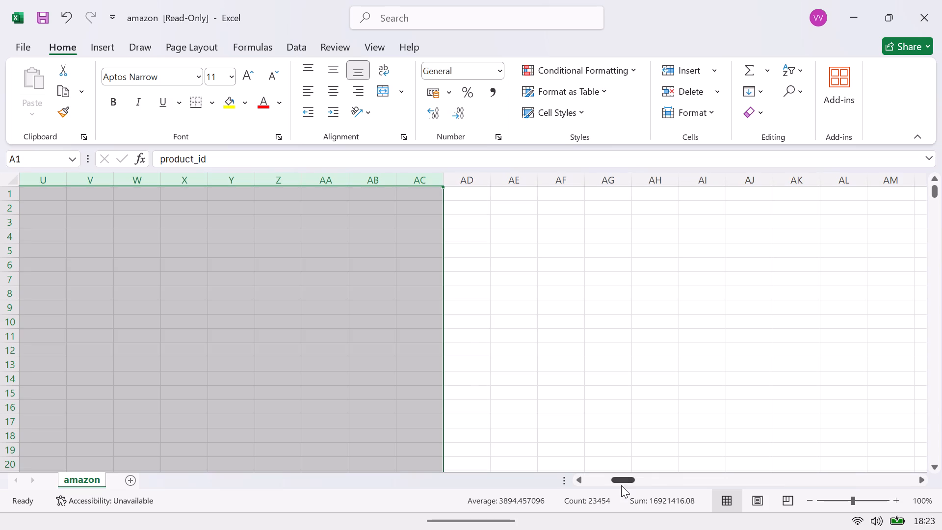
drag(622, 481, 642, 462)
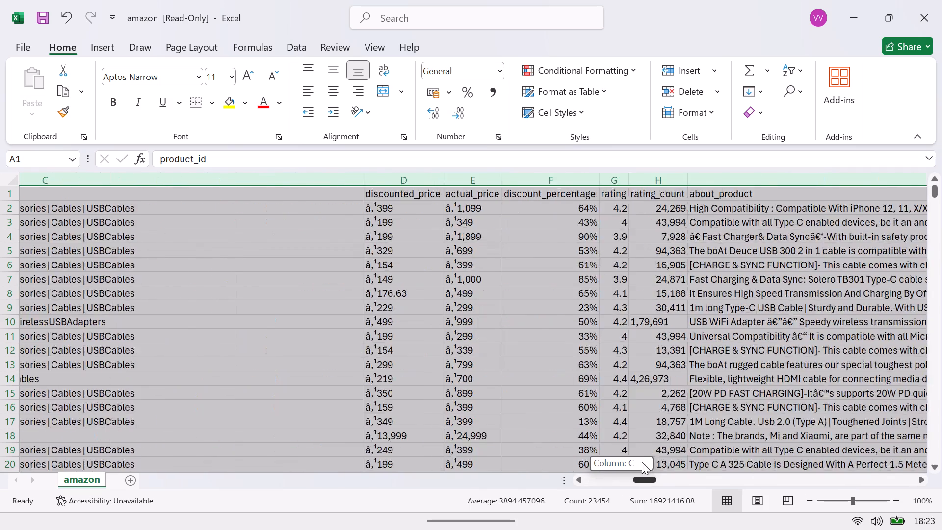
drag(642, 462, 638, 462)
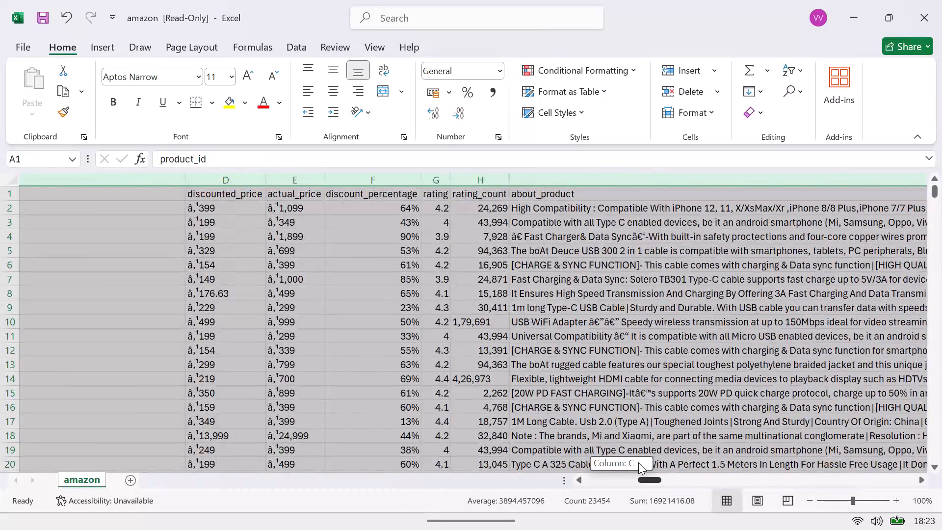
drag(638, 462, 621, 462)
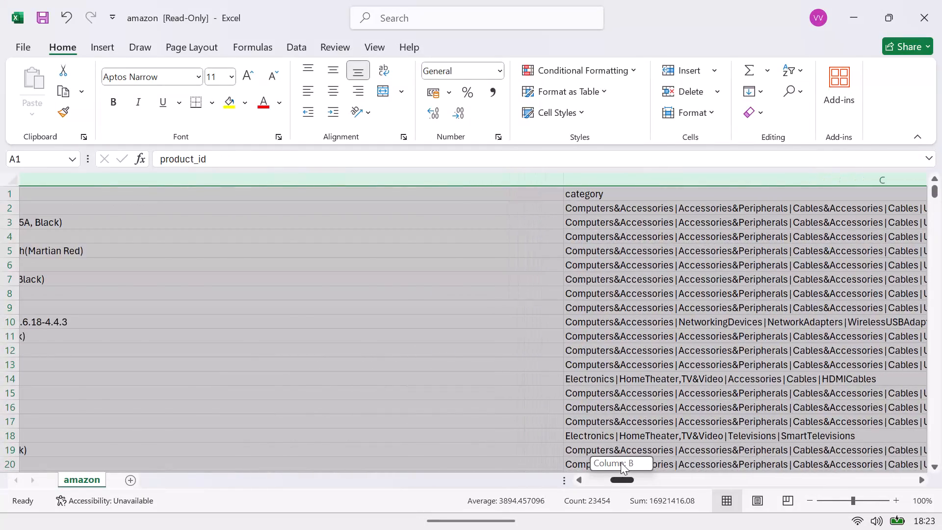
Look through the product ID and product name records from the start of the amazon sheet down past row 300.
drag(621, 462, 507, 465)
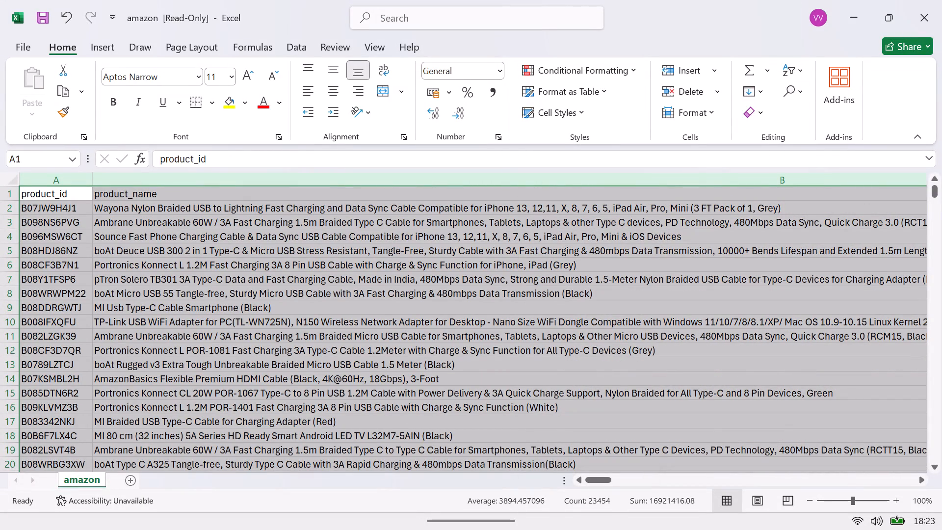
drag(936, 190, 936, 209)
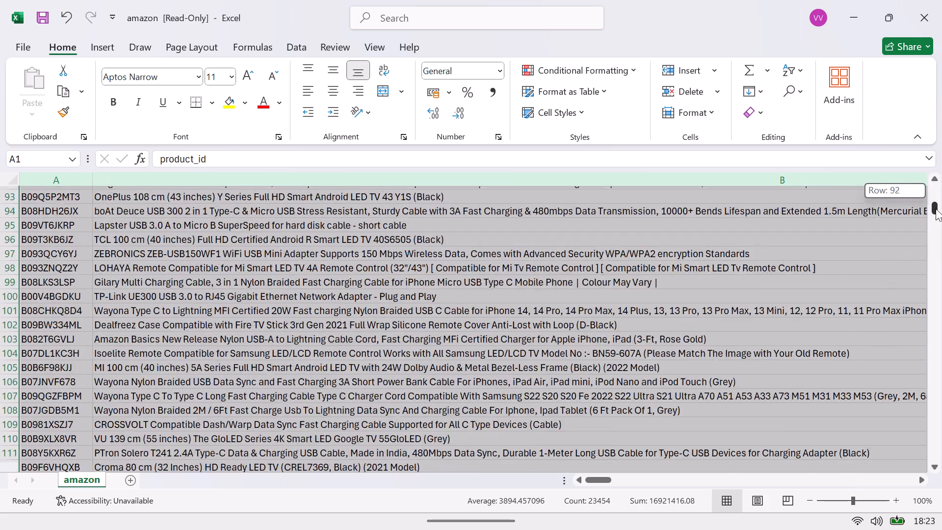
drag(936, 209, 936, 244)
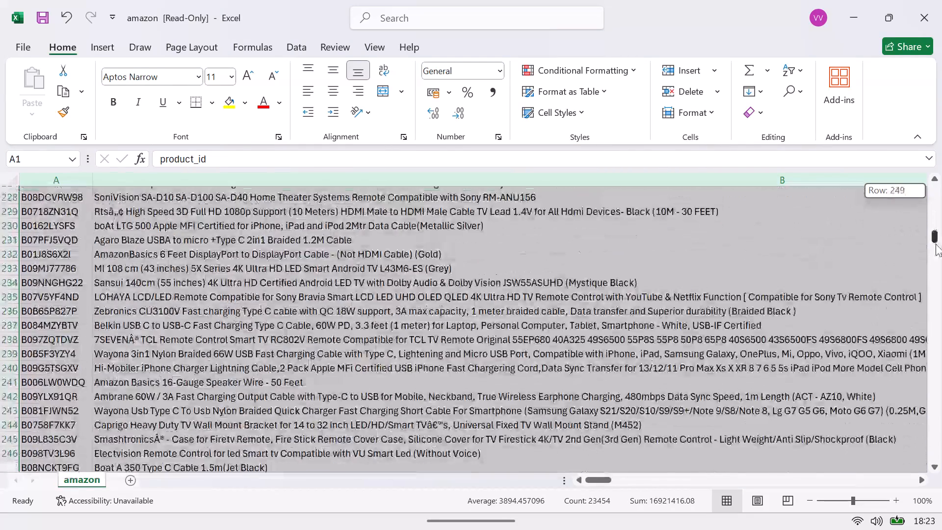
drag(936, 244, 936, 248)
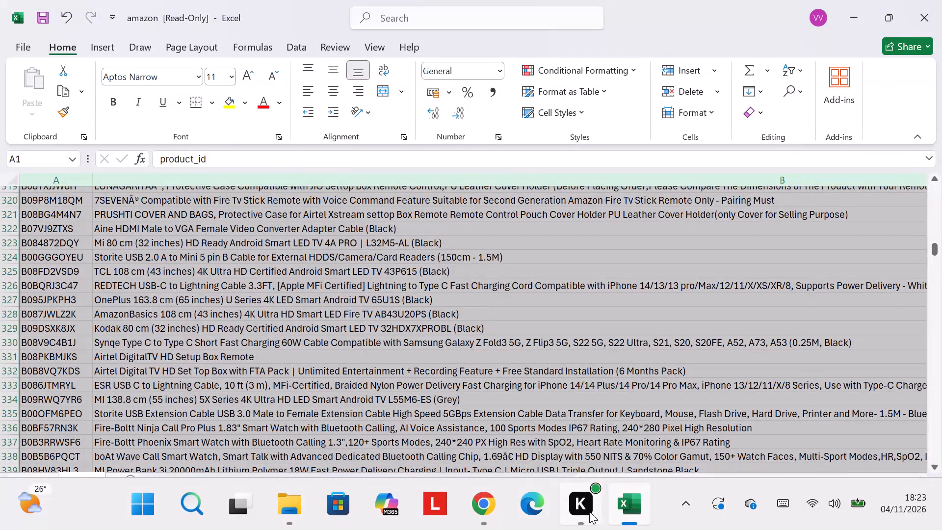
Switch to the Chrome window.
click(494, 512)
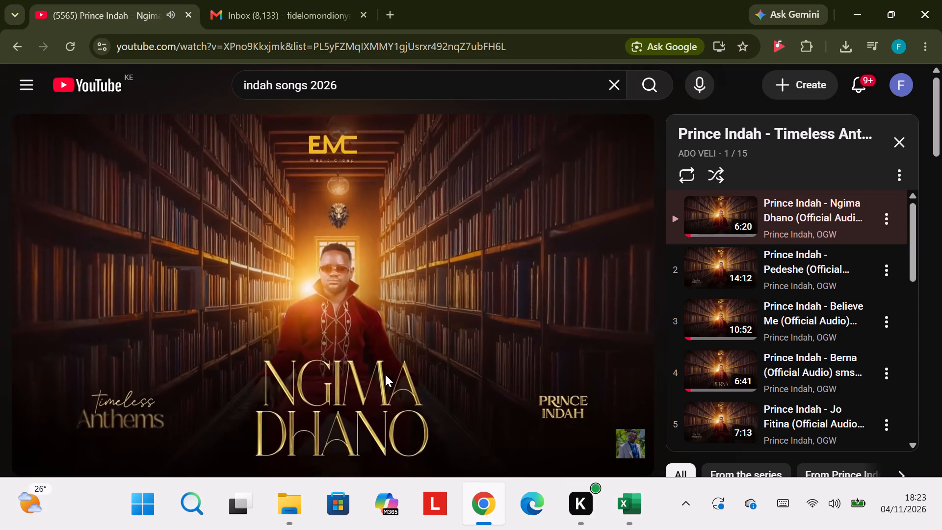
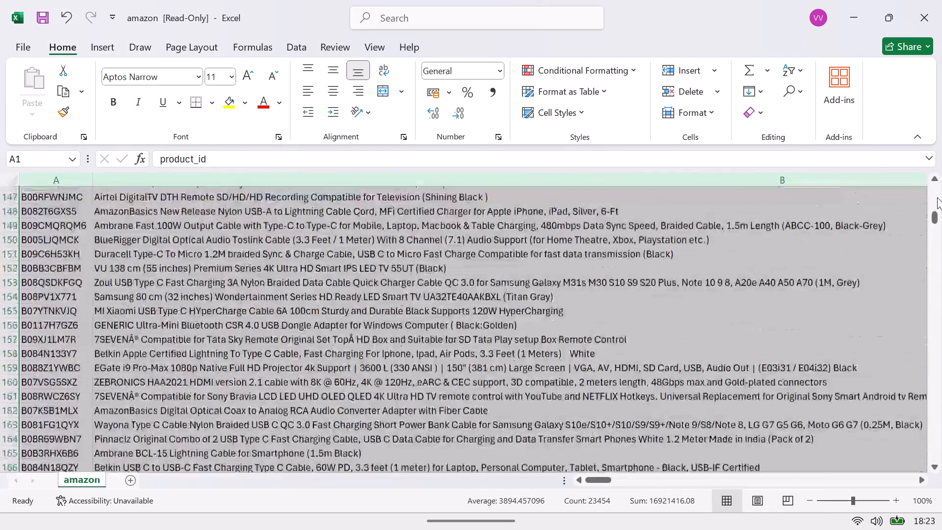
Clear the column selection by selecting cell B4 in the product_name column near the top of the amazon sheet.
double_click(937, 197)
drag(936, 203, 934, 176)
click(548, 234)
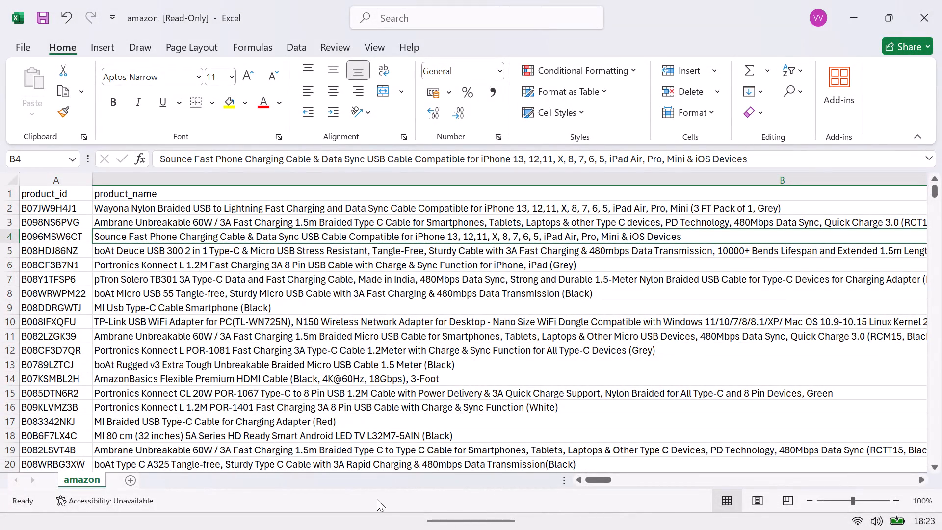
Delete the product_name column from the amazon sheet.
drag(600, 481, 612, 477)
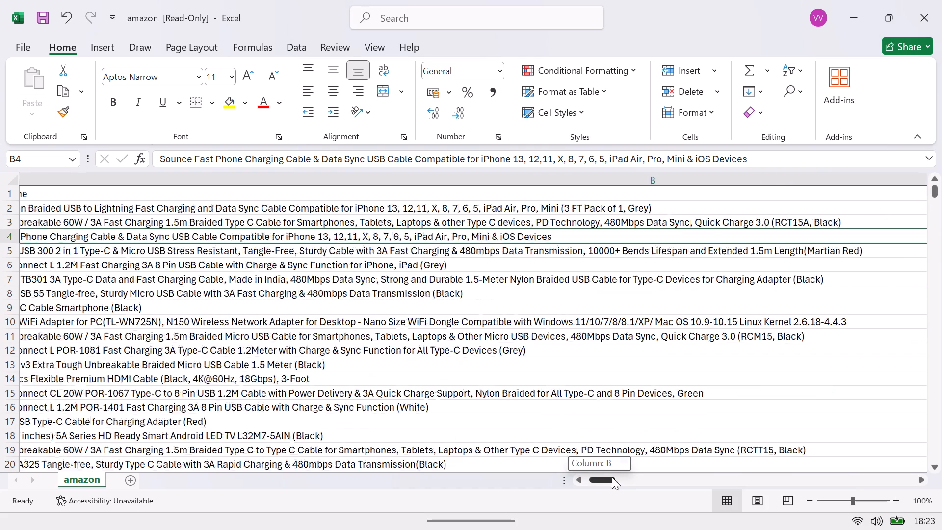
drag(612, 477, 643, 474)
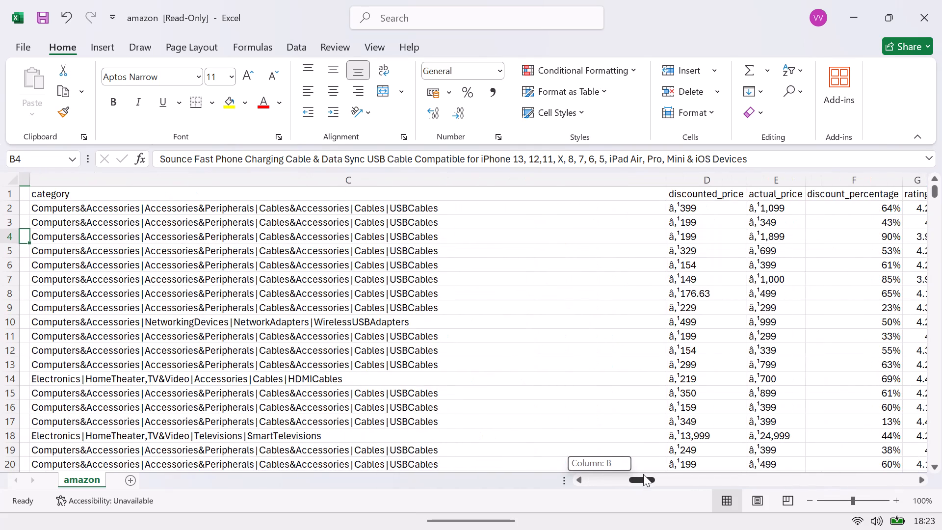
drag(643, 474, 464, 481)
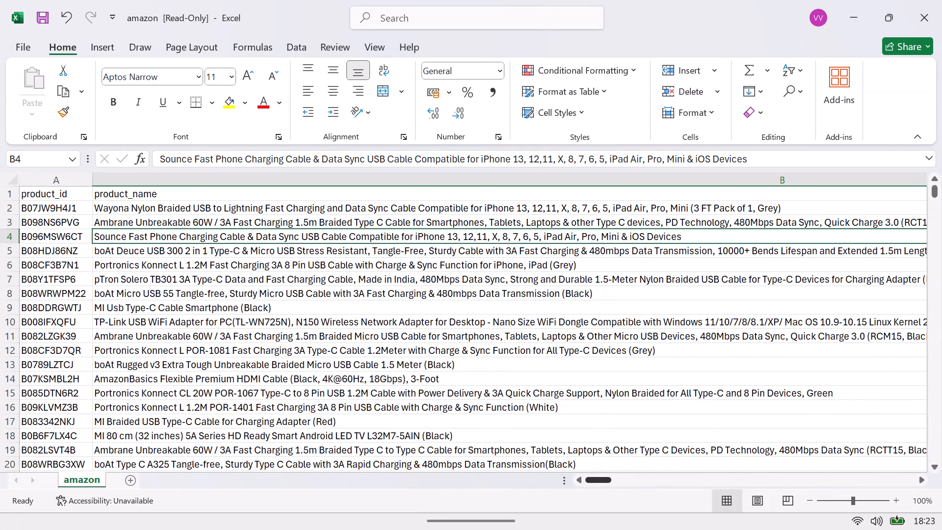
drag(590, 478, 600, 479)
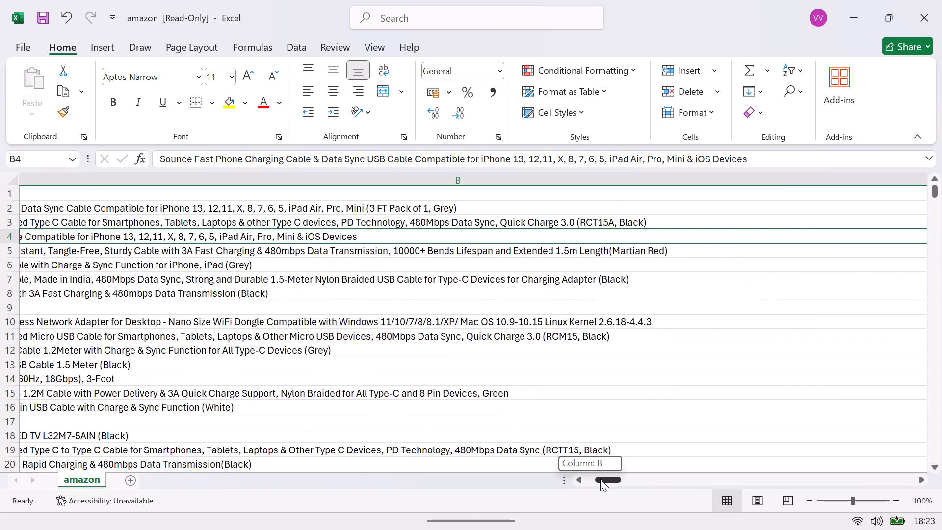
drag(600, 479, 512, 480)
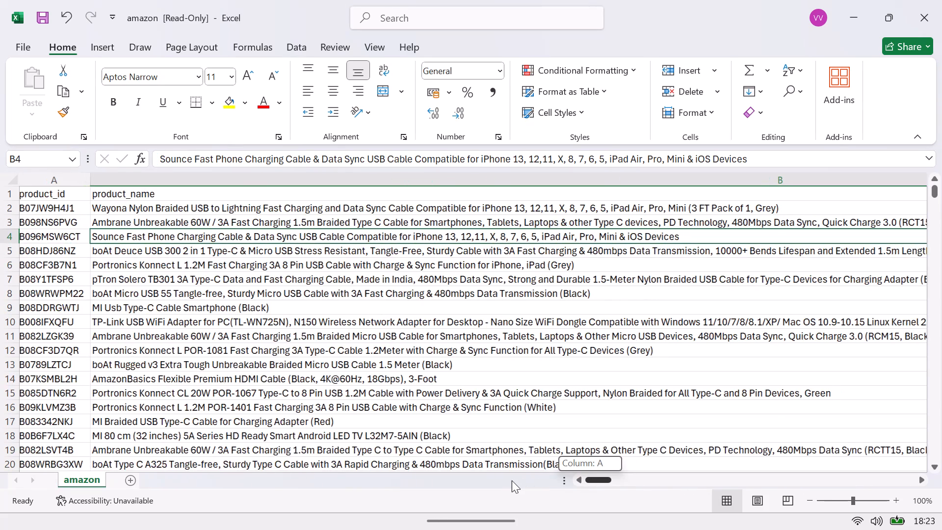
drag(512, 480, 511, 481)
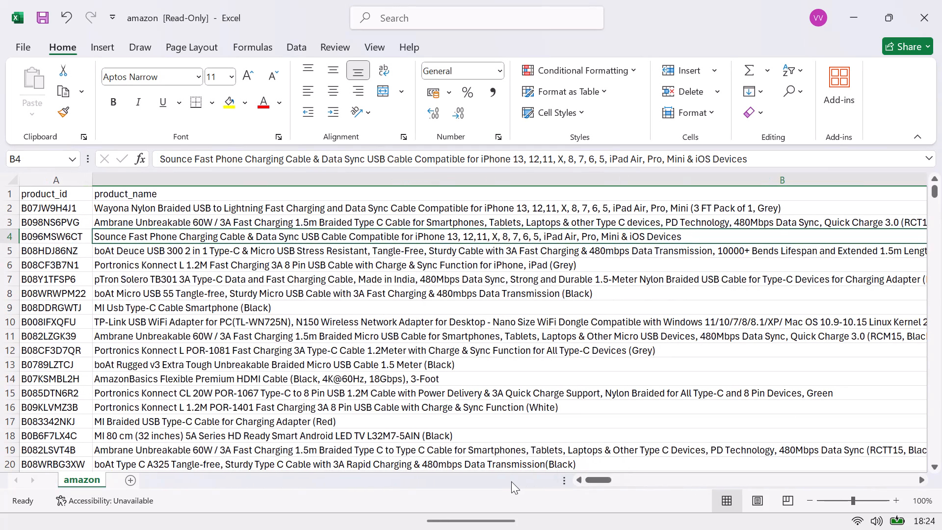
click(517, 185)
right_click(517, 185)
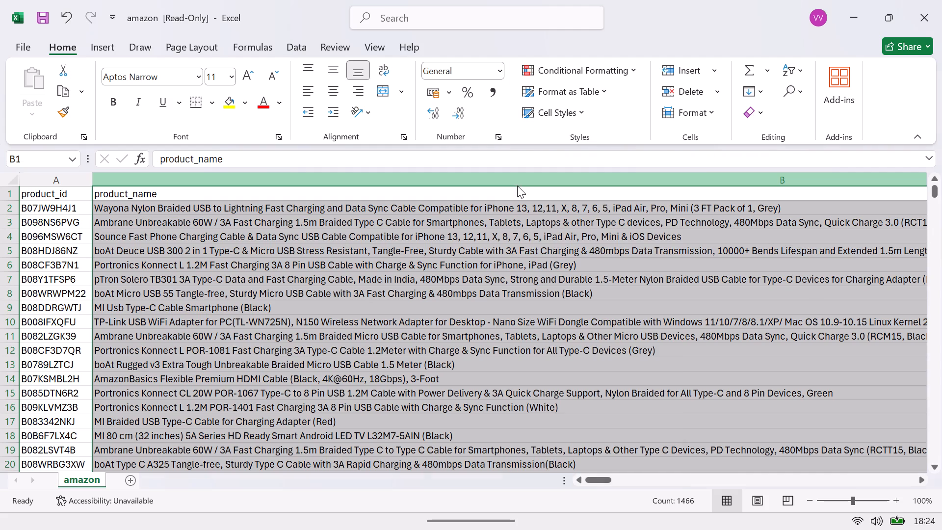
click(560, 354)
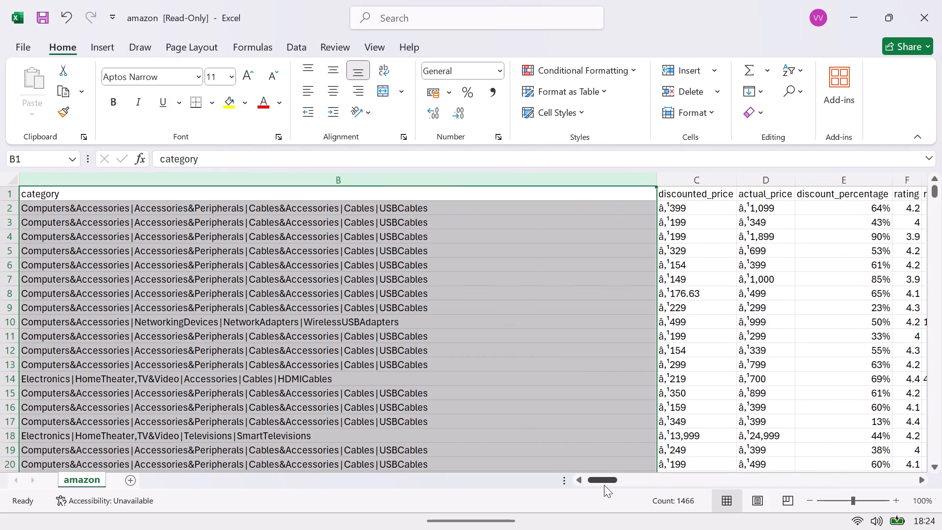
Examine the discounted_price values and their stray currency characters through to the last data row, and return to the first row.
drag(606, 479, 573, 480)
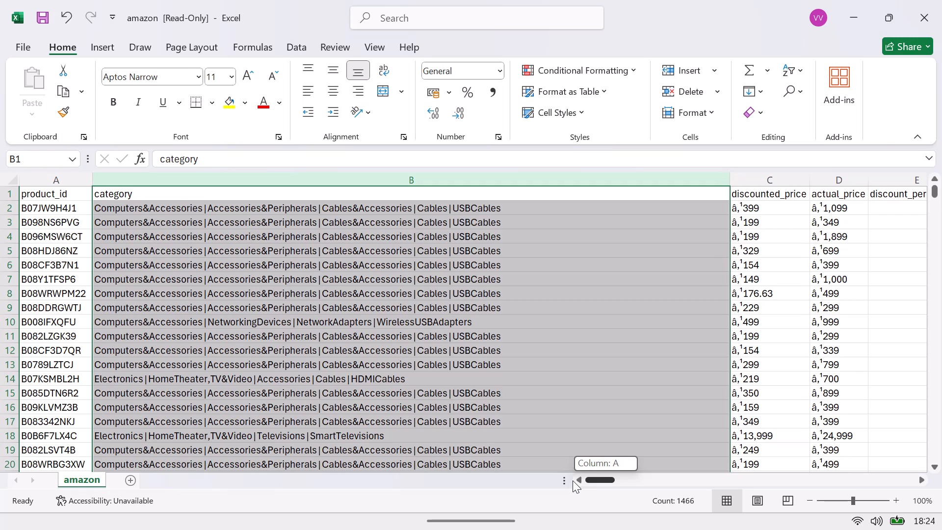
drag(573, 480, 574, 480)
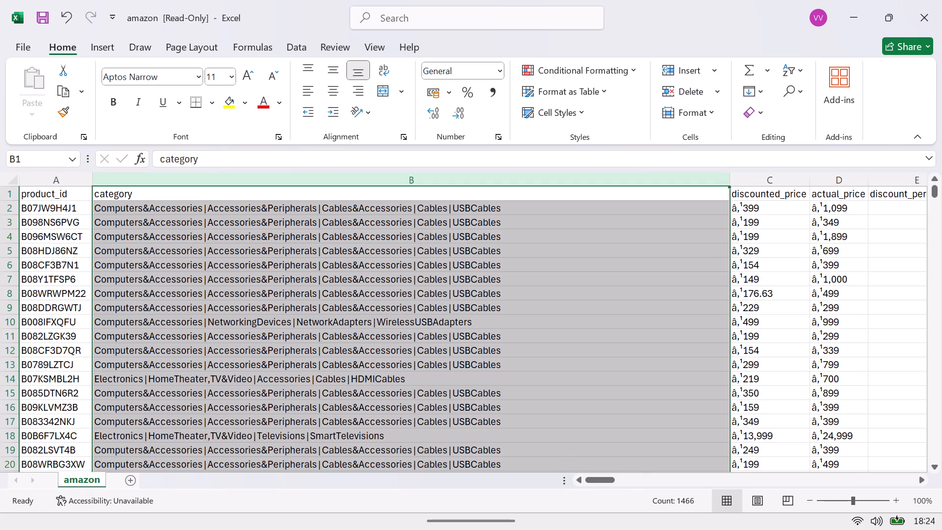
click(755, 208)
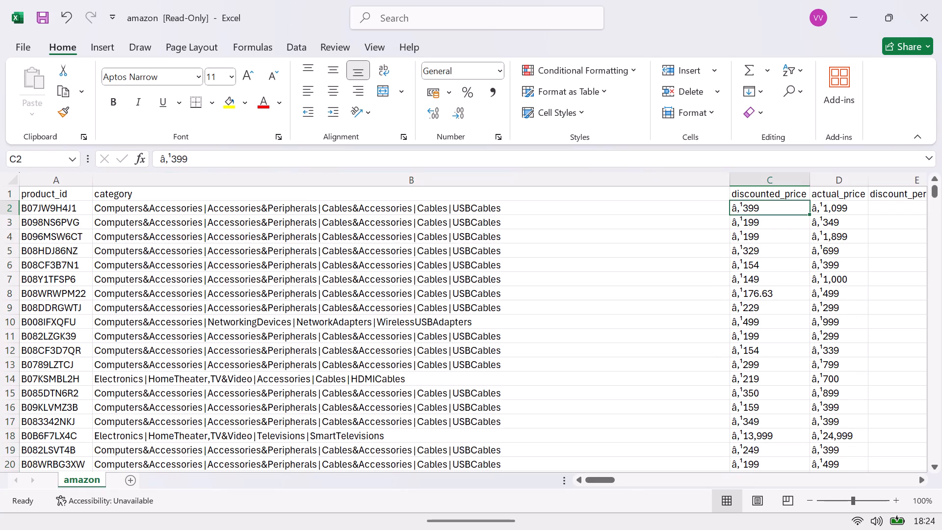
click(755, 208)
click(751, 222)
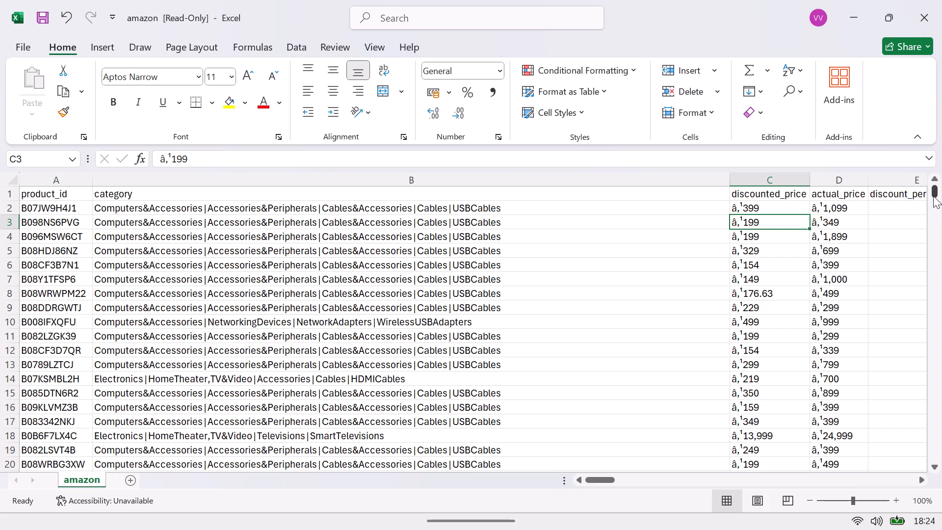
drag(933, 196, 937, 275)
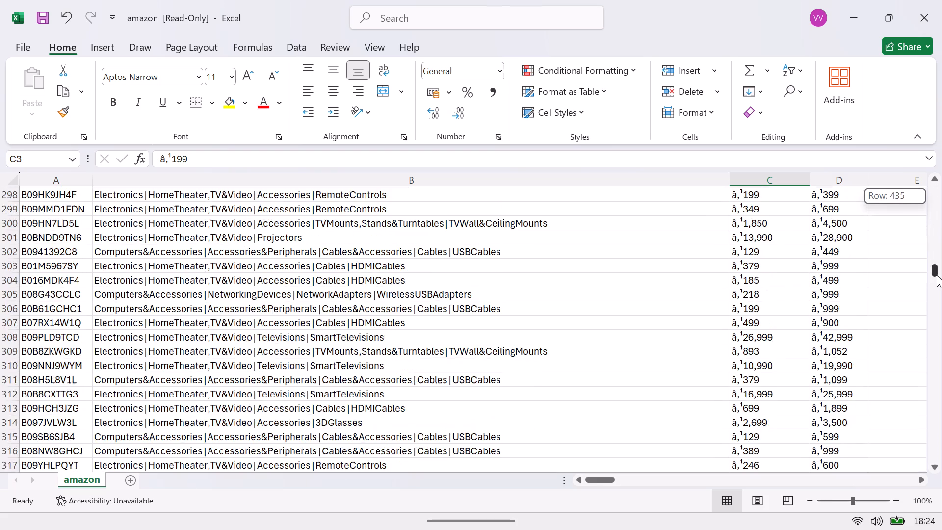
drag(937, 275, 941, 469)
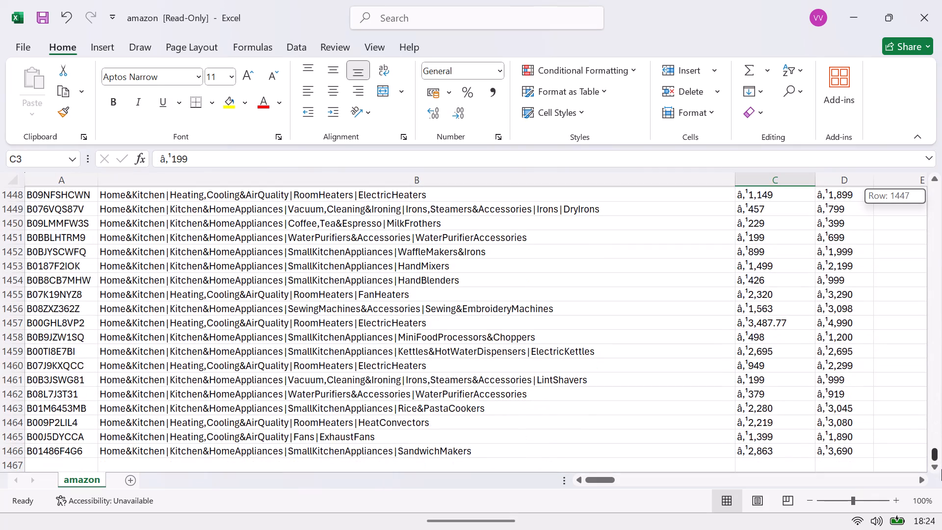
drag(941, 469, 936, 233)
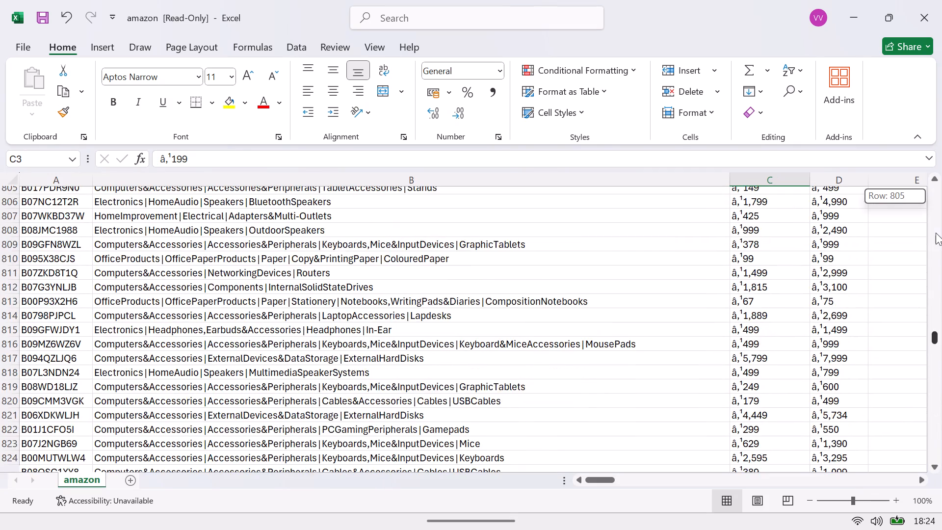
drag(936, 233, 941, 74)
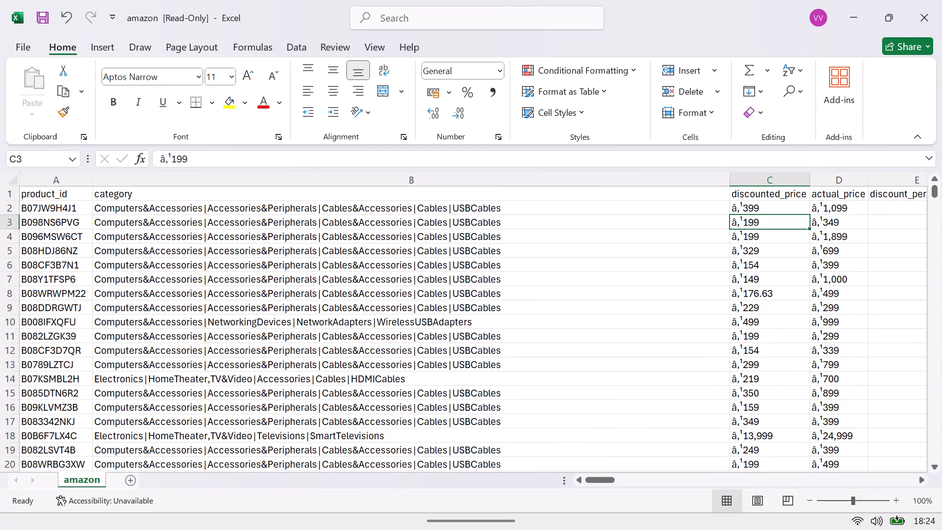
Insert a blank column between the discounted_price and actual_price columns.
click(819, 182)
right_click(819, 182)
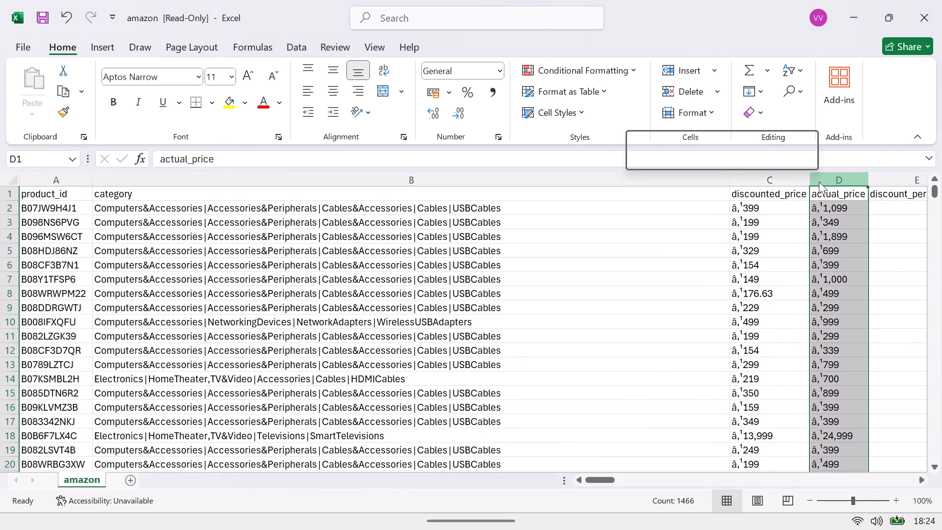
click(706, 324)
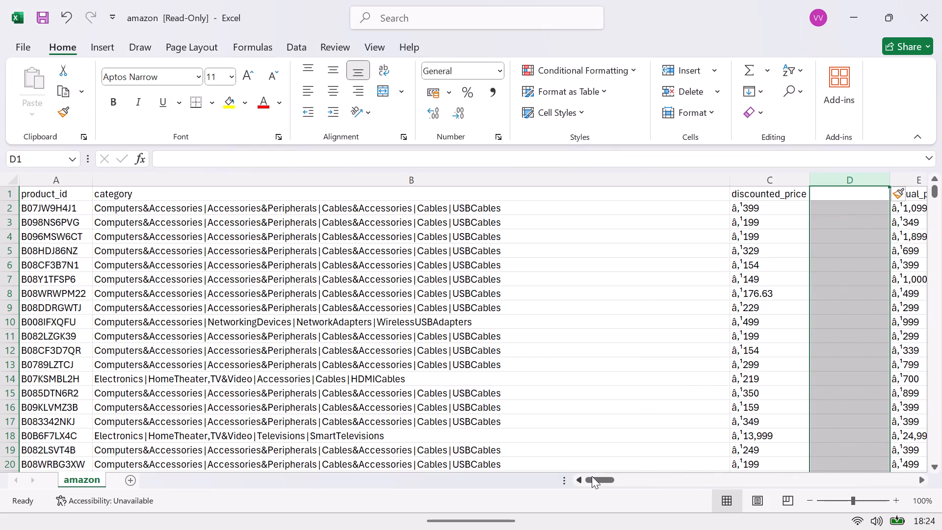
Enter the formula =RIGHT(C2,3) in cell D2 to extract the last three characters of the discounted price.
drag(593, 478, 597, 482)
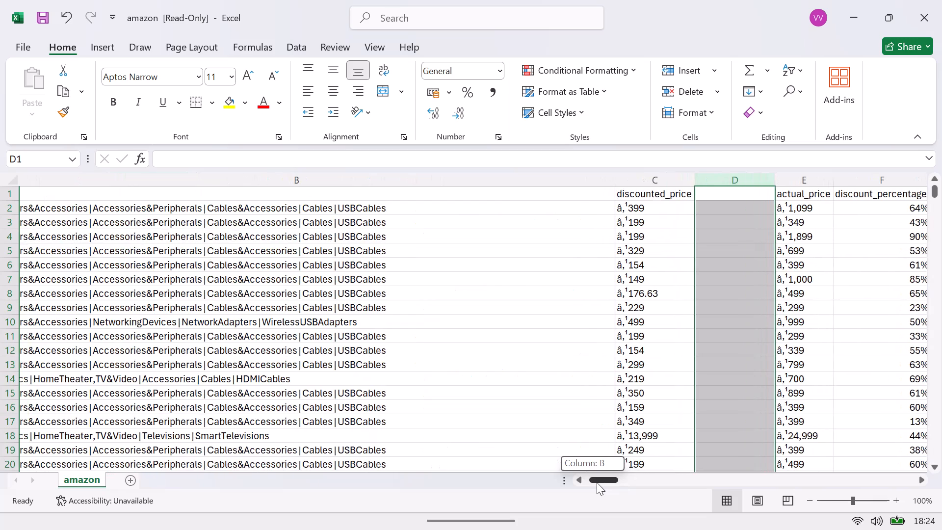
drag(597, 482, 606, 481)
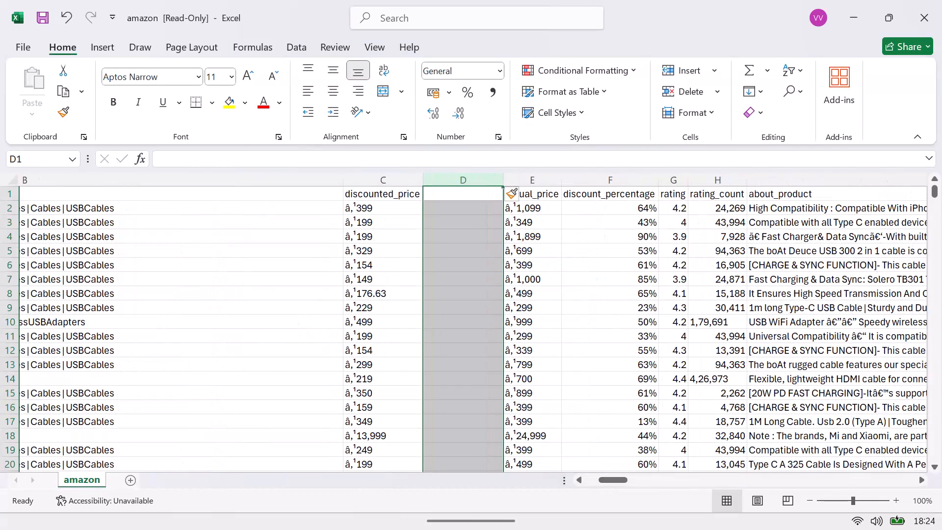
click(475, 213)
key(equal)
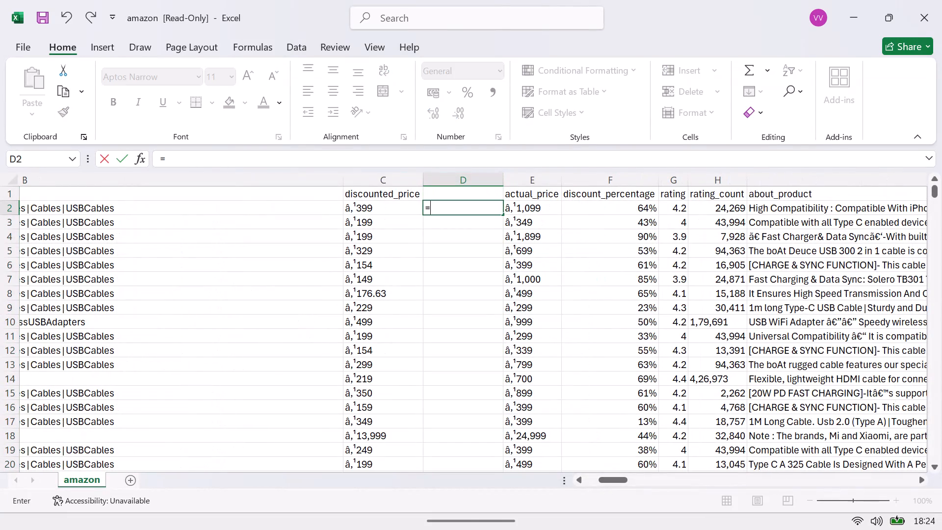
text(righ)
key(Tab)
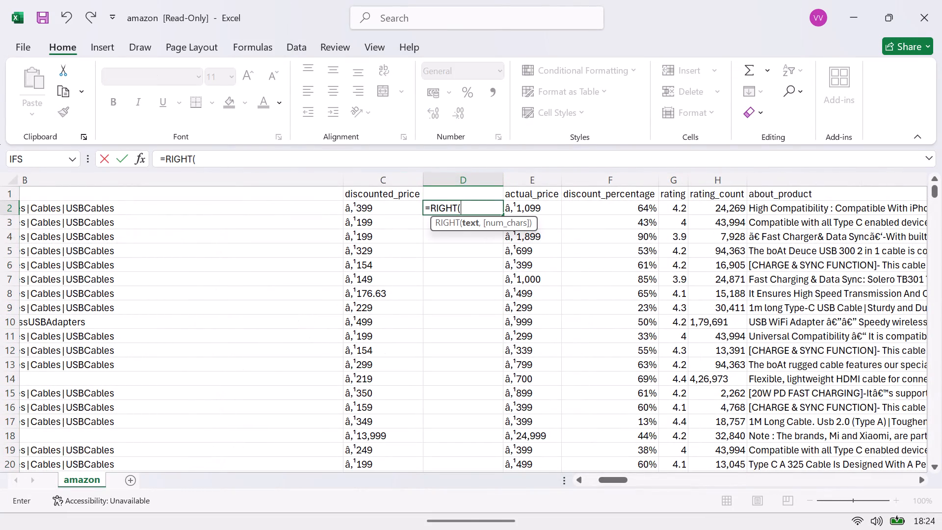
click(392, 207)
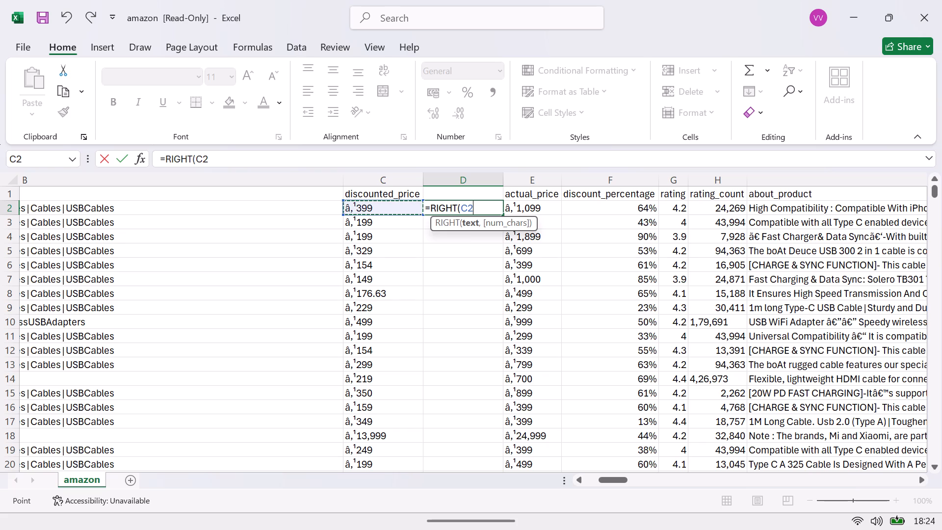
key(comma)
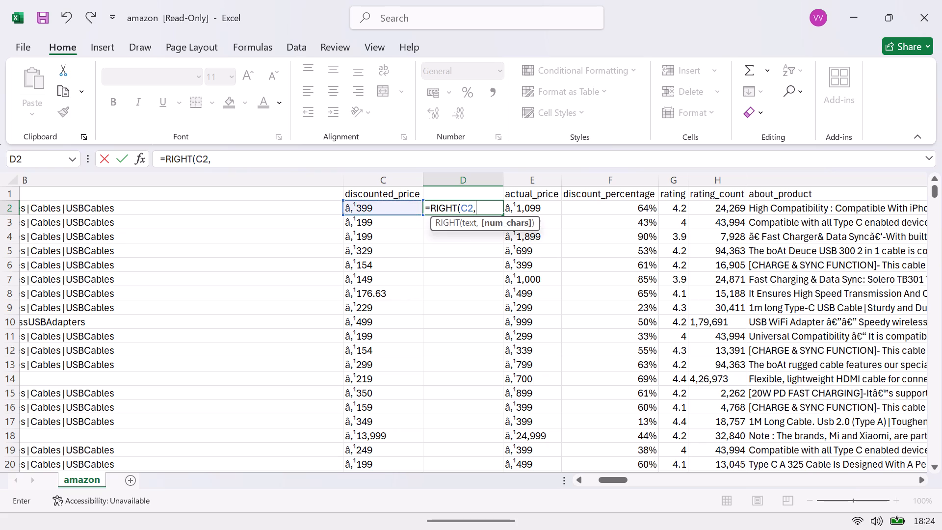
key(3)
key(shift+parenright)
key(Return)
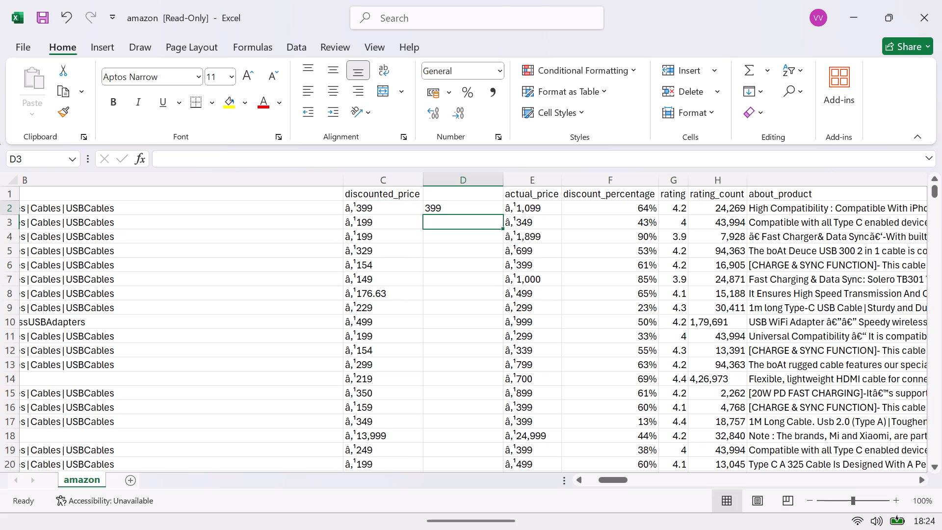
Fill the D2 formula down column D for all data rows.
click(460, 211)
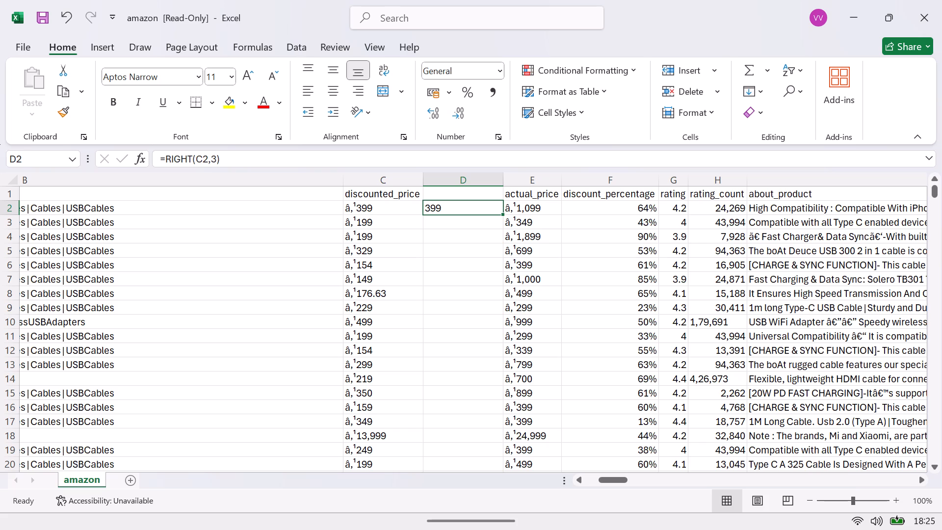
double_click(502, 214)
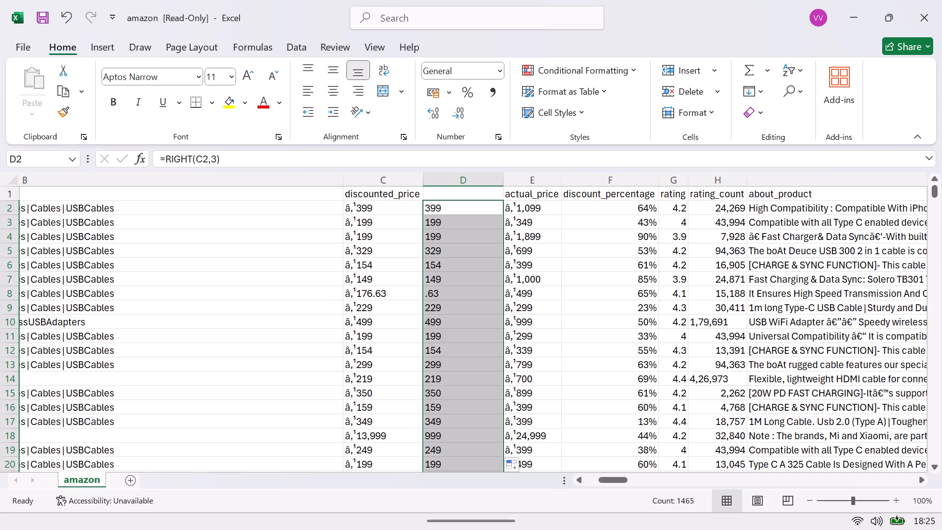
Clear the RIGHT formula in cell D2 and begin a new formula in its place.
click(477, 211)
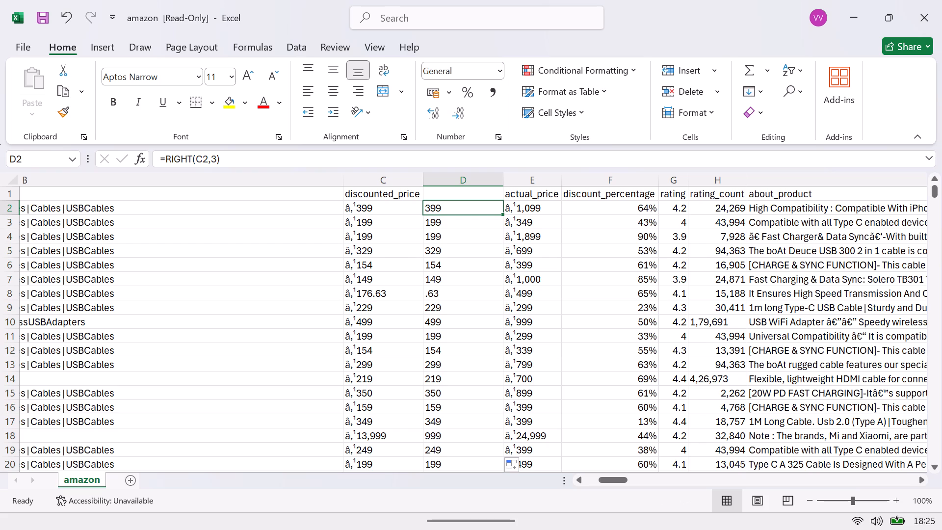
drag(234, 162, 233, 162)
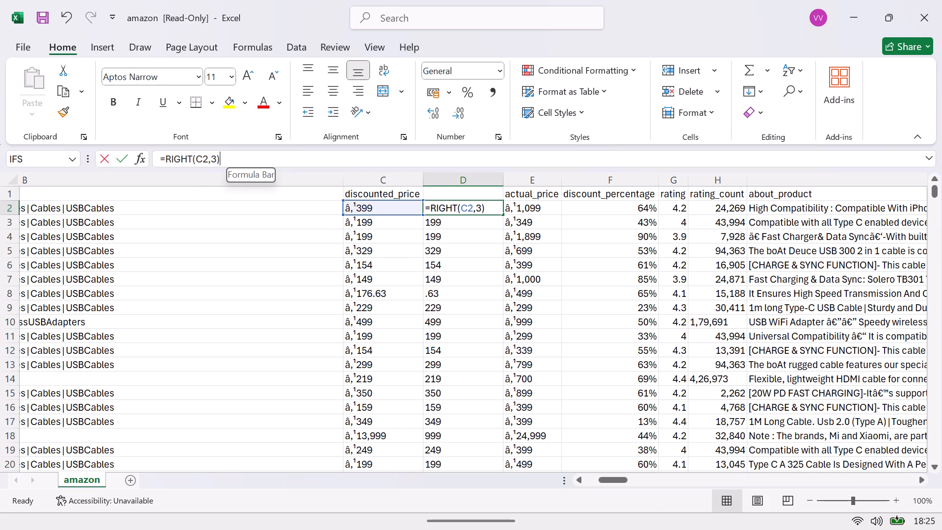
drag(233, 162, 140, 147)
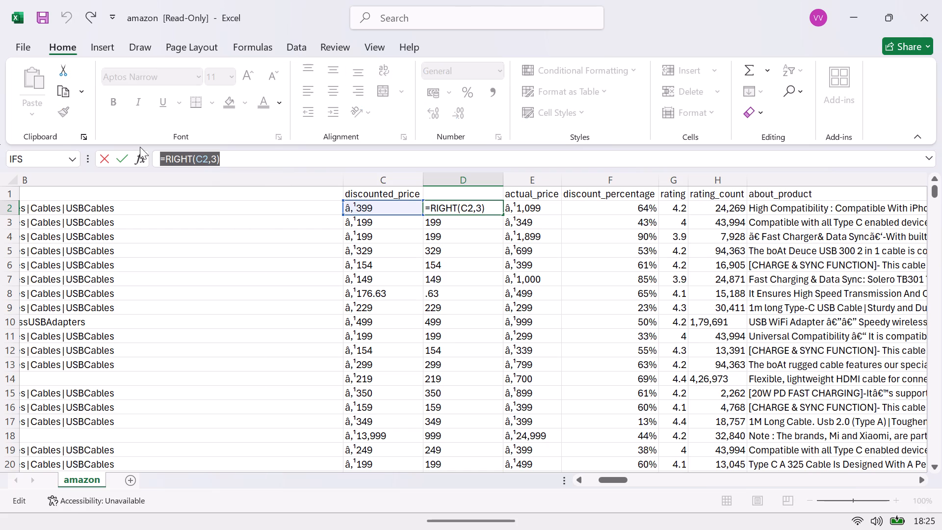
key(equal)
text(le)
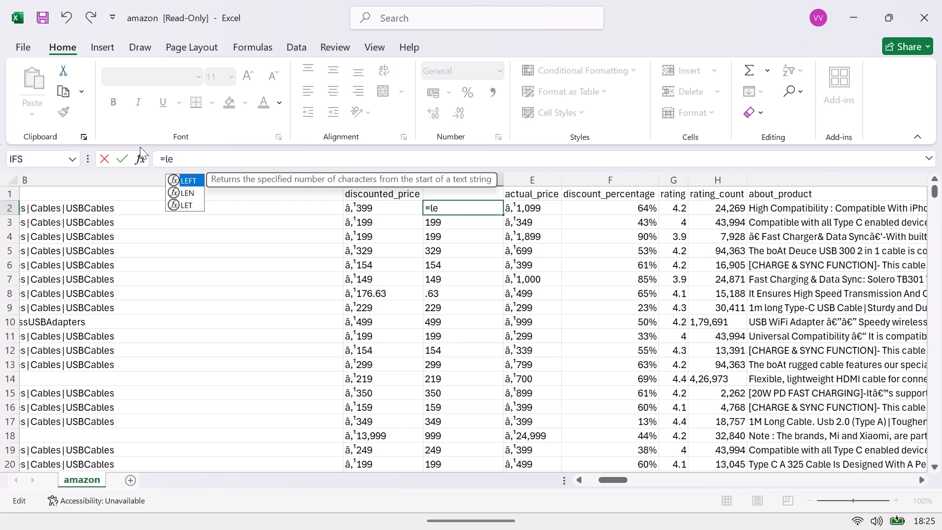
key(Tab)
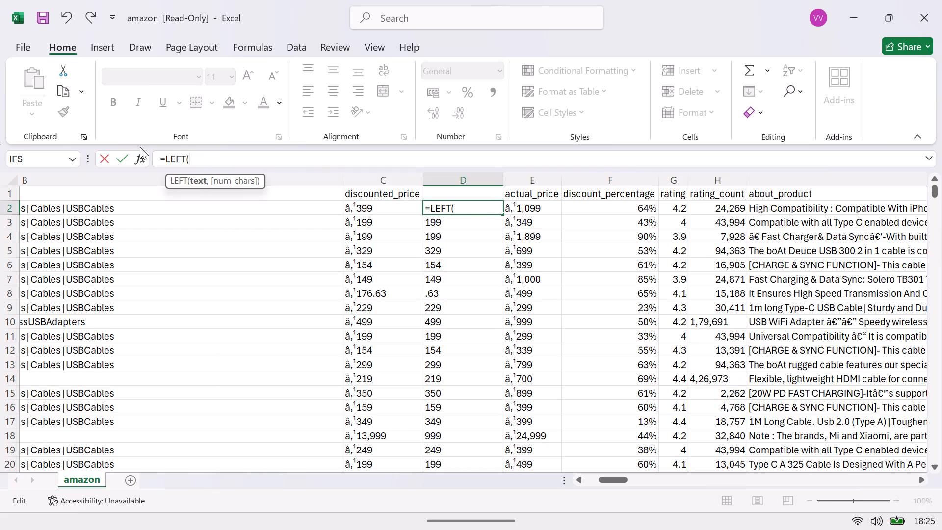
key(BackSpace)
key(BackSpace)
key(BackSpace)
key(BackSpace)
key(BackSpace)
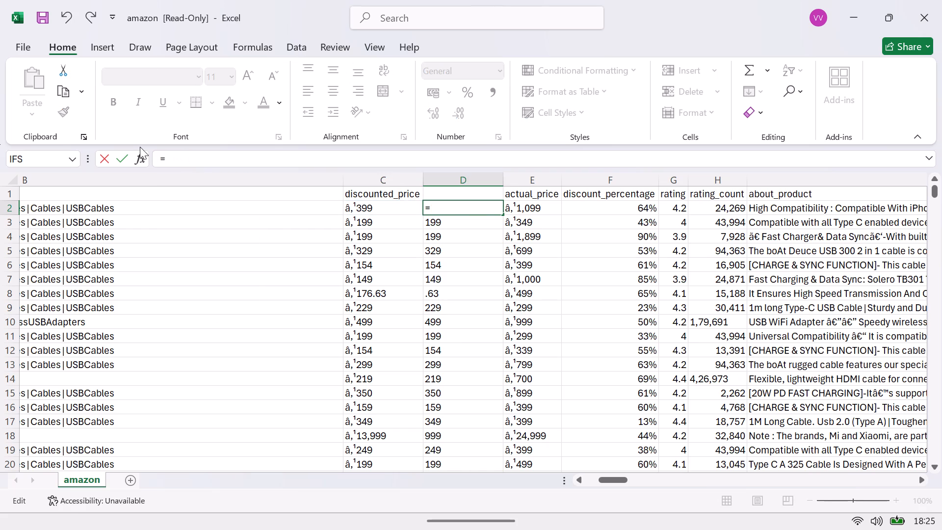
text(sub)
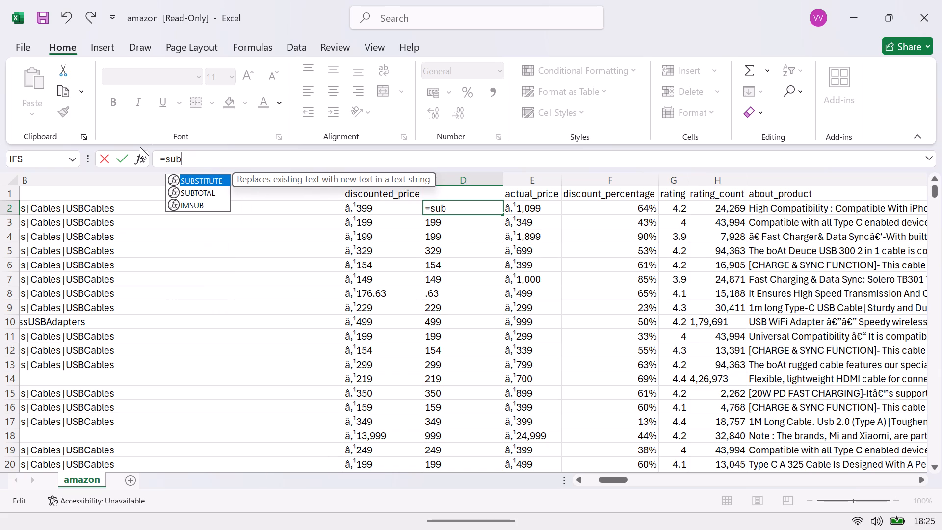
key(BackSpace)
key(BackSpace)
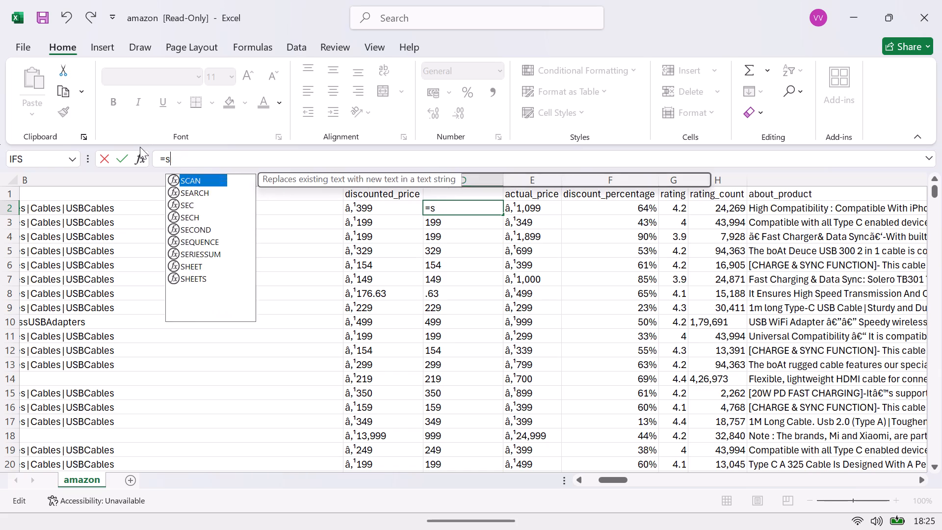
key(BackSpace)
Try to enter the formula =MID(C2,4) in cell D2 to extract the discounted price from its fourth character.
text(mi)
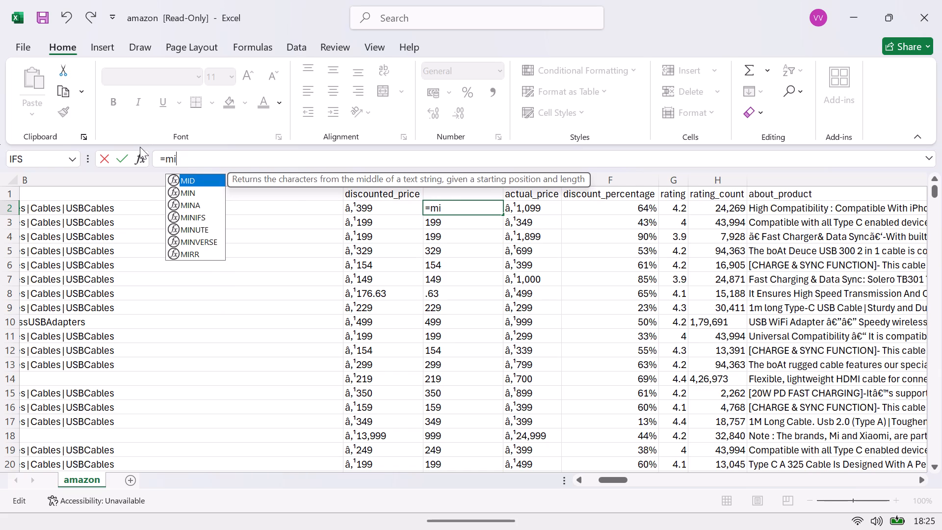
key(Tab)
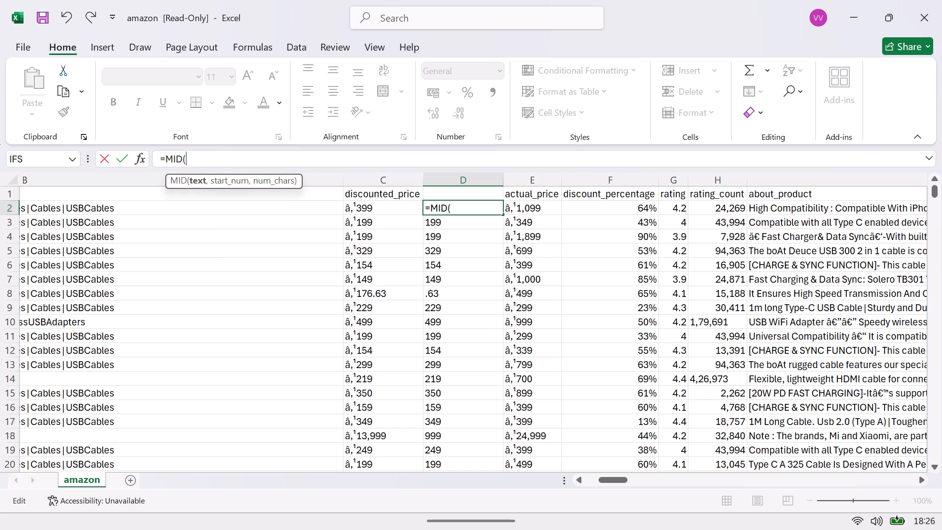
click(385, 209)
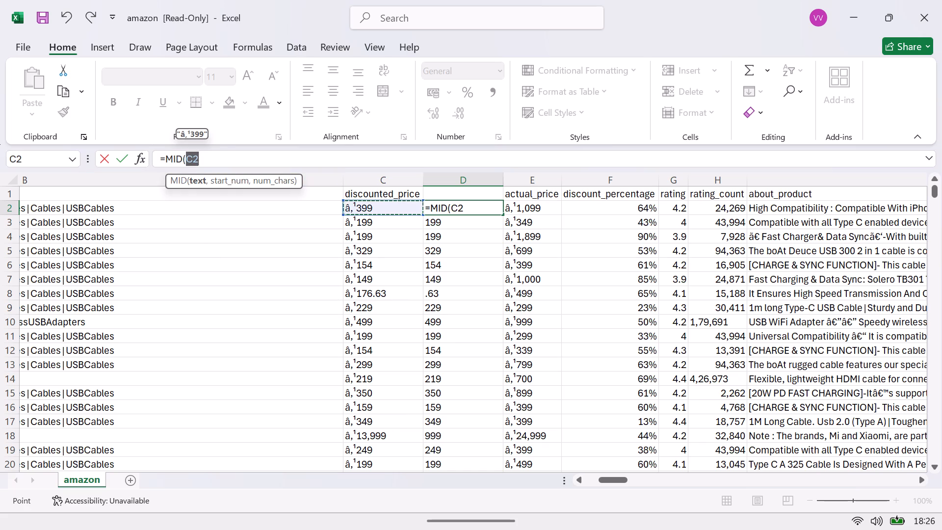
double_click(207, 164)
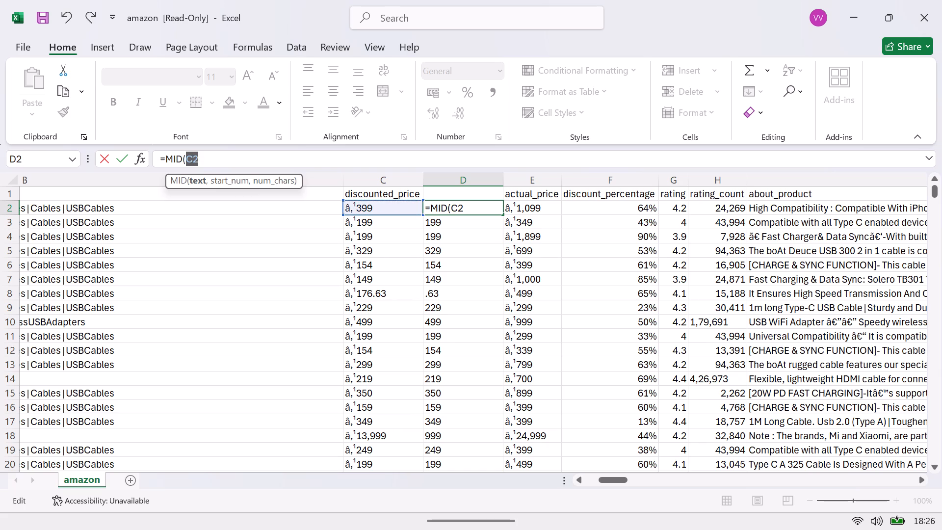
click(207, 164)
key(comma)
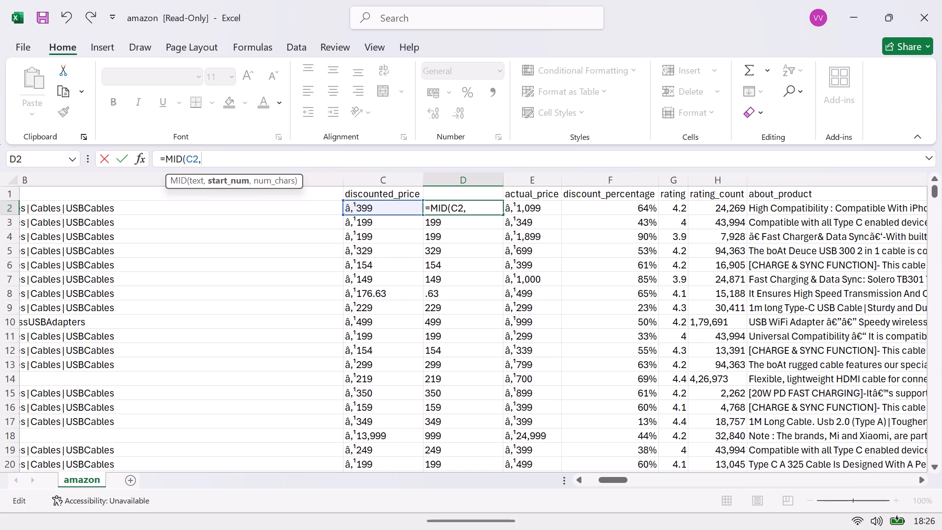
key(4)
key(shift+parenright)
key(Return)
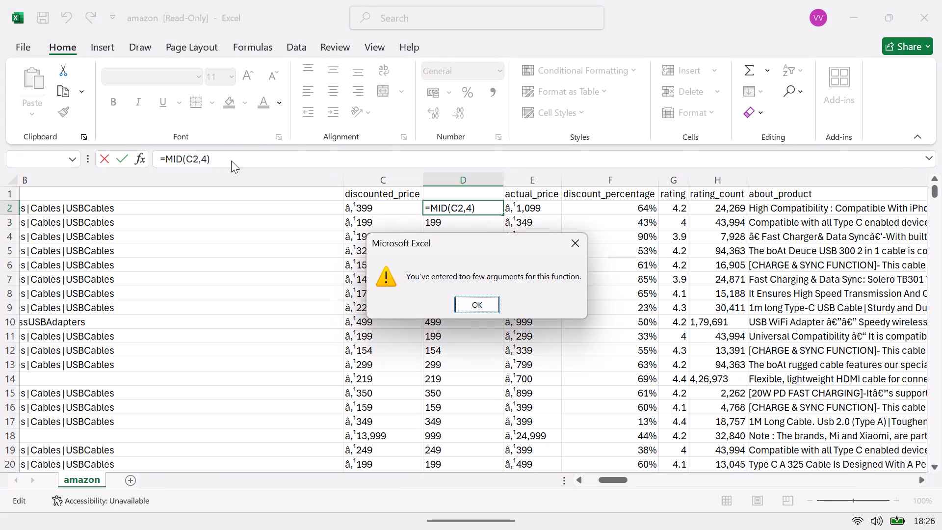
click(486, 311)
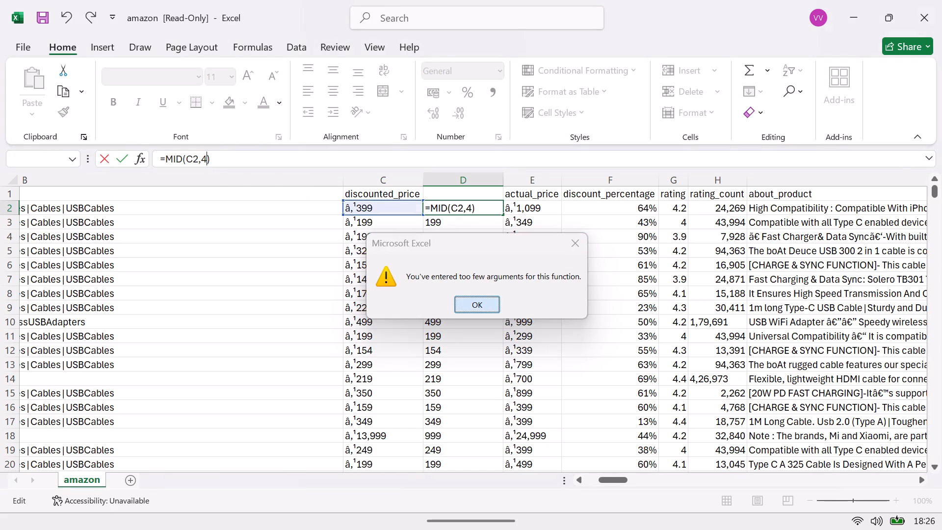
Add LEN(C2) as the third argument so the D2 formula reads =MID(C2,4,LEN(C2)).
click(207, 161)
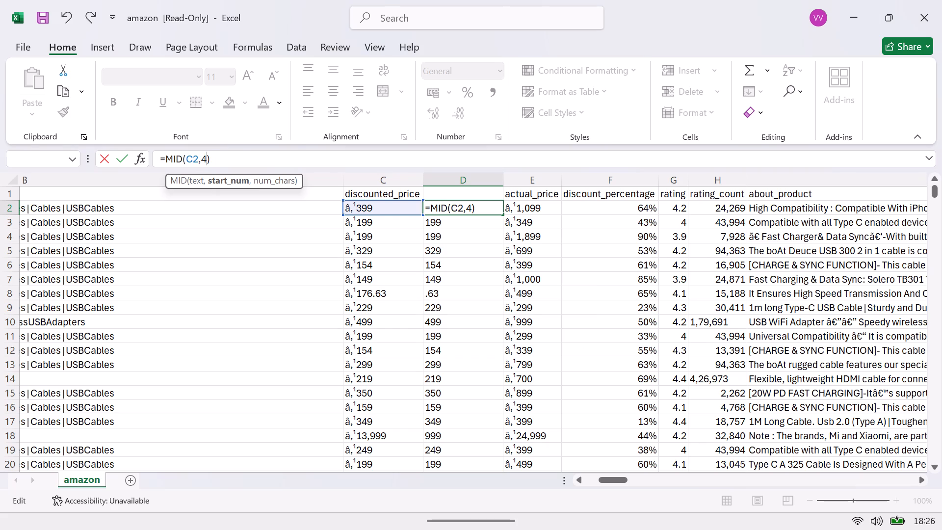
key(comma)
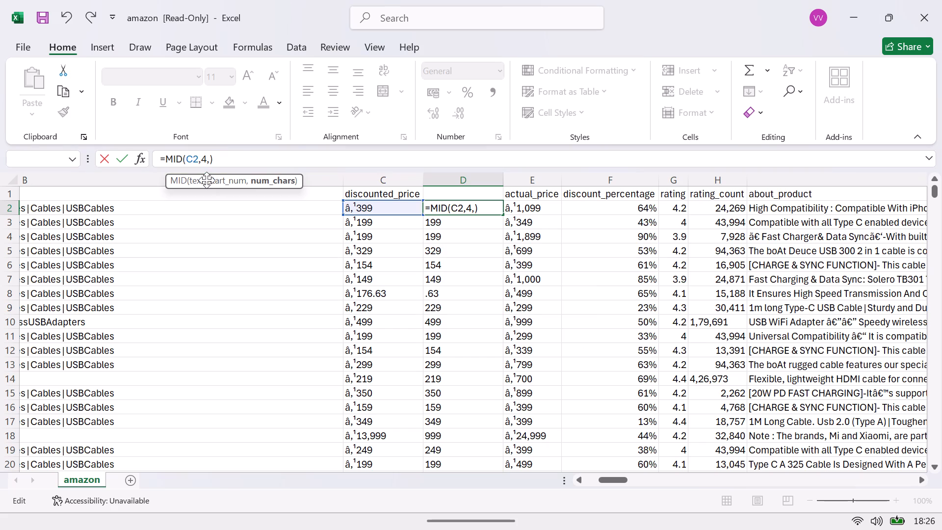
text(len)
key(space)
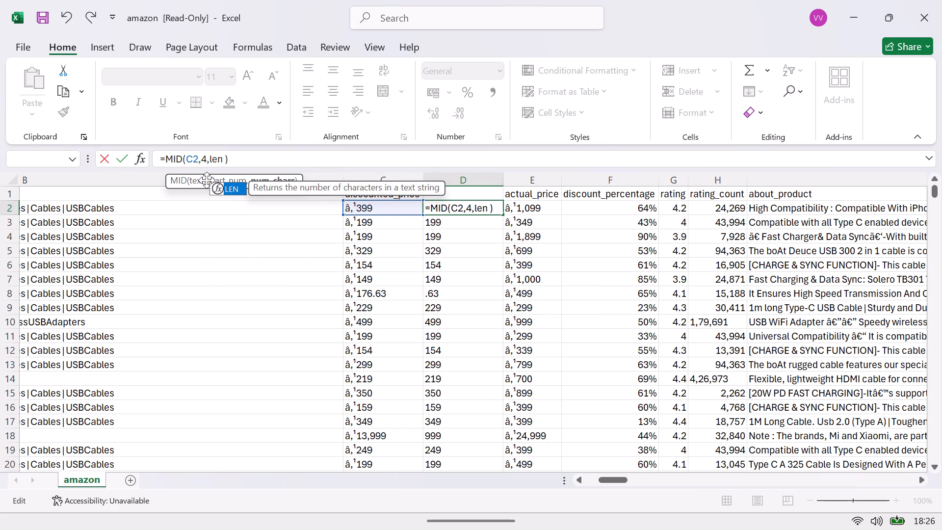
key(Tab)
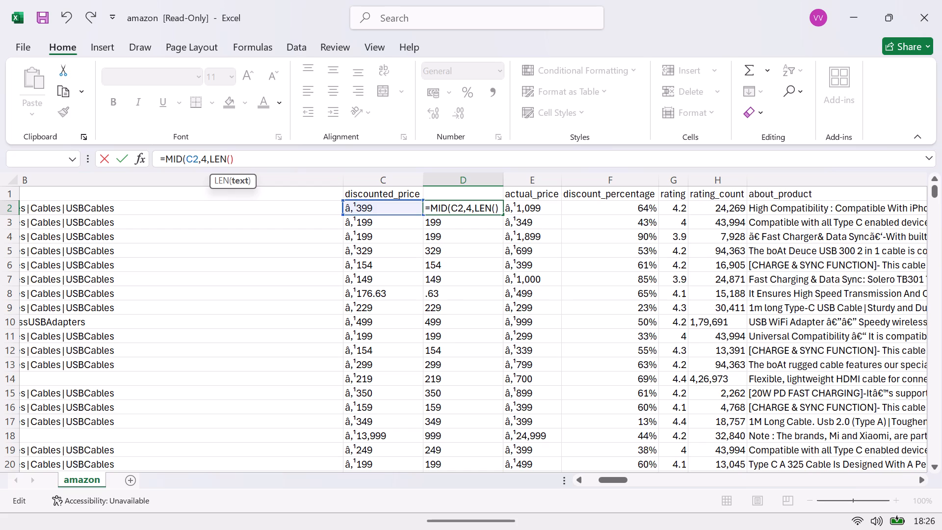
click(401, 208)
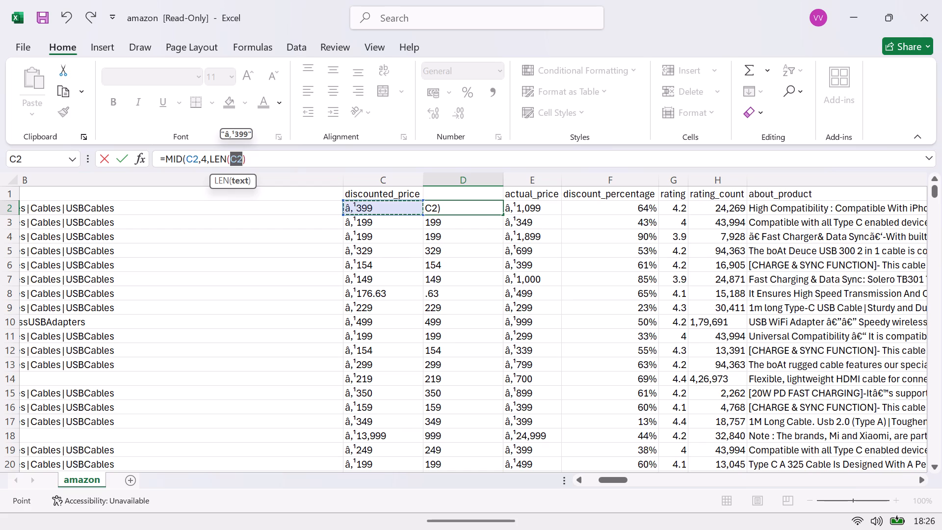
key(shift+parenright)
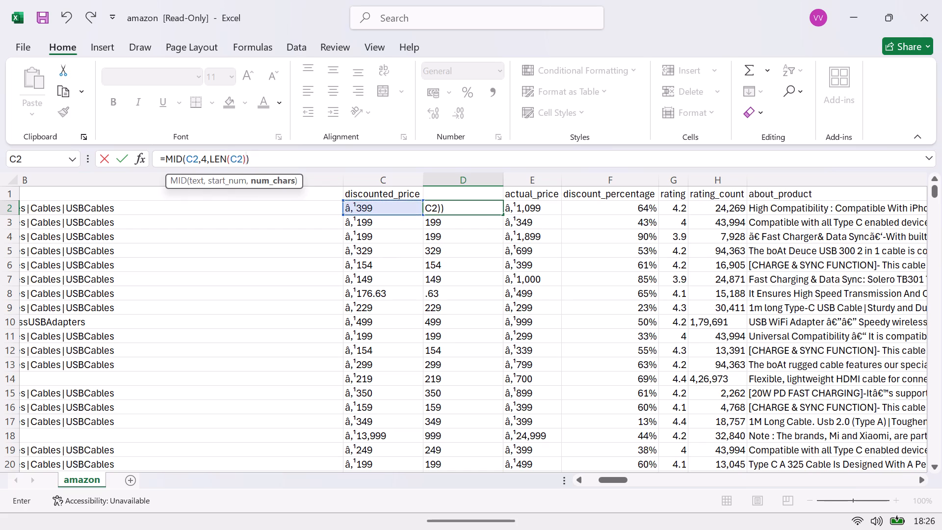
key(Return)
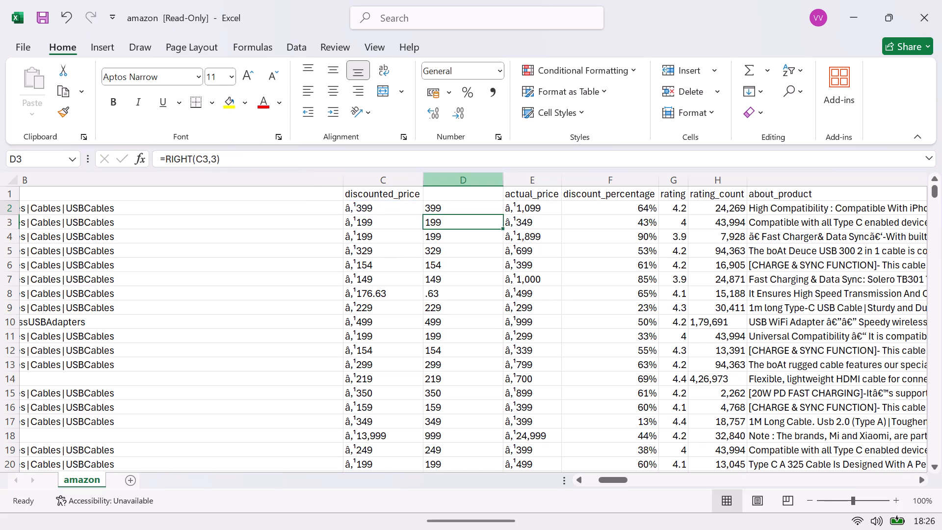
Fill the MID formula from D2 down column D for all data rows.
click(442, 202)
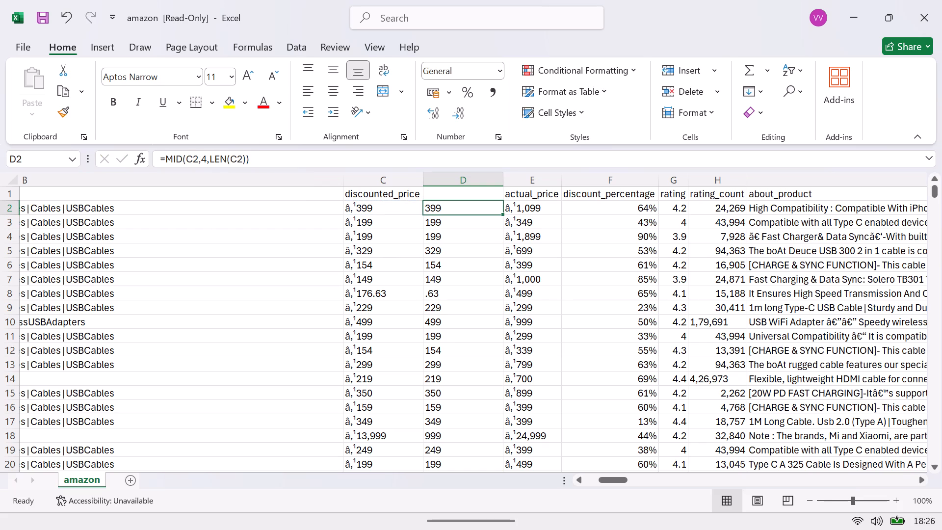
double_click(501, 213)
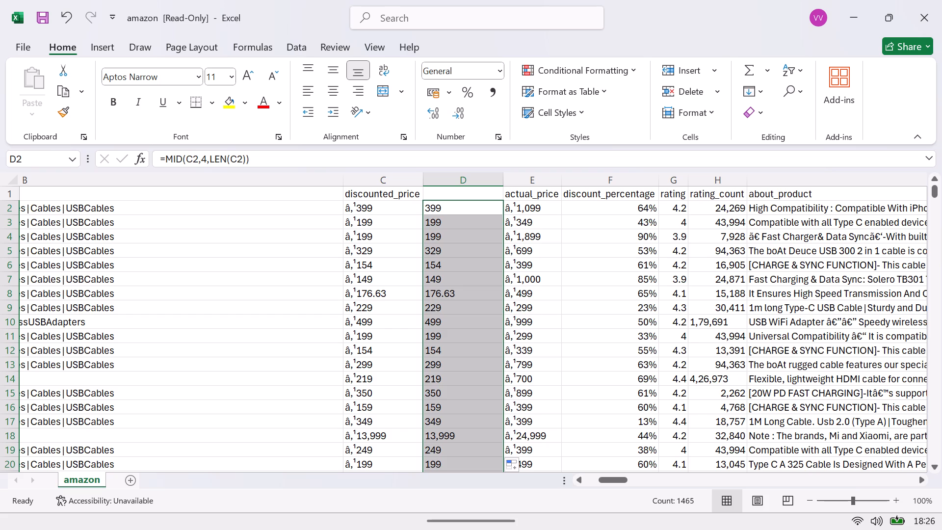
Enter the header Discounted_price in cell D1 above the extracted prices.
click(480, 196)
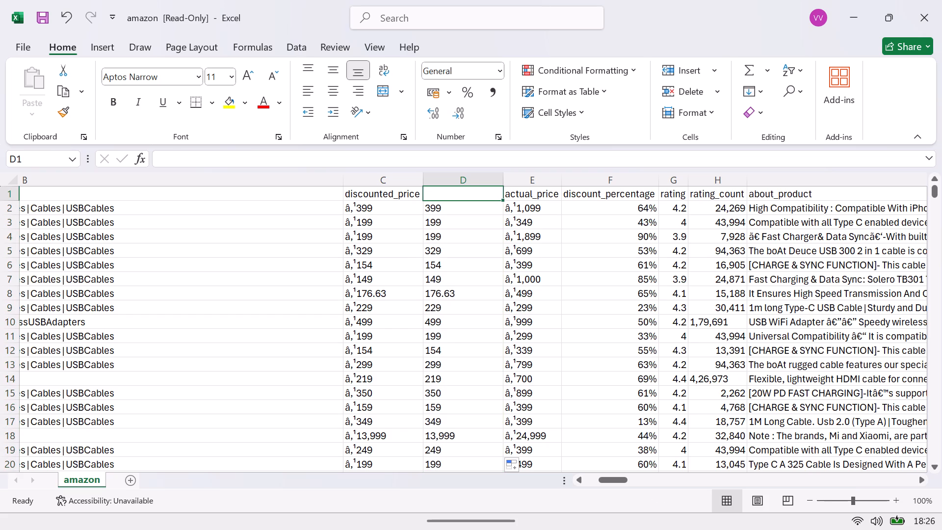
text(DI)
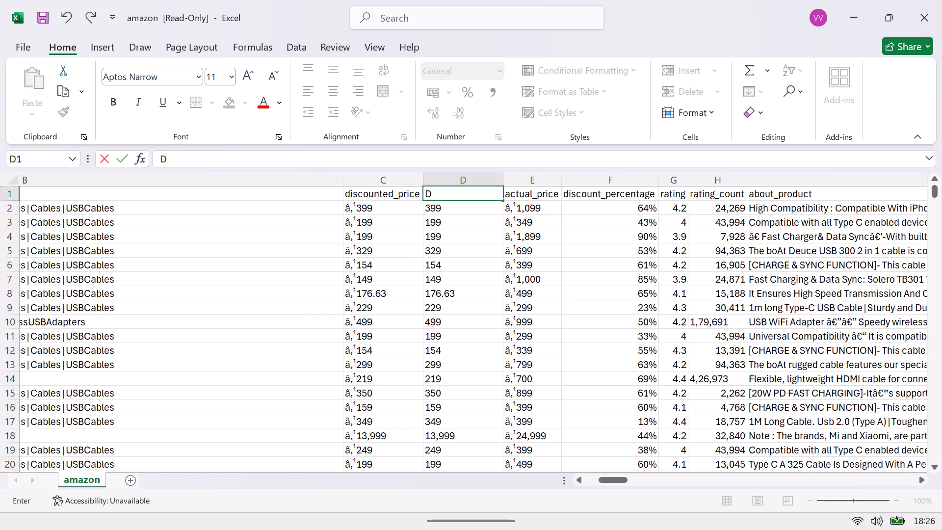
key(BackSpace)
key(BackSpace)
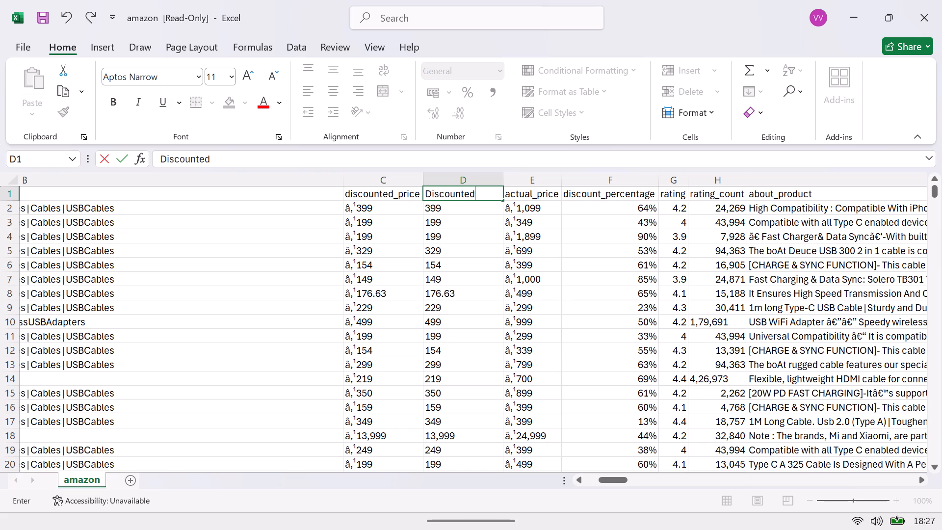
key(BackSpace)
key(shift+underscore)
text(p[r)
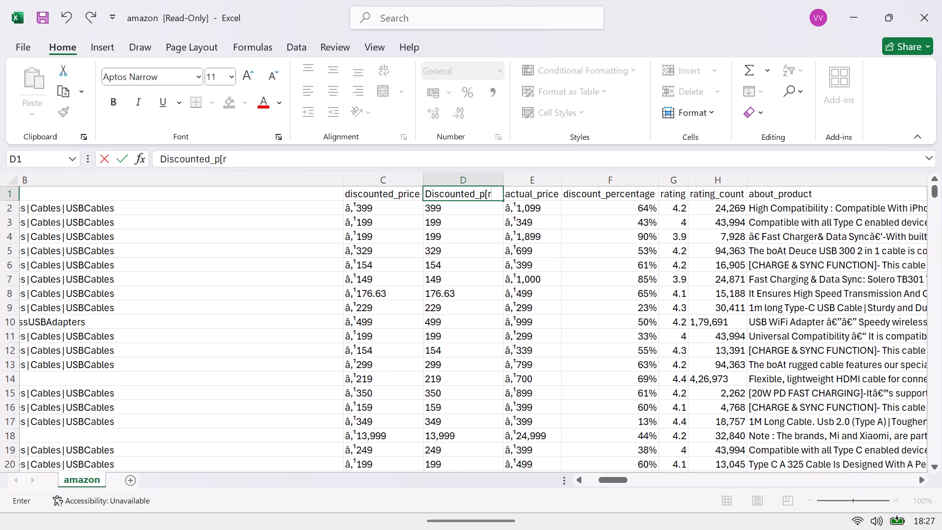
key(BackSpace)
key(BackSpace)
text(rice)
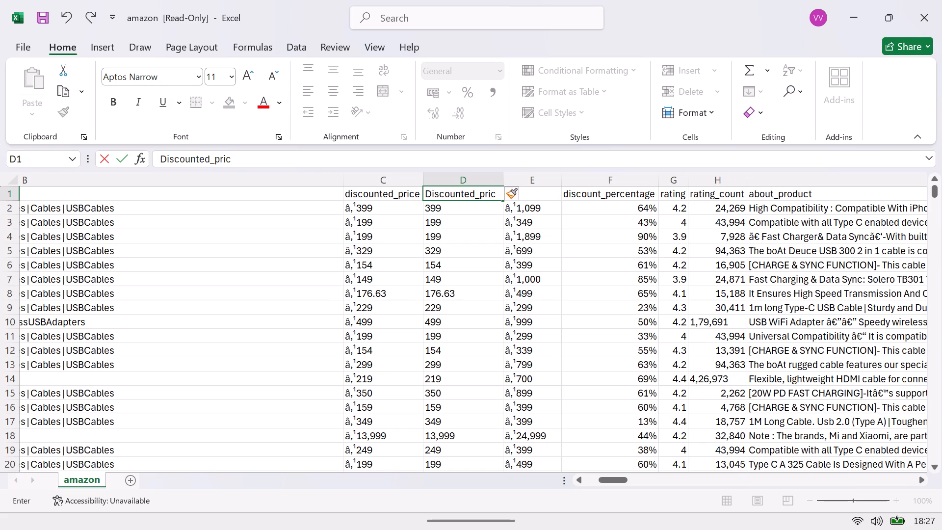
key(Return)
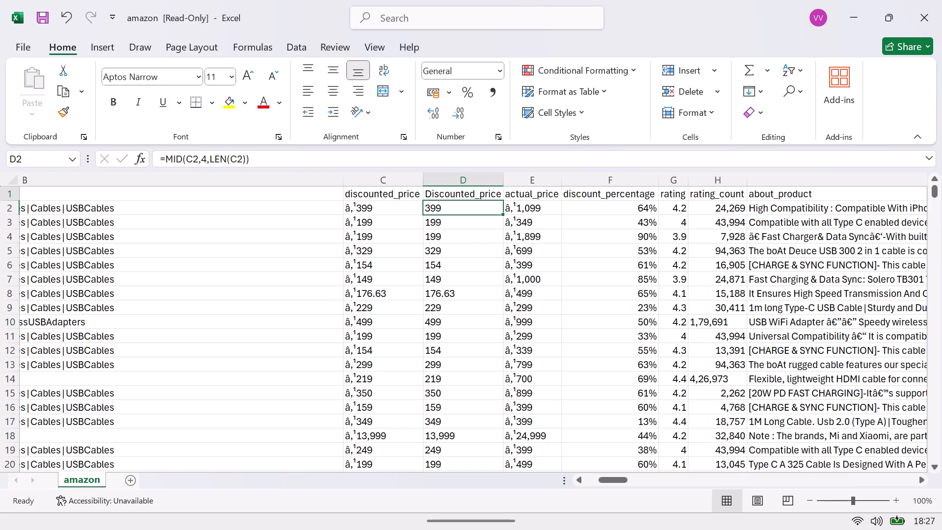
Insert a blank column between the actual_price and discount_percentage columns.
click(590, 181)
right_click(590, 181)
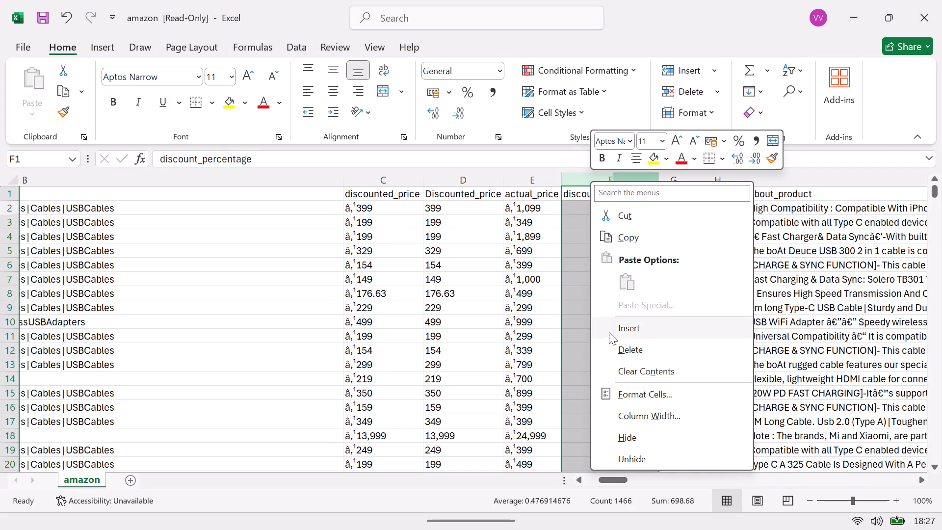
click(621, 330)
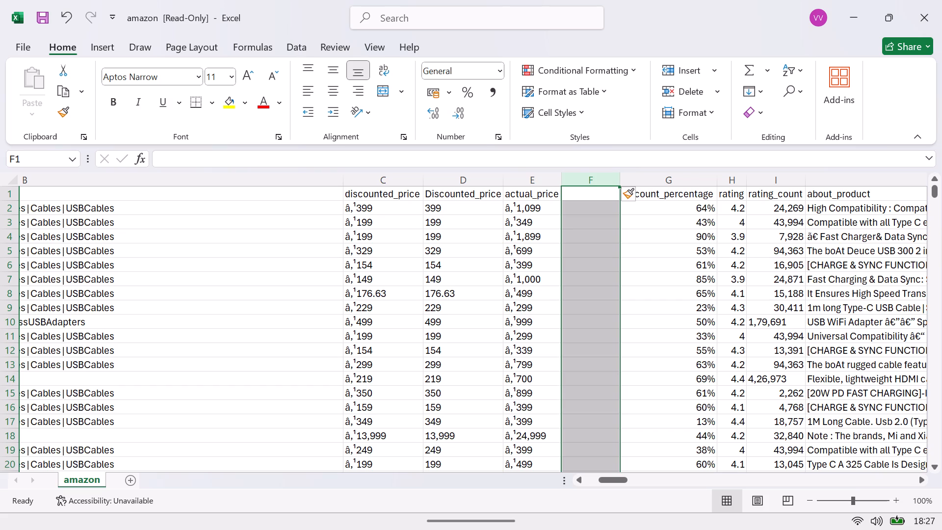
Enter the formula =MID(E2,4,LEN(E2)) in cell F2 to extract the actual price without its corrupted currency characters.
click(584, 212)
text(=mi)
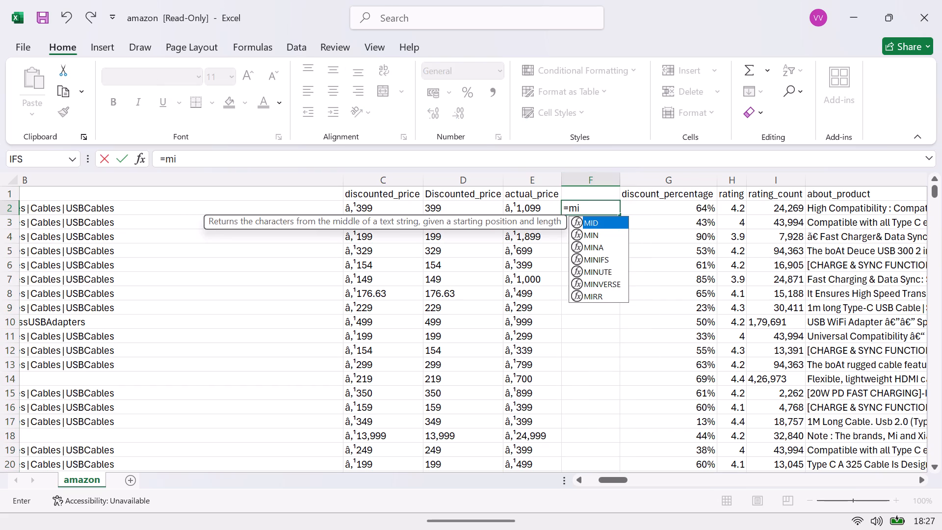
key(Tab)
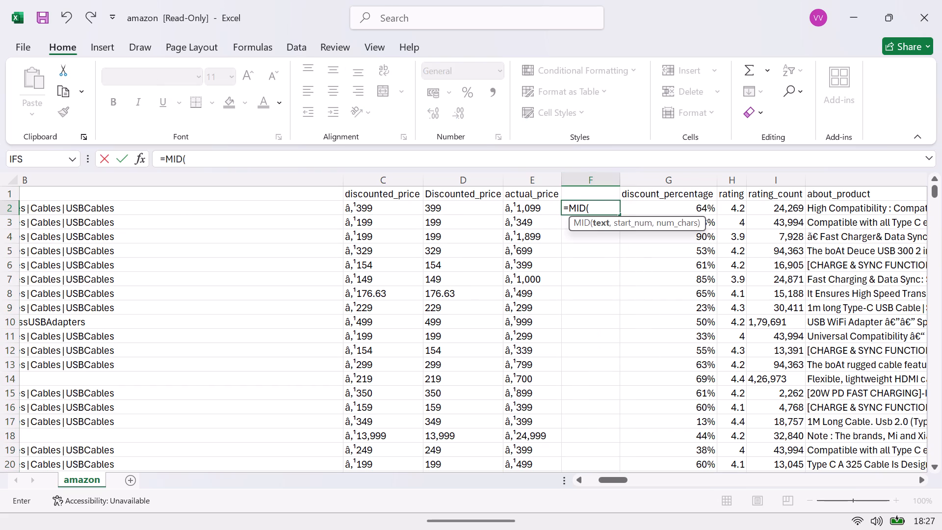
click(520, 206)
key(comma)
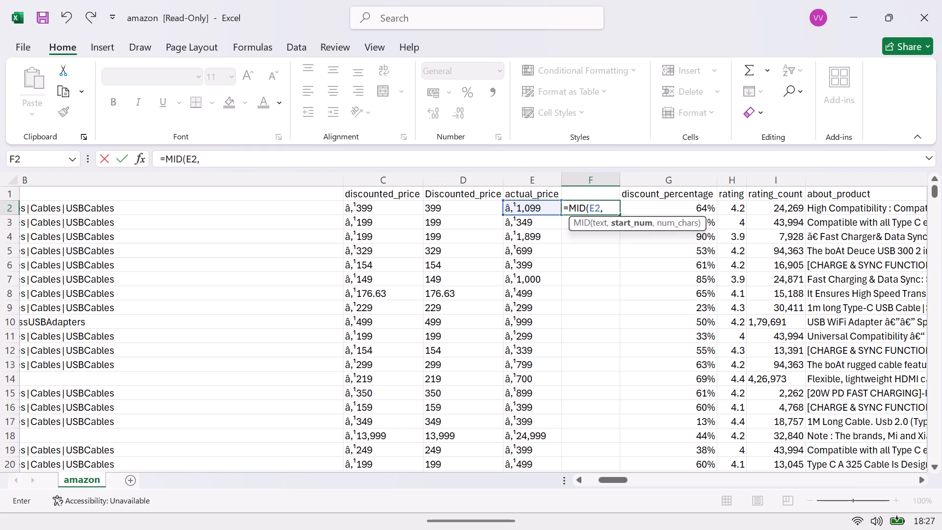
key(4)
key(comma)
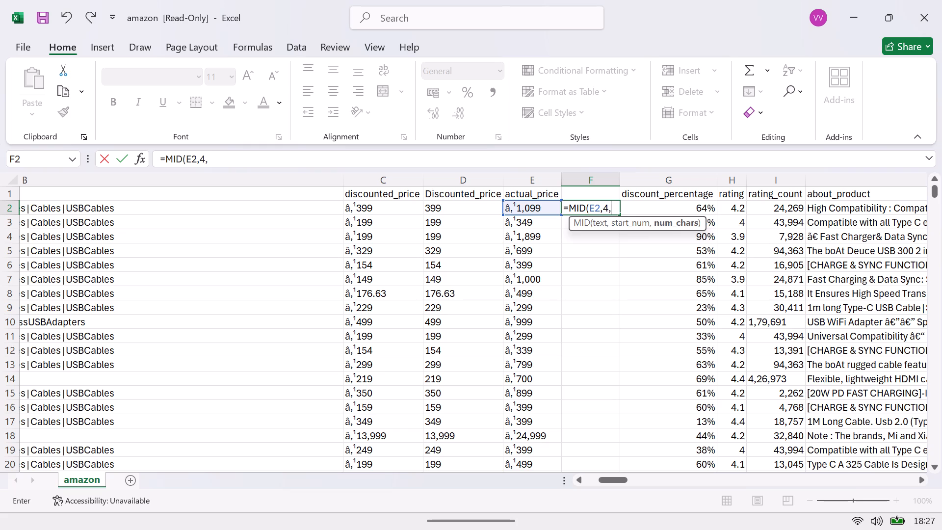
text(len)
key(Tab)
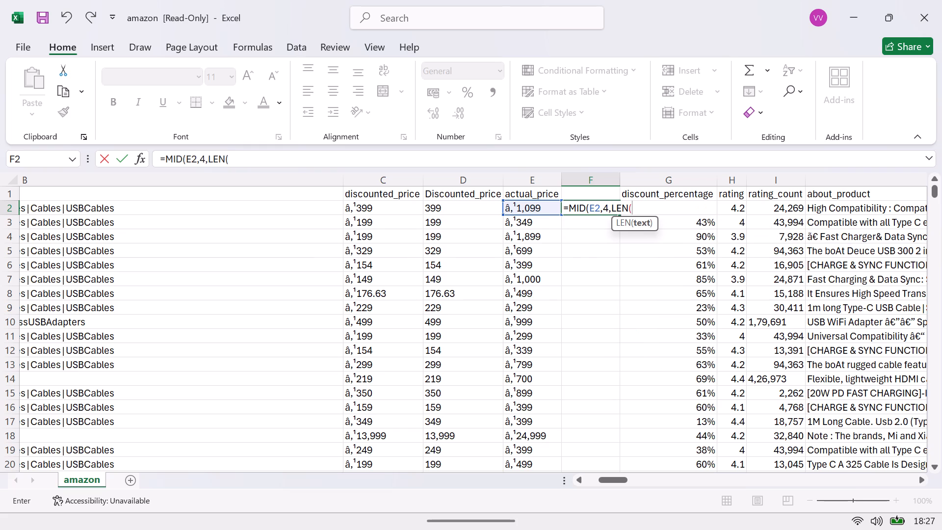
click(542, 206)
text()))
key(Return)
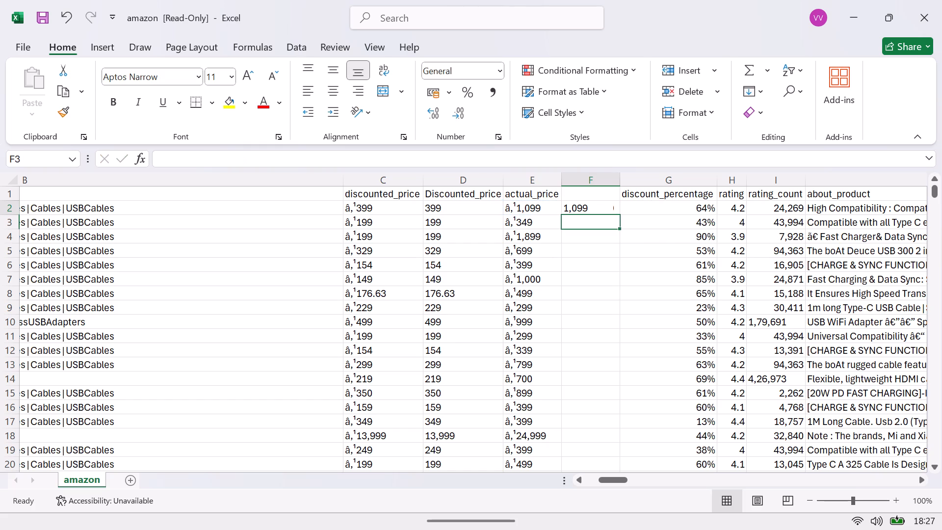
Fill the MID formula from F2 down column F for all data rows.
click(603, 206)
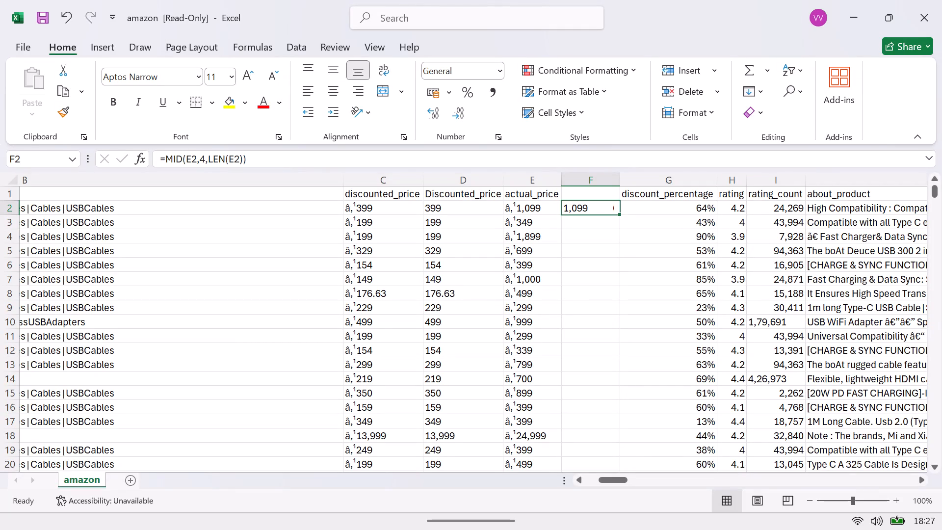
double_click(619, 213)
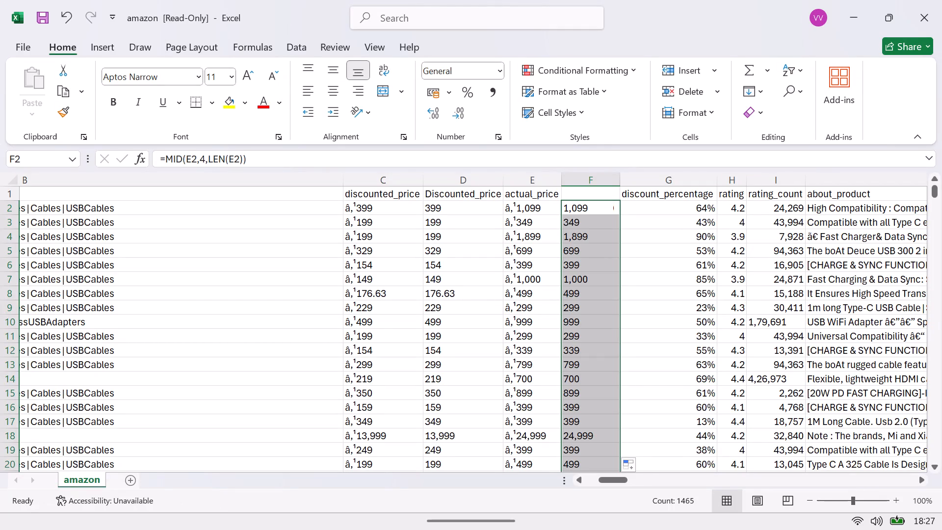
click(612, 204)
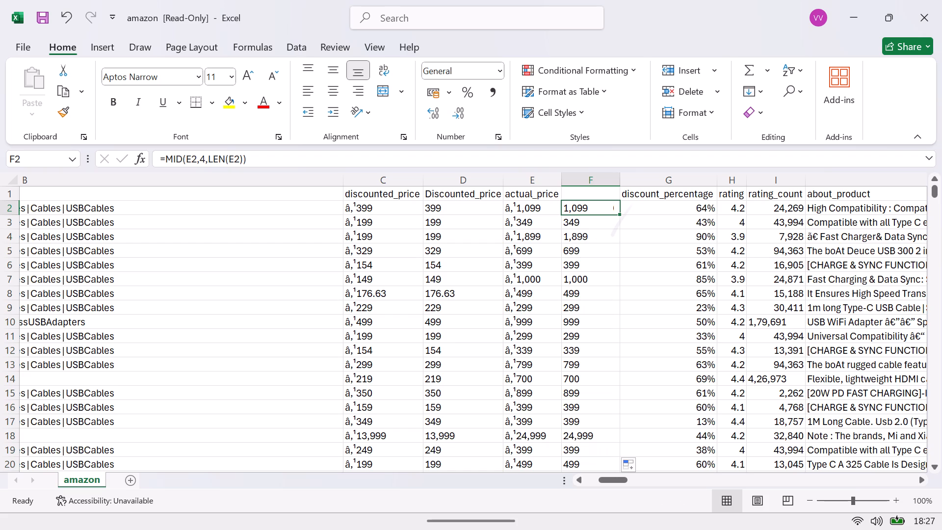
double_click(619, 212)
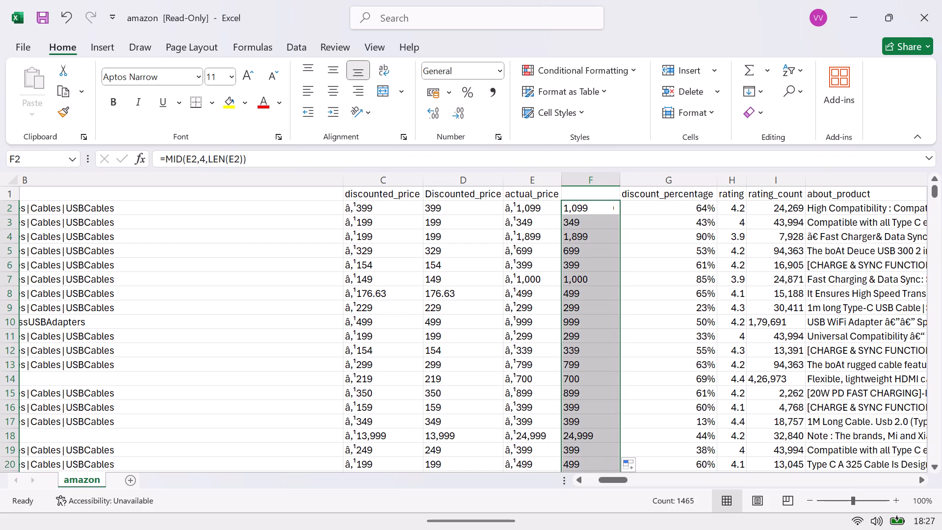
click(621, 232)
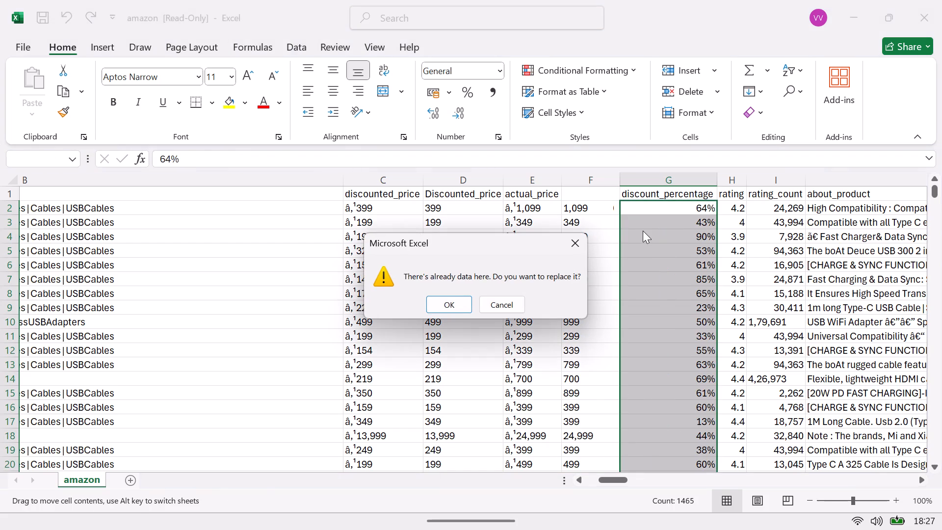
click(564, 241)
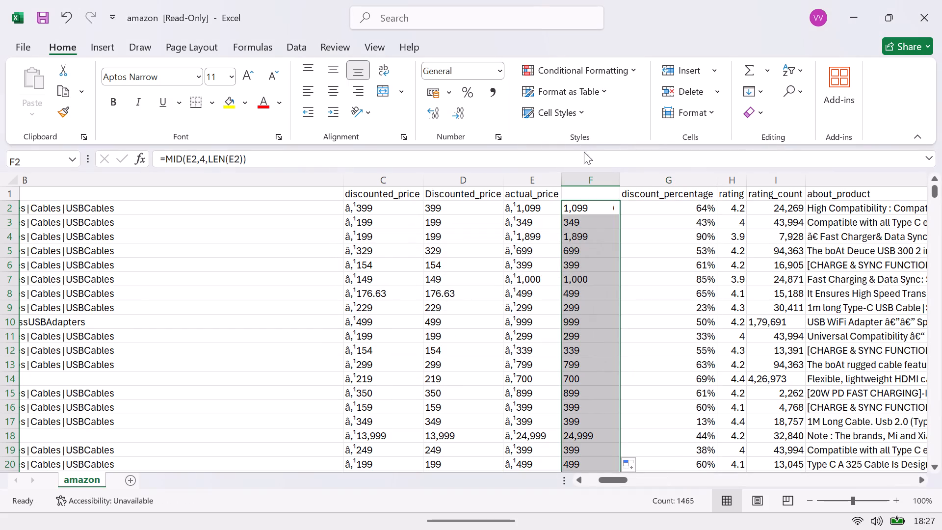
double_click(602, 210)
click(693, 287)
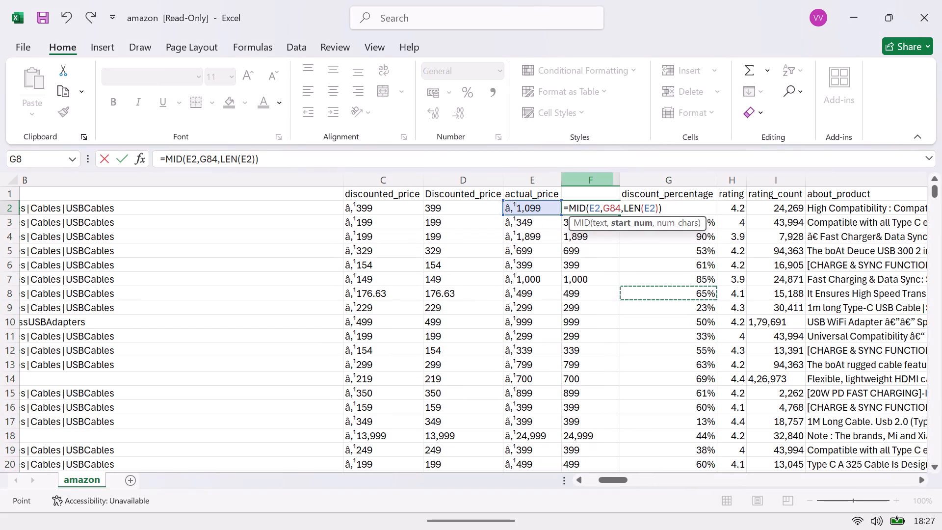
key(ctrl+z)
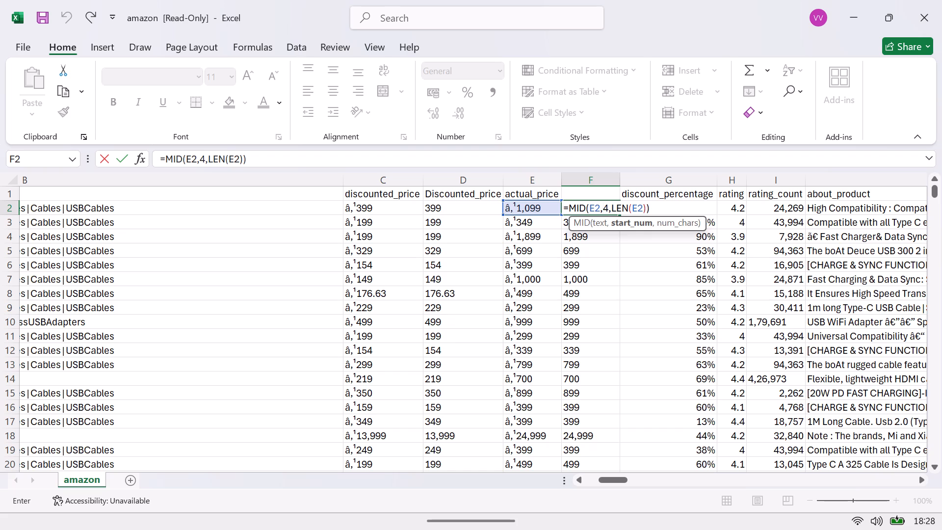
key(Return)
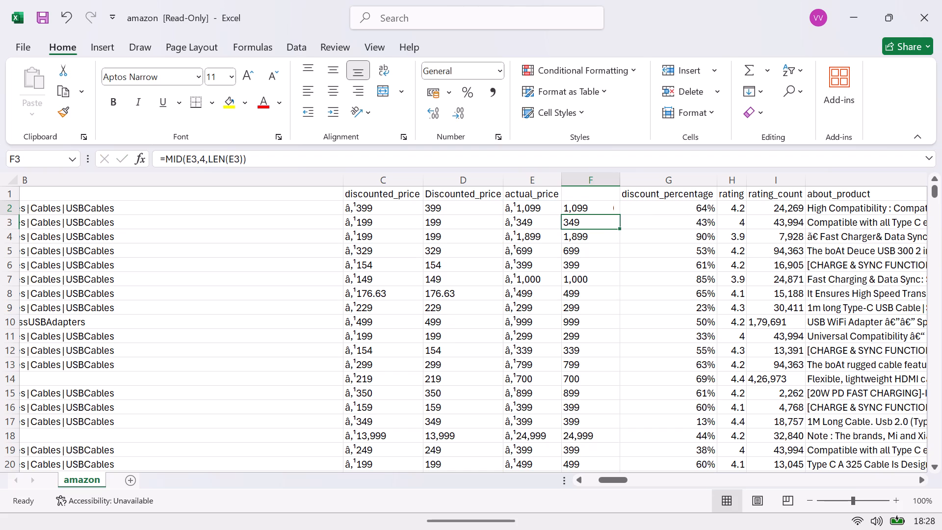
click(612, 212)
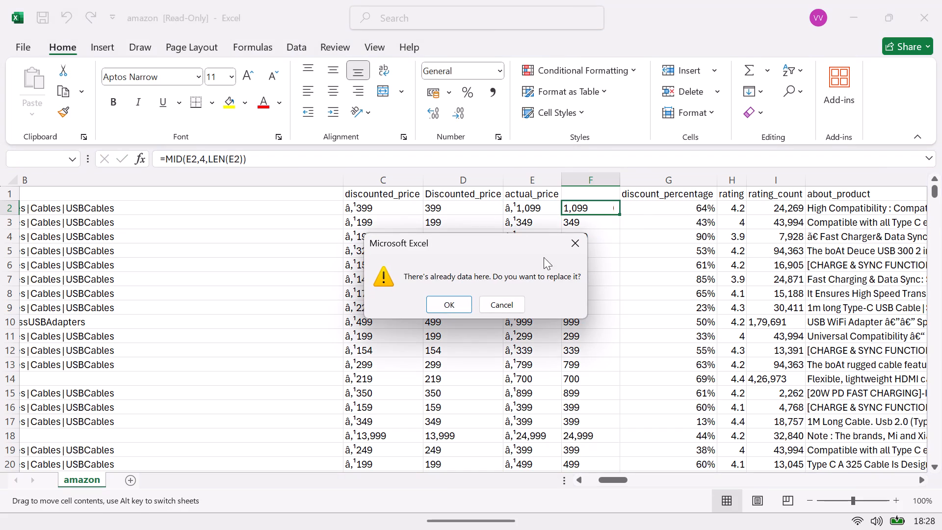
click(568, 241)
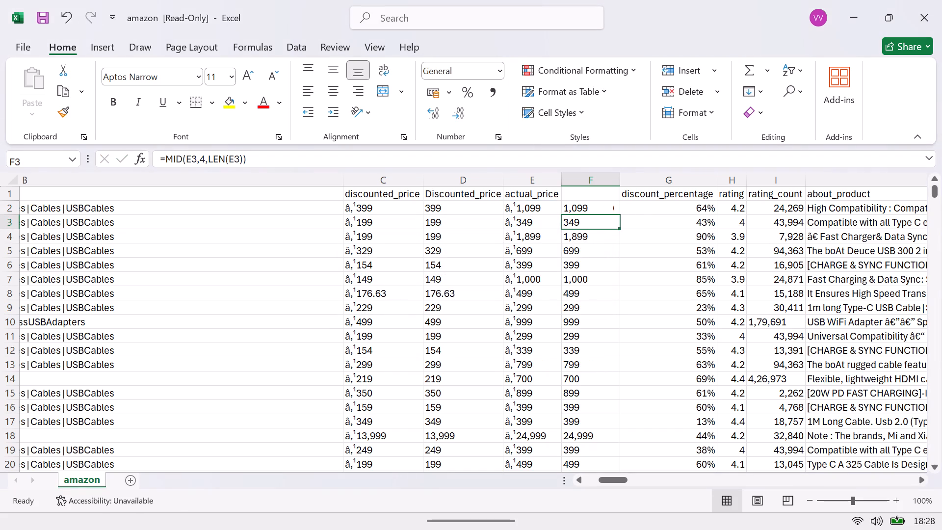
Open Find and Replace for replacing text, keeping cell F2 of the extracted actual prices selected.
click(580, 208)
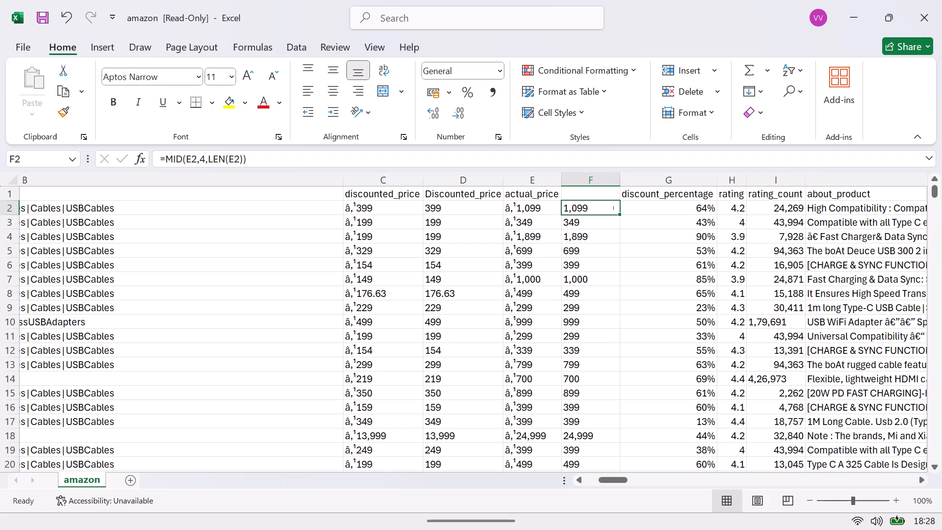
key(ctrl+h)
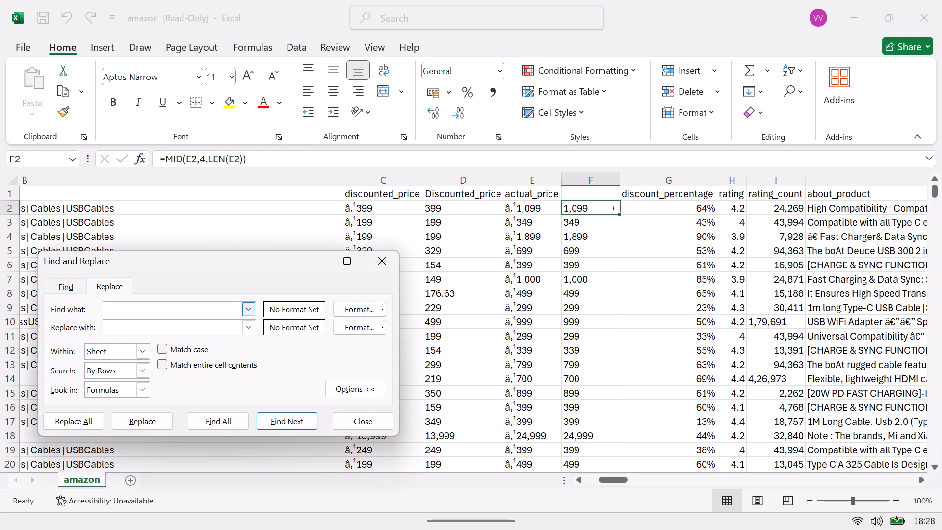
click(596, 207)
click(596, 207)
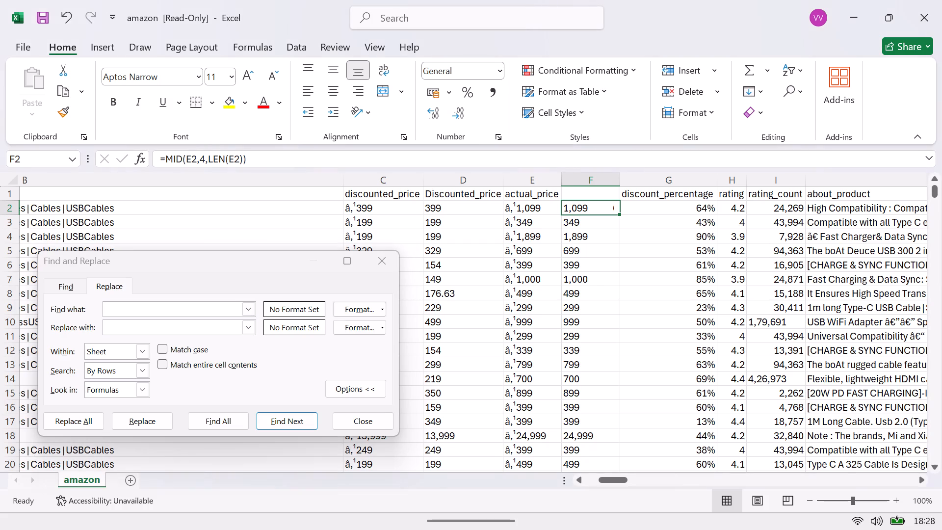
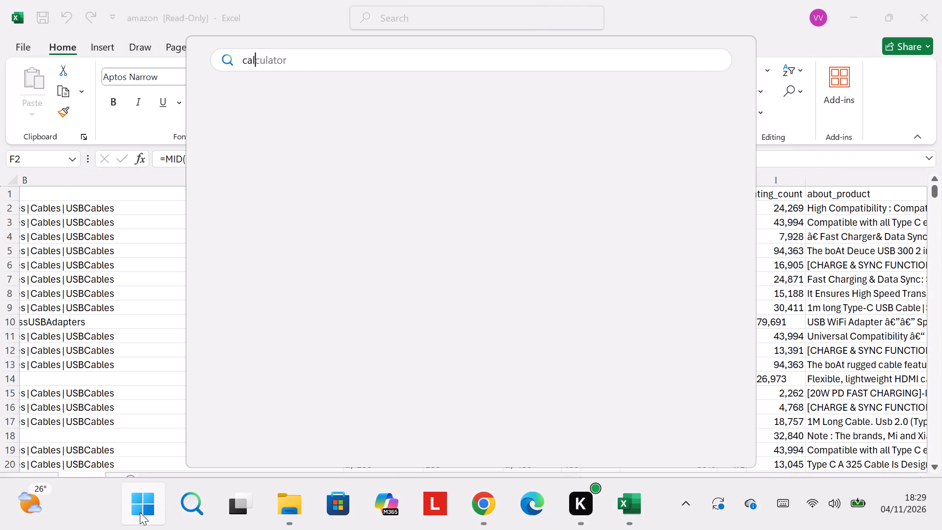
Open Calculator and divide 1199 by 1899 to check a price ratio against the discount percentages.
click(311, 171)
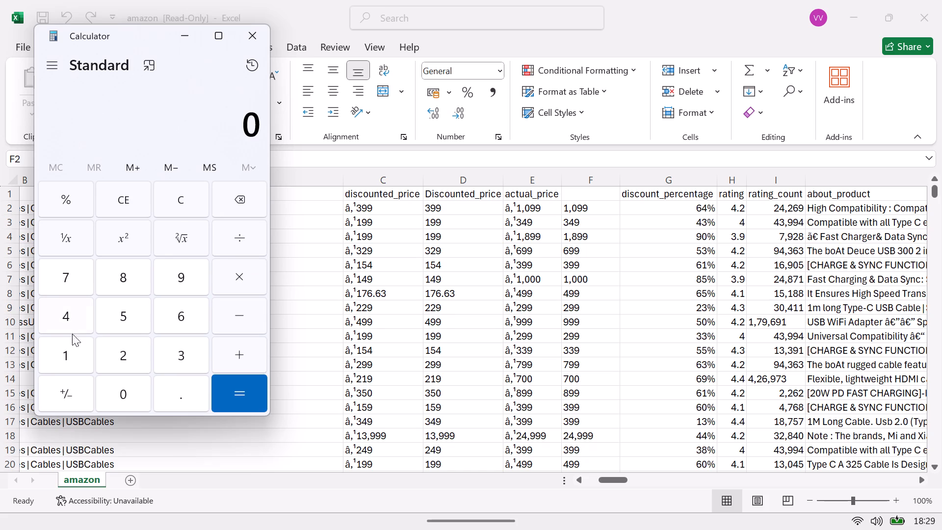
click(68, 347)
click(68, 347)
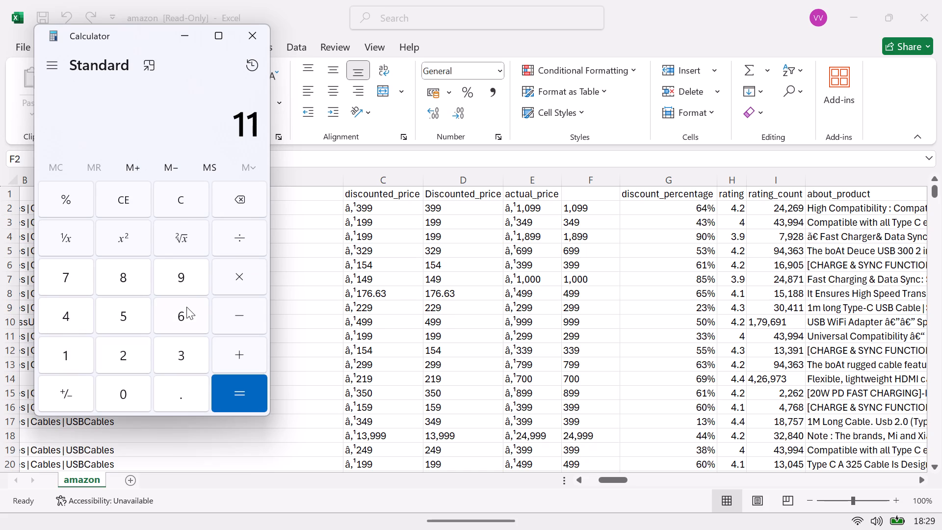
click(188, 285)
click(188, 285)
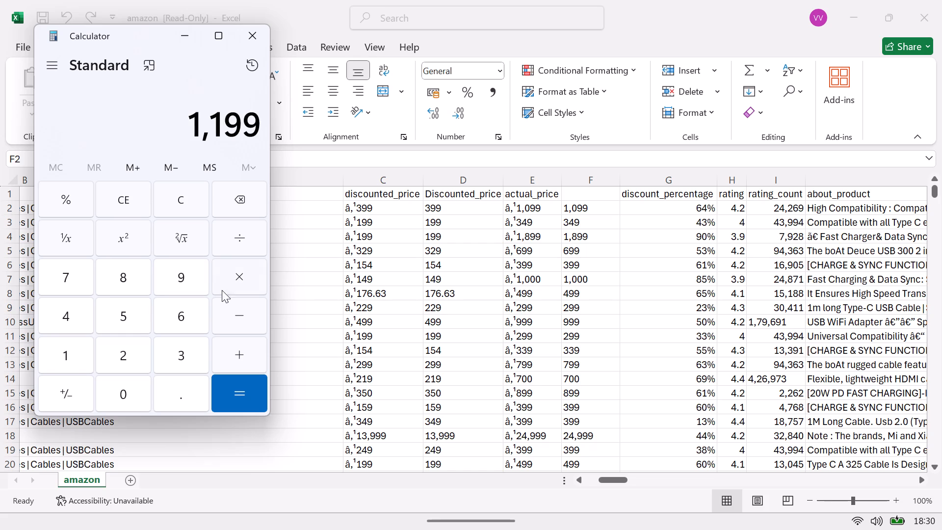
click(241, 243)
click(71, 354)
click(122, 287)
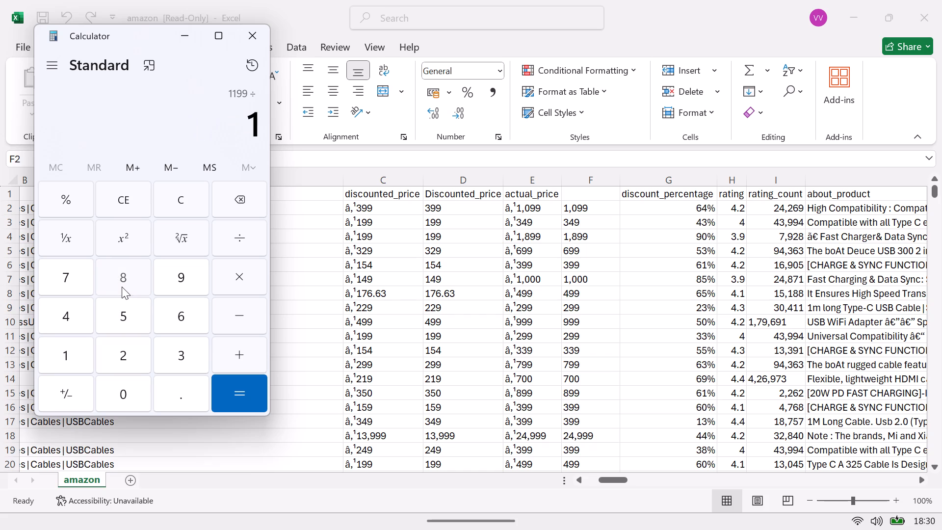
double_click(174, 280)
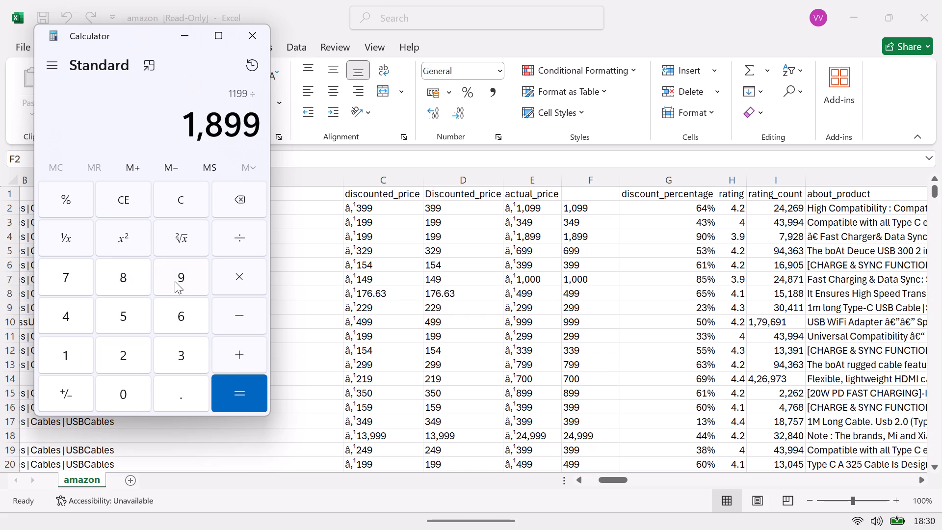
click(230, 390)
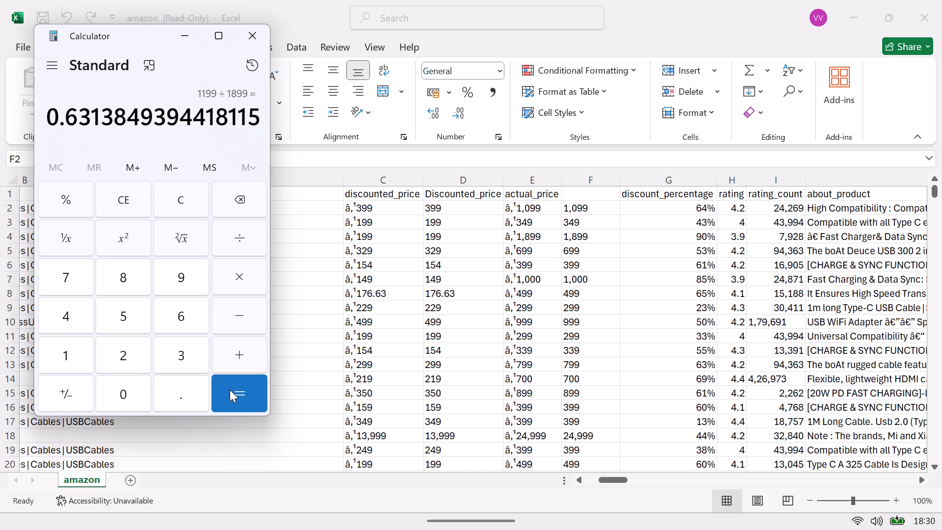
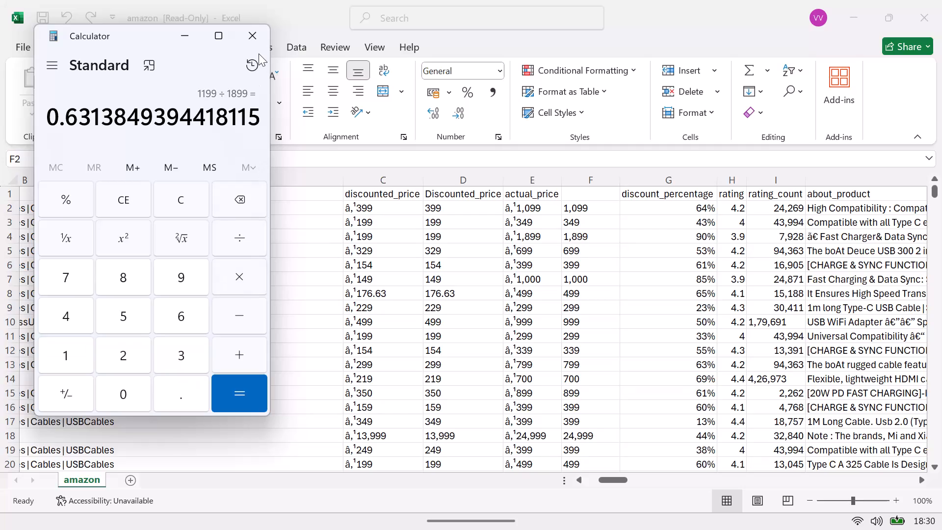
Close Calculator and return to the amazon workbook.
click(259, 44)
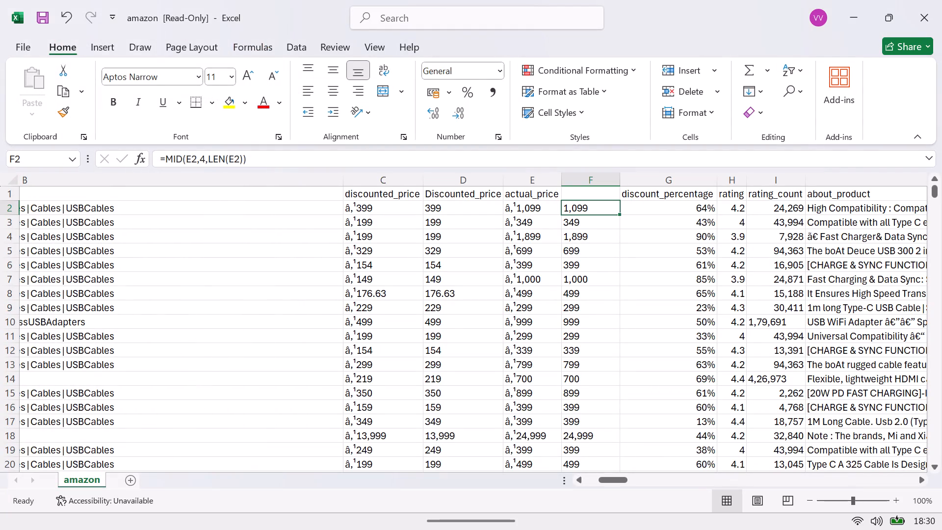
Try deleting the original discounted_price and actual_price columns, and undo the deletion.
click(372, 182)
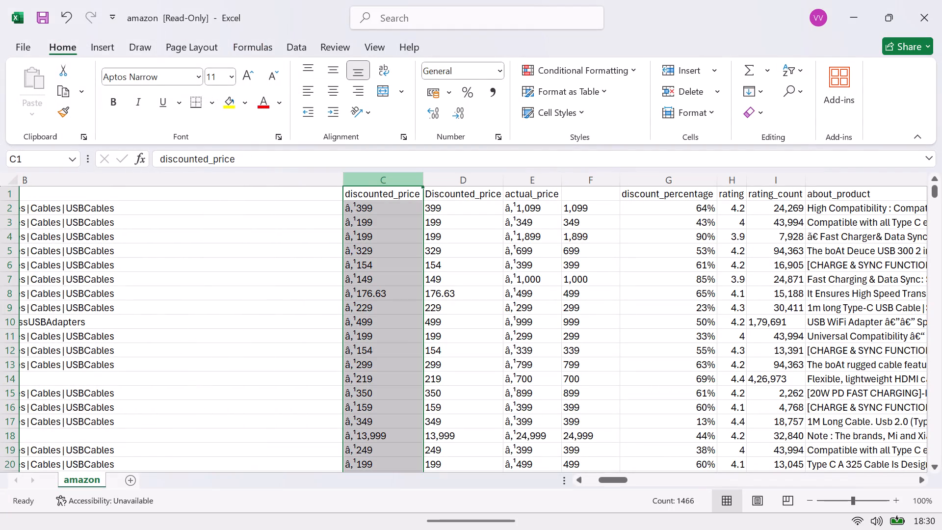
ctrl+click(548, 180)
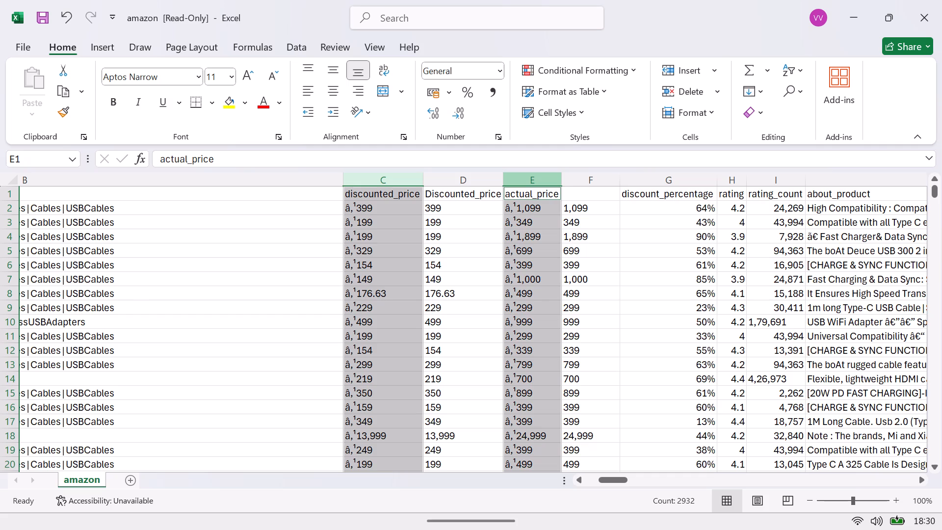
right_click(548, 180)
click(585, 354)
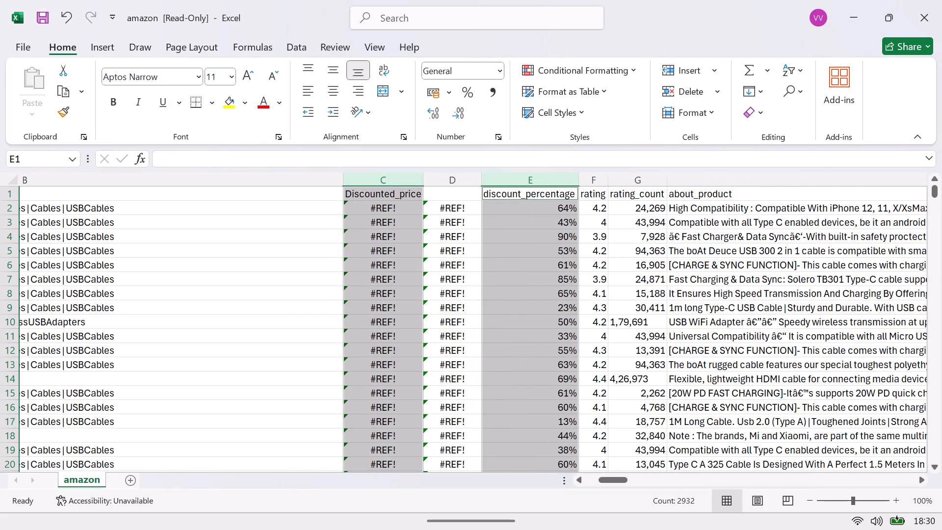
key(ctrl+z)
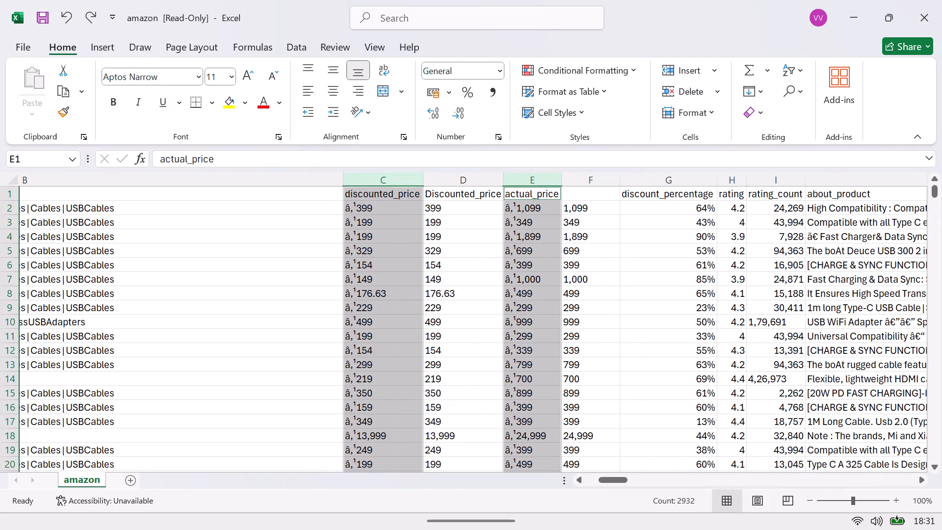
Replace the formulas in the cleaned Discounted_price column D with their static values.
click(463, 182)
key(ctrl+c)
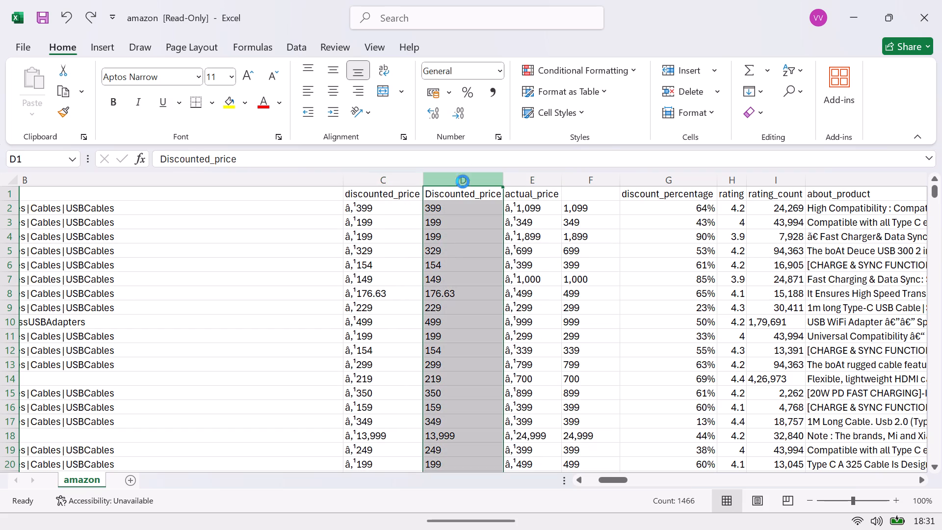
click(453, 185)
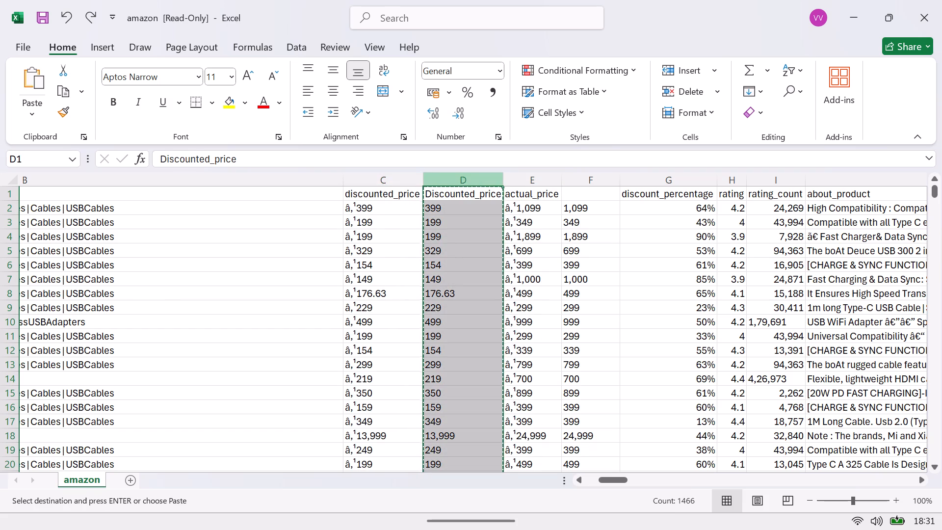
right_click(453, 185)
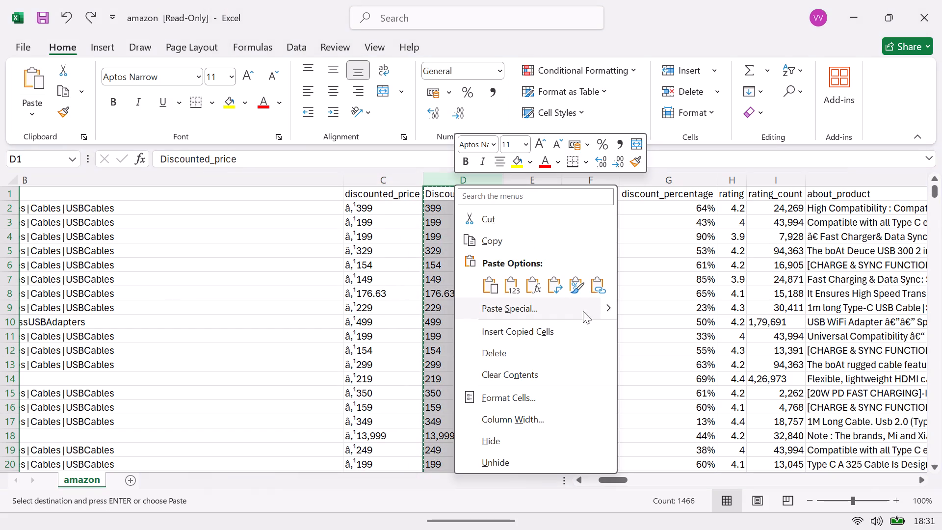
click(603, 304)
click(628, 399)
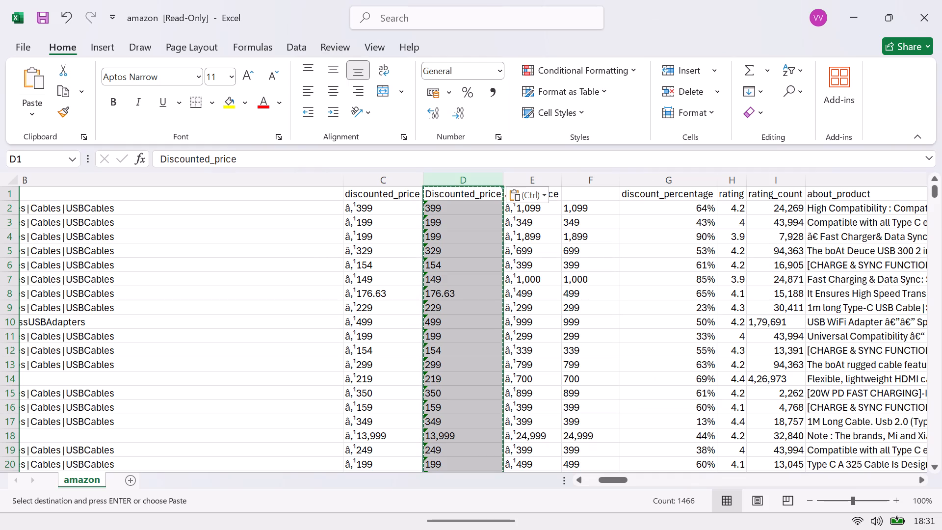
Replace the formulas in the cleaned actual price column F with their static values.
click(586, 183)
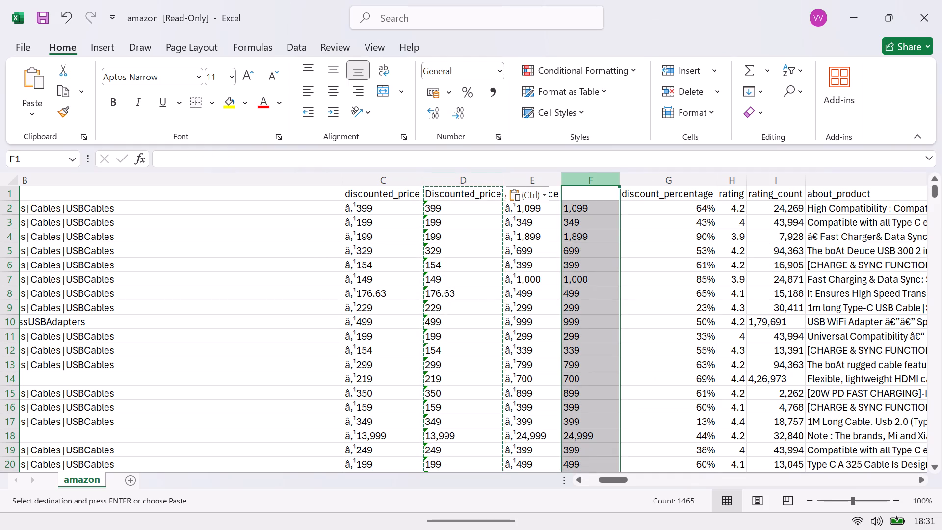
key(ctrl+c)
right_click(586, 183)
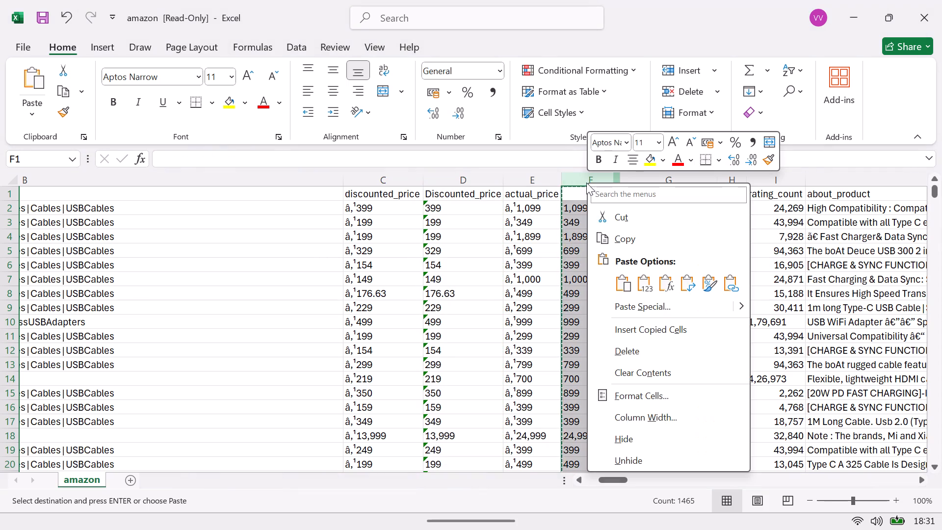
click(739, 305)
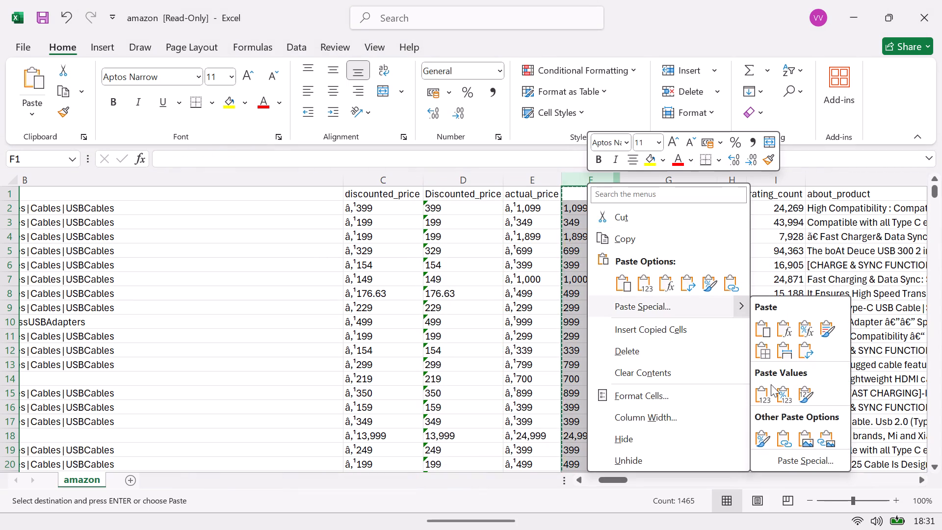
click(765, 394)
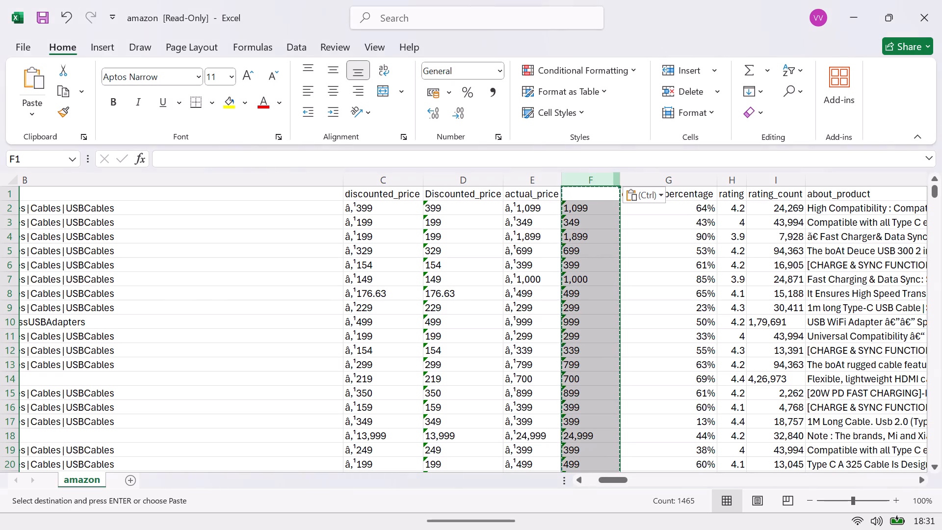
Delete the original discounted_price and actual_price columns that contain the stray characters.
click(362, 178)
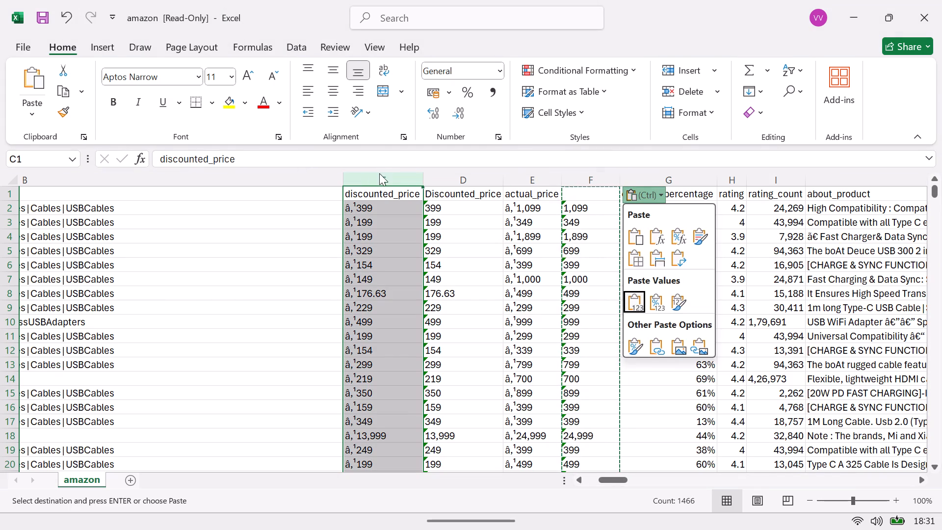
click(379, 173)
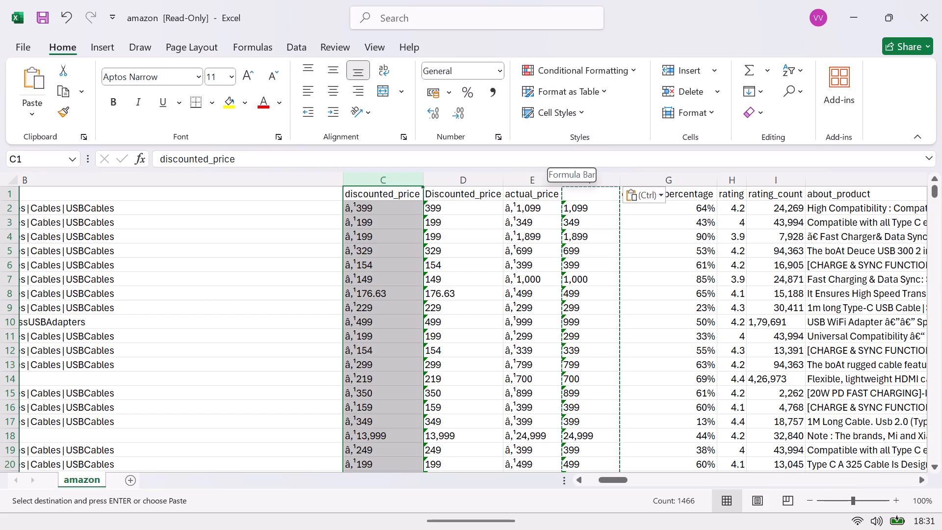
ctrl+click(529, 175)
right_click(529, 175)
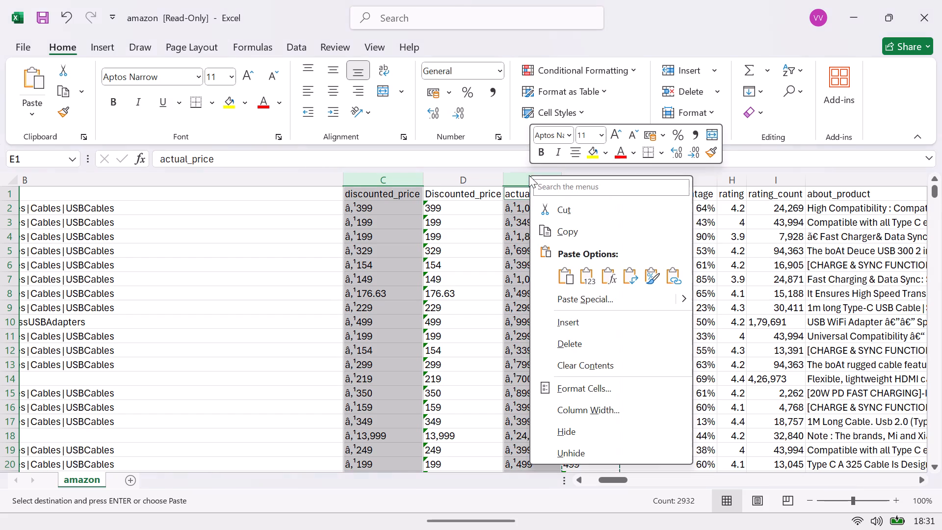
click(593, 351)
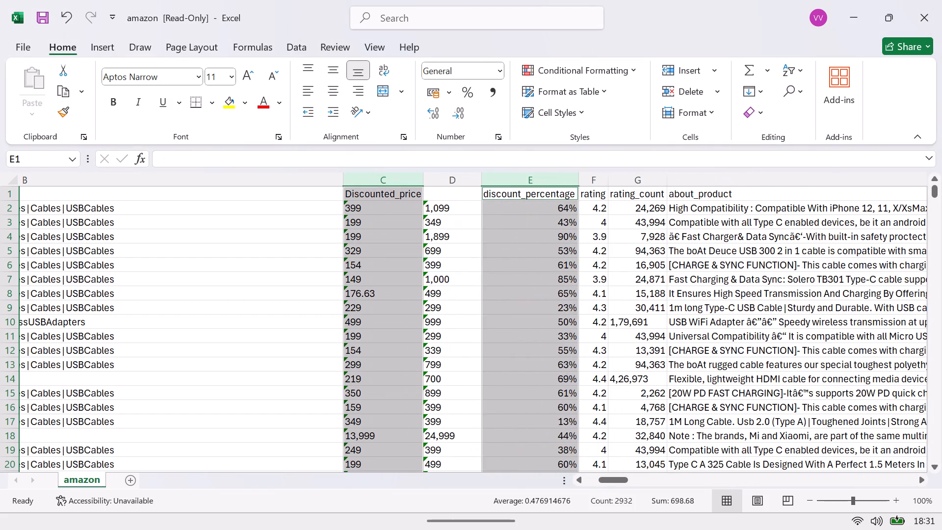
Apply the Accounting format with 2 decimal places and the Ksh symbol to both cleaned price columns, C and D.
drag(378, 183, 432, 182)
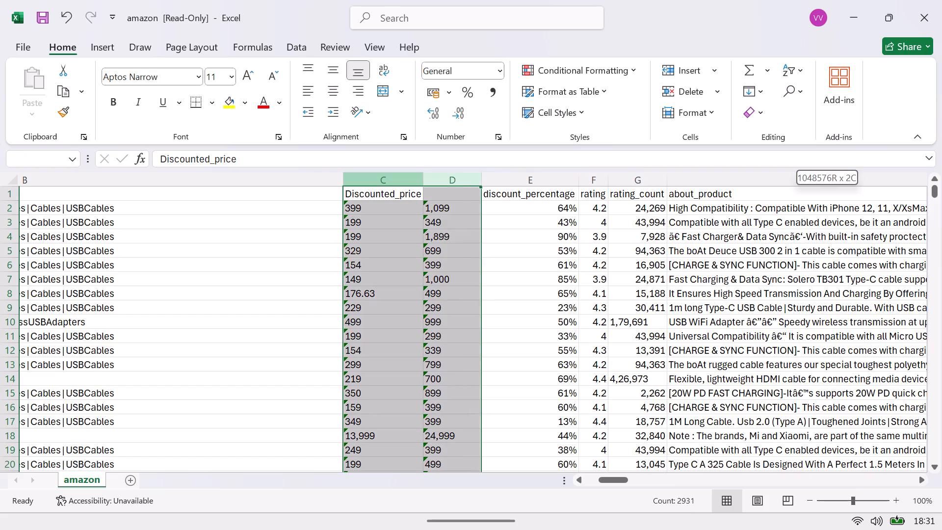
drag(432, 182, 434, 183)
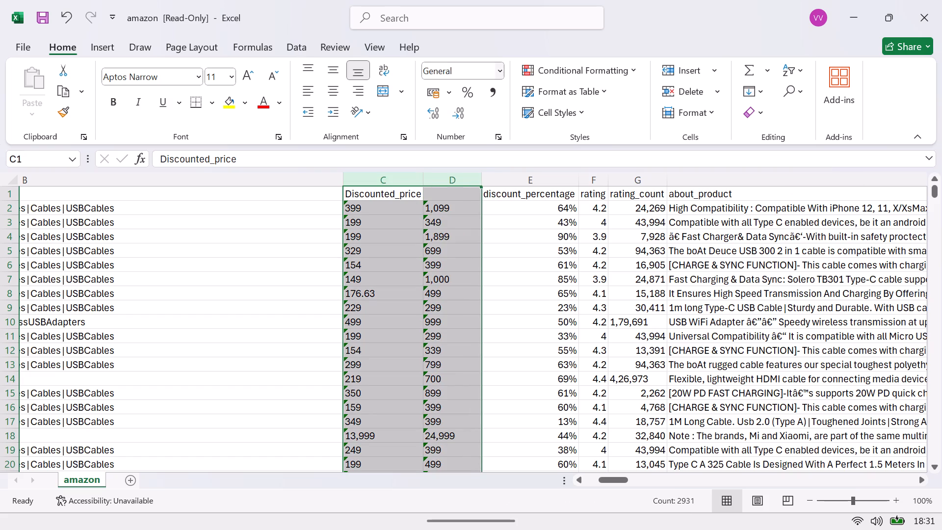
click(494, 67)
click(496, 72)
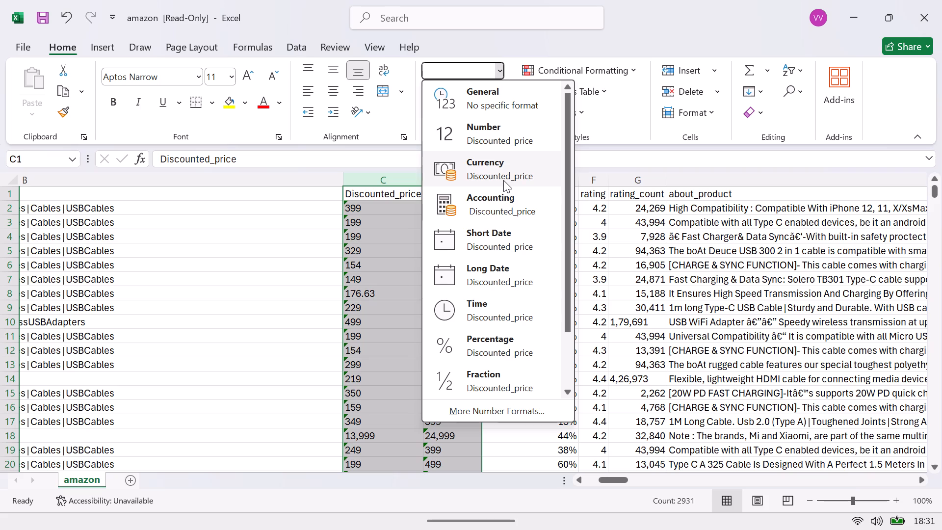
click(503, 214)
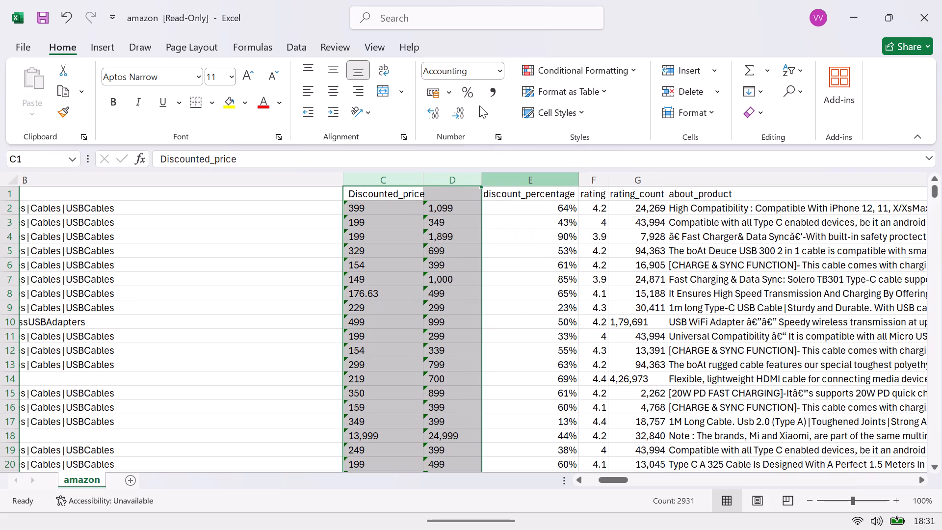
click(498, 67)
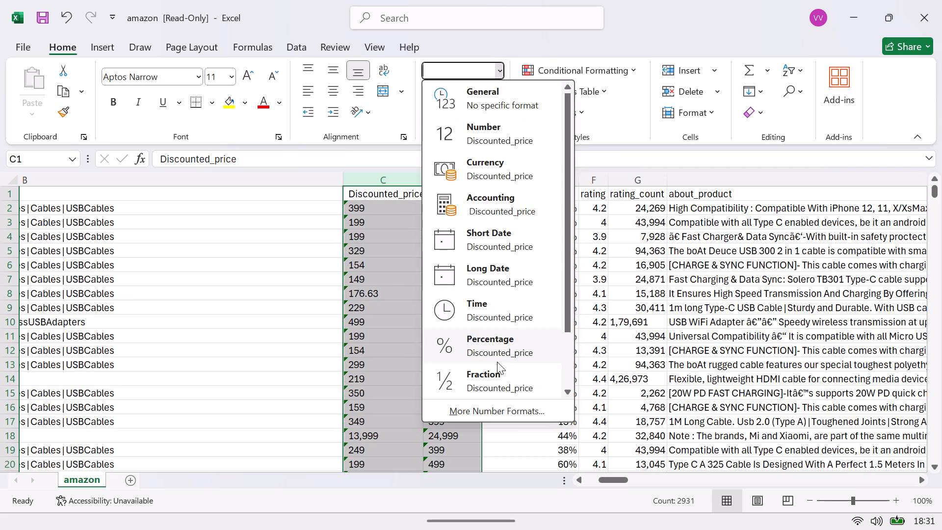
click(490, 408)
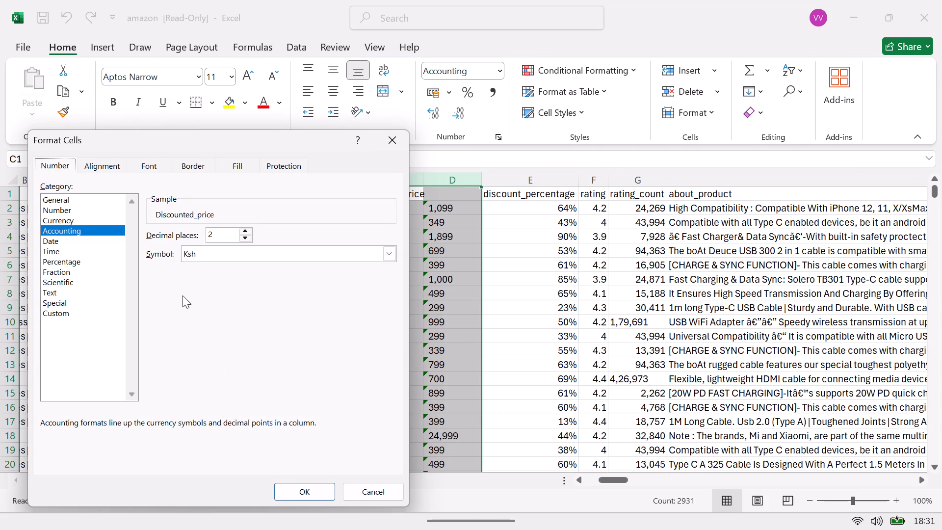
click(287, 489)
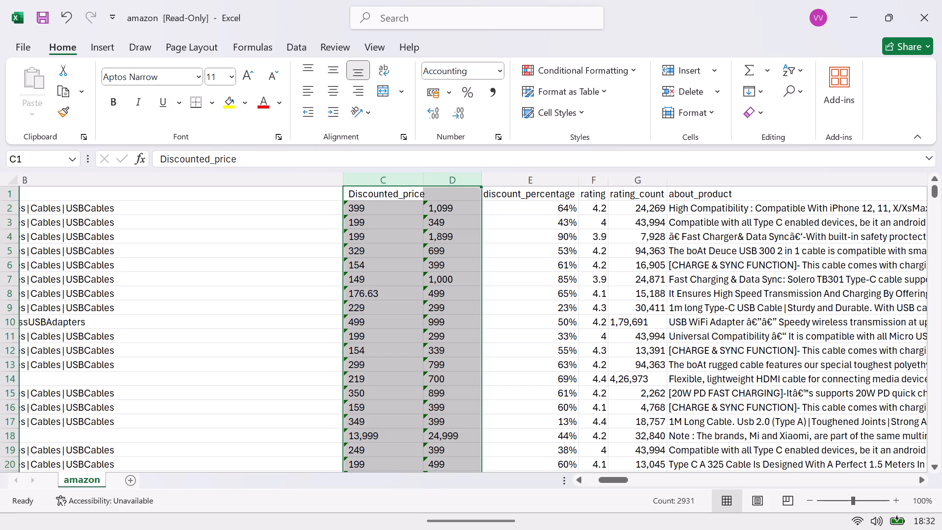
Inspect individual cells in price columns C and D to check their contents and number format.
click(508, 400)
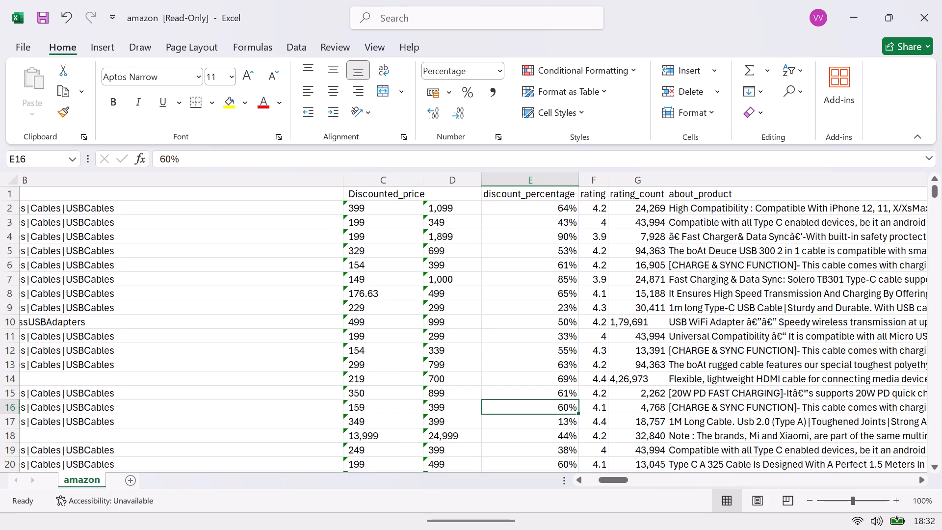
click(445, 207)
click(386, 203)
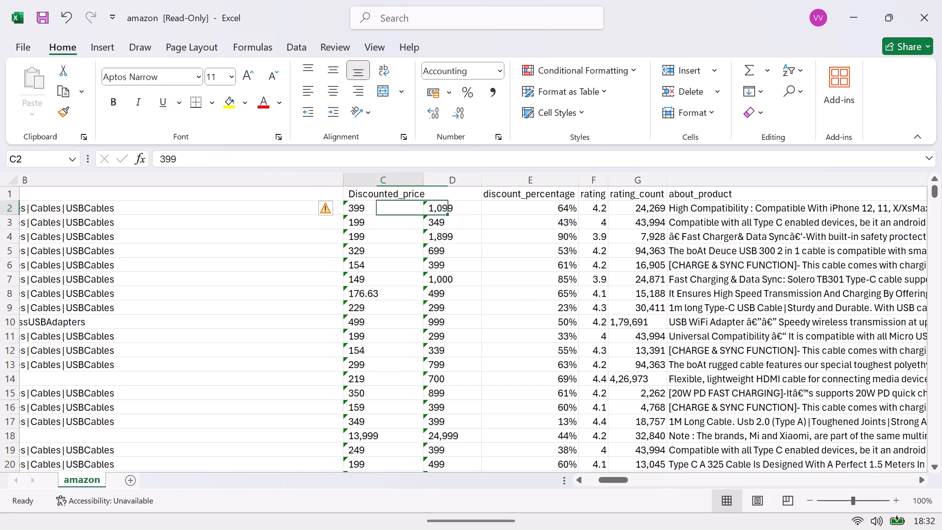
click(455, 211)
click(429, 225)
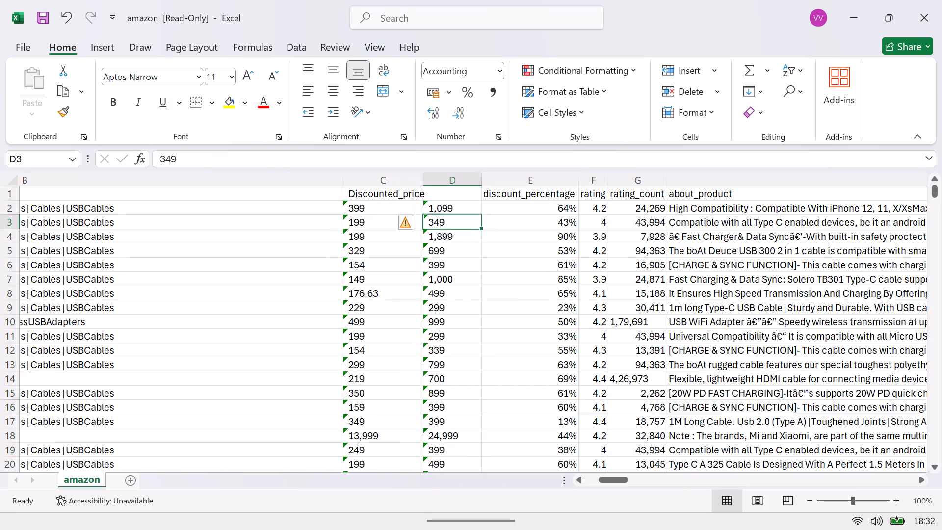
click(390, 227)
click(386, 244)
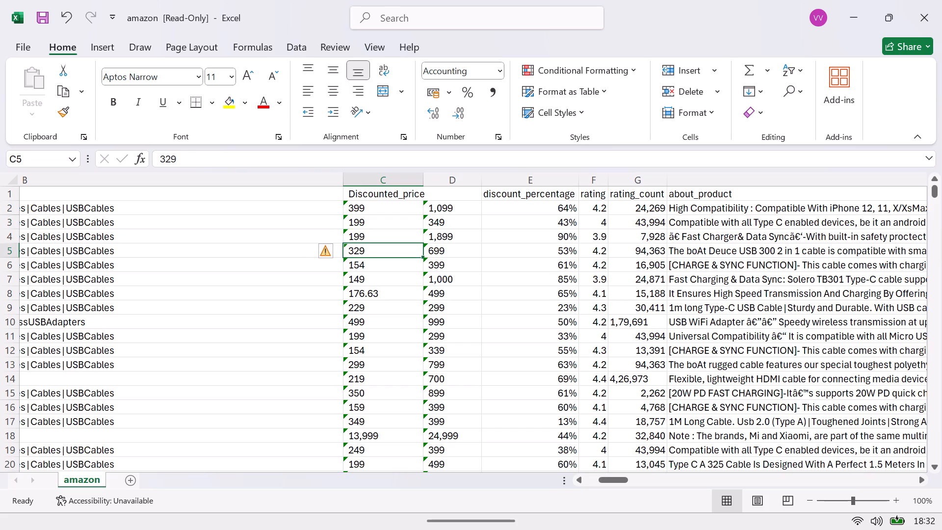
click(383, 265)
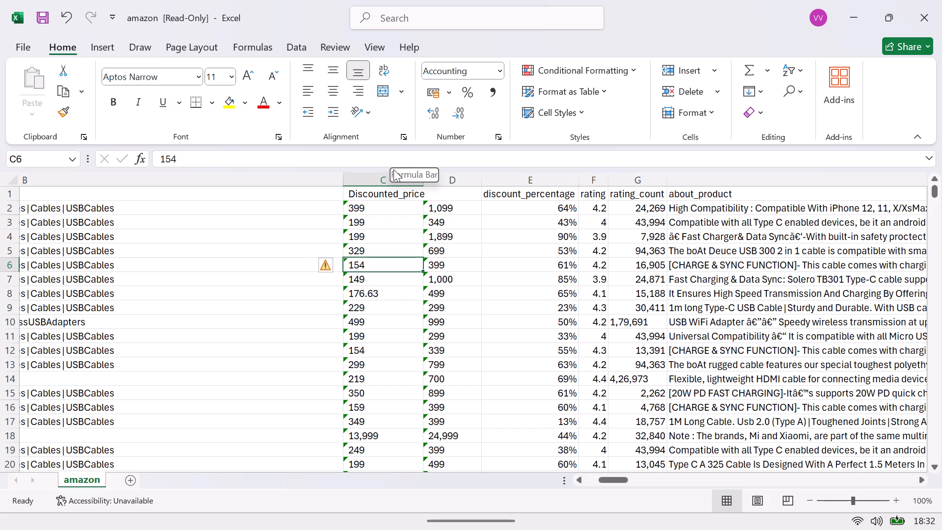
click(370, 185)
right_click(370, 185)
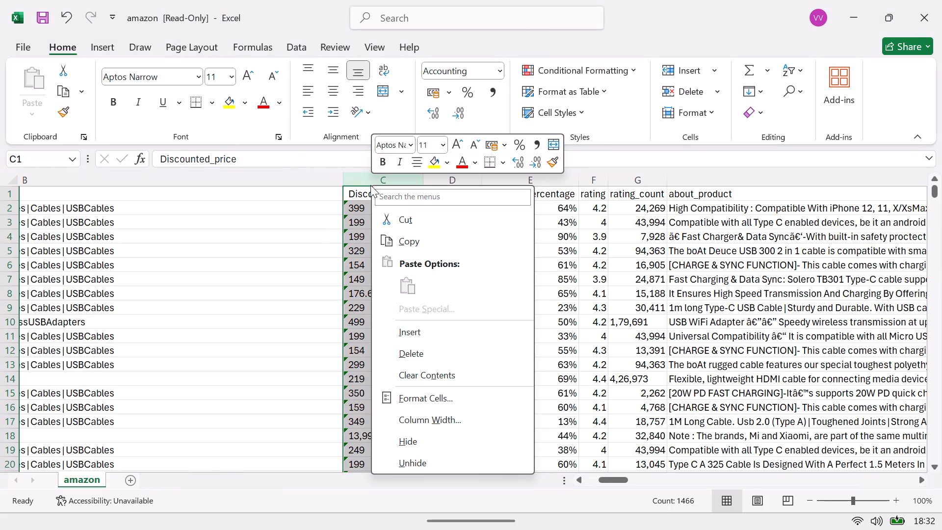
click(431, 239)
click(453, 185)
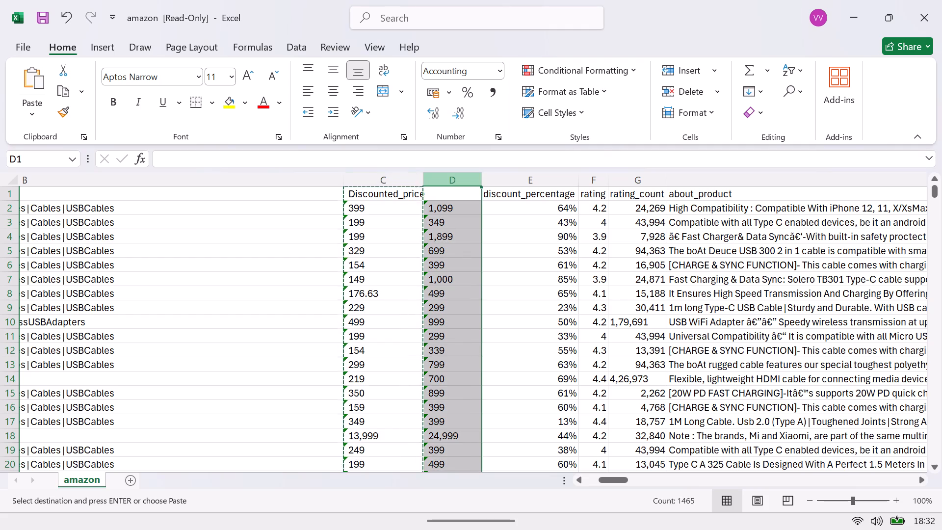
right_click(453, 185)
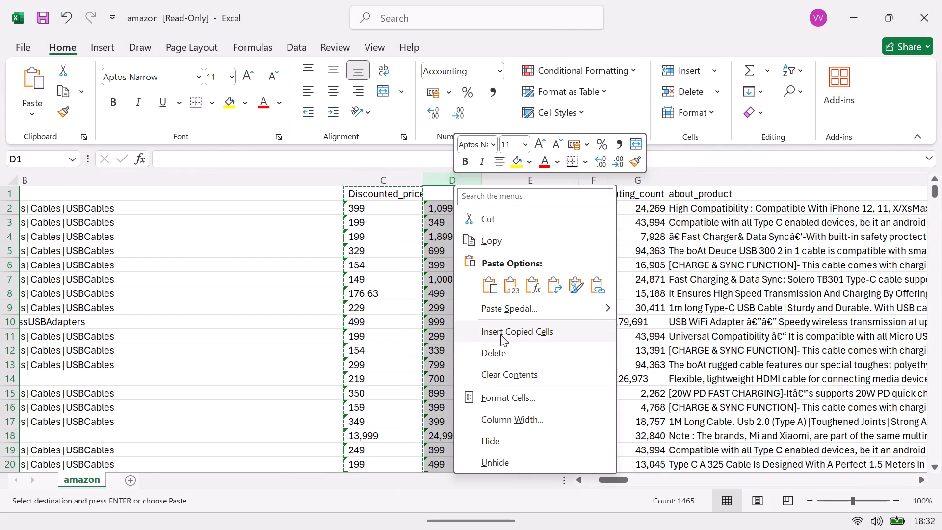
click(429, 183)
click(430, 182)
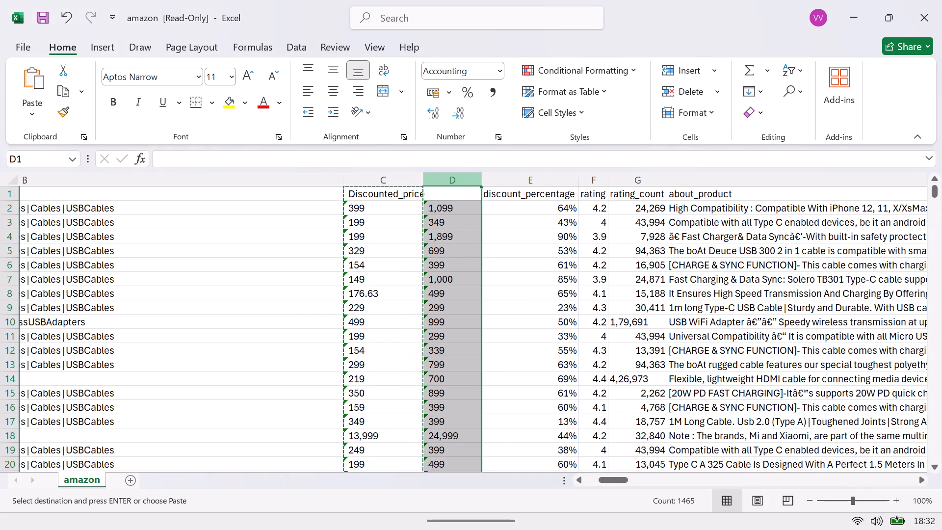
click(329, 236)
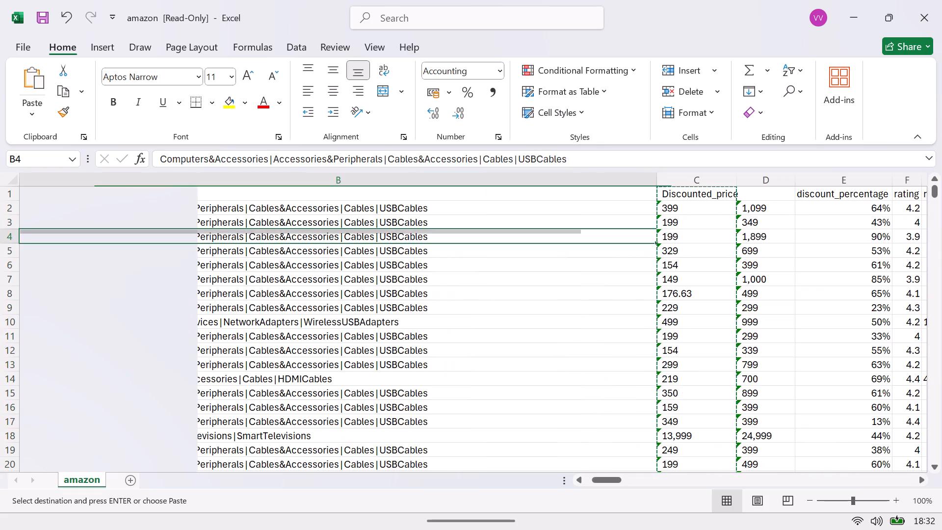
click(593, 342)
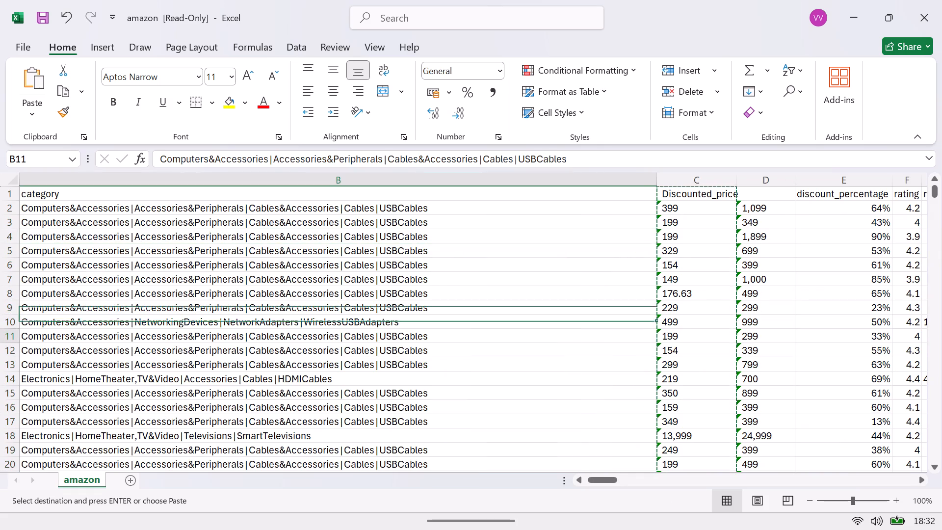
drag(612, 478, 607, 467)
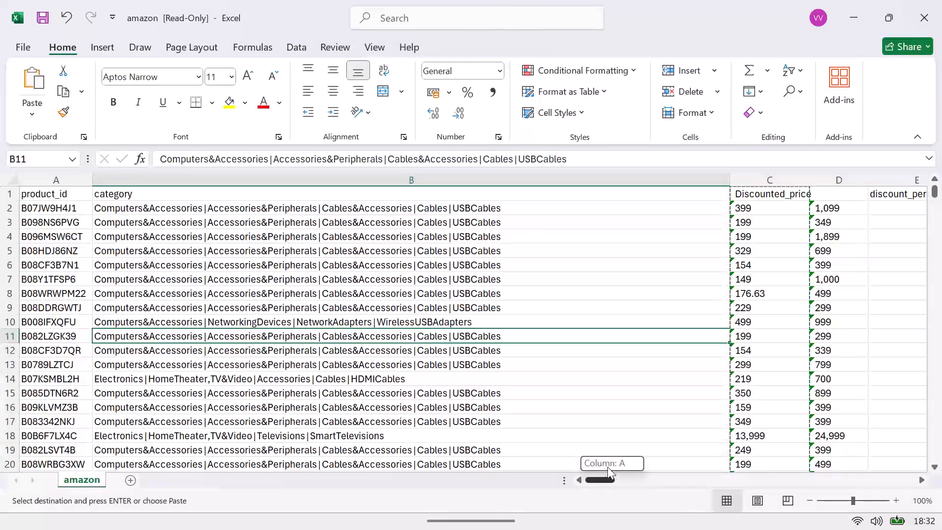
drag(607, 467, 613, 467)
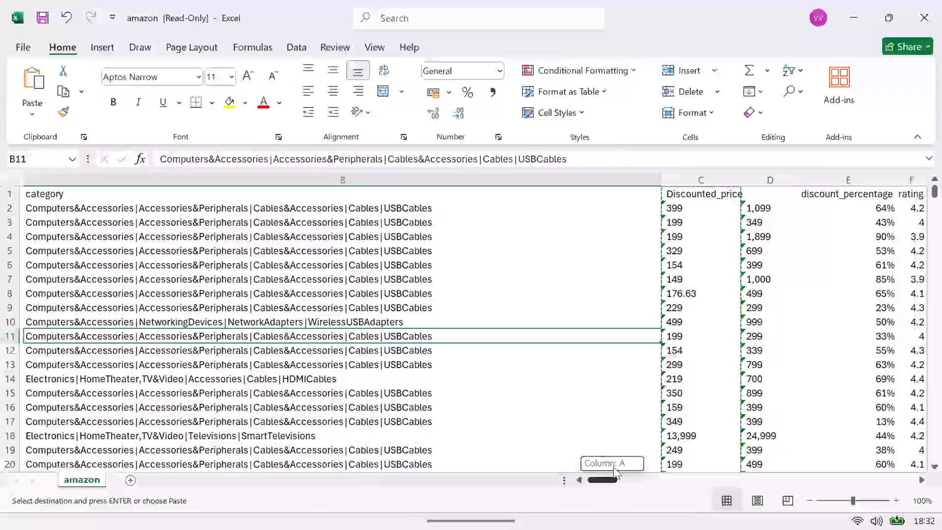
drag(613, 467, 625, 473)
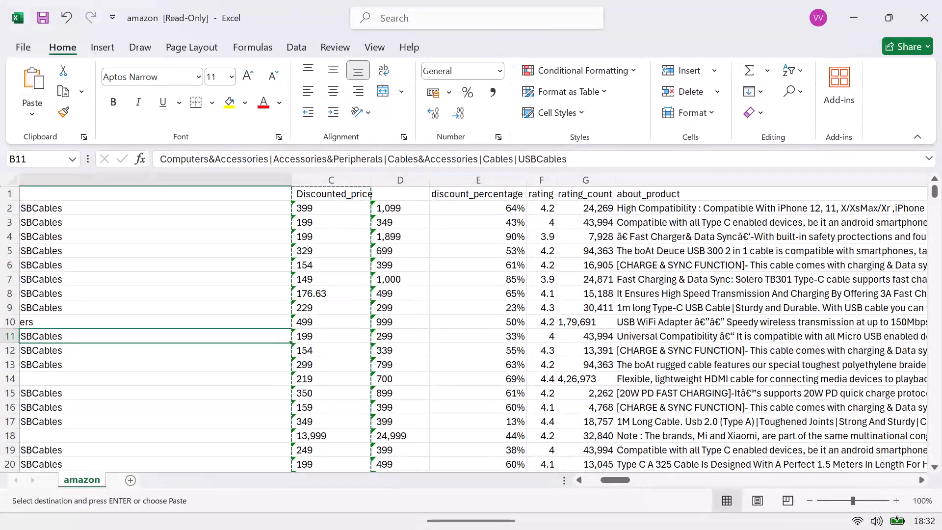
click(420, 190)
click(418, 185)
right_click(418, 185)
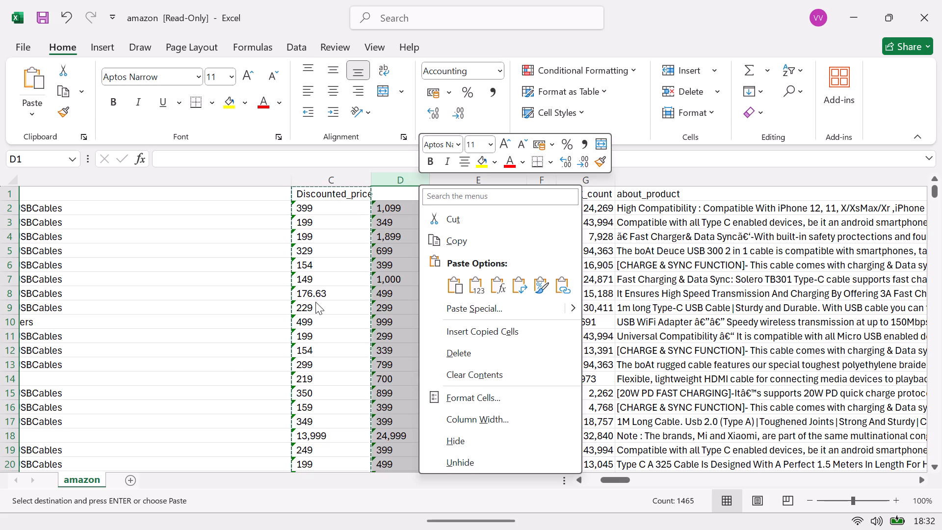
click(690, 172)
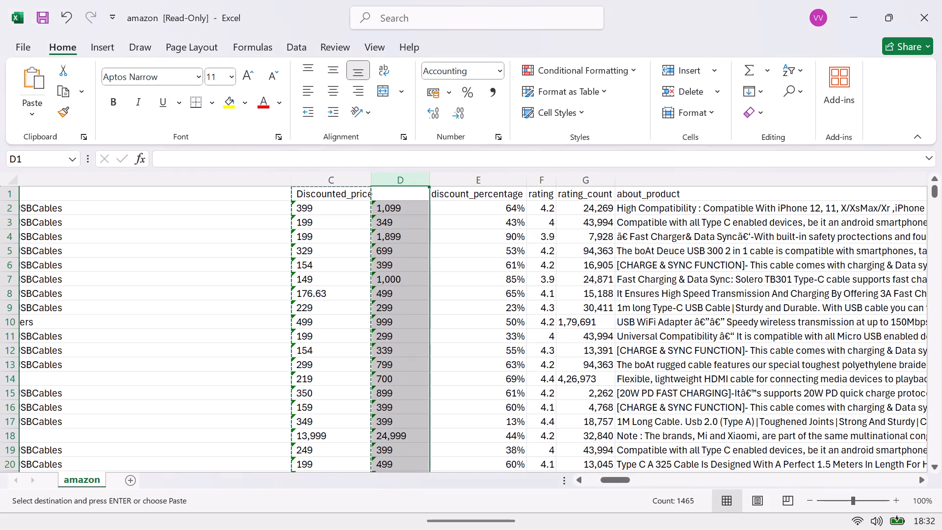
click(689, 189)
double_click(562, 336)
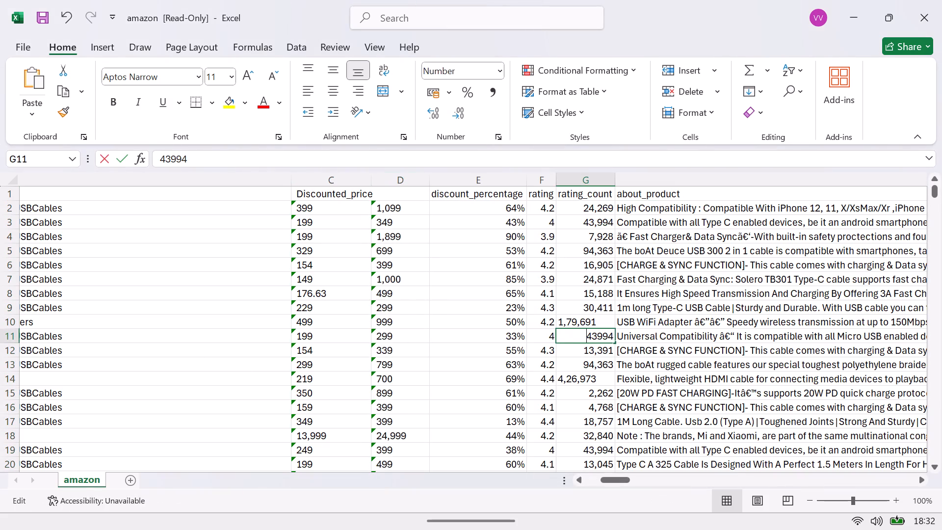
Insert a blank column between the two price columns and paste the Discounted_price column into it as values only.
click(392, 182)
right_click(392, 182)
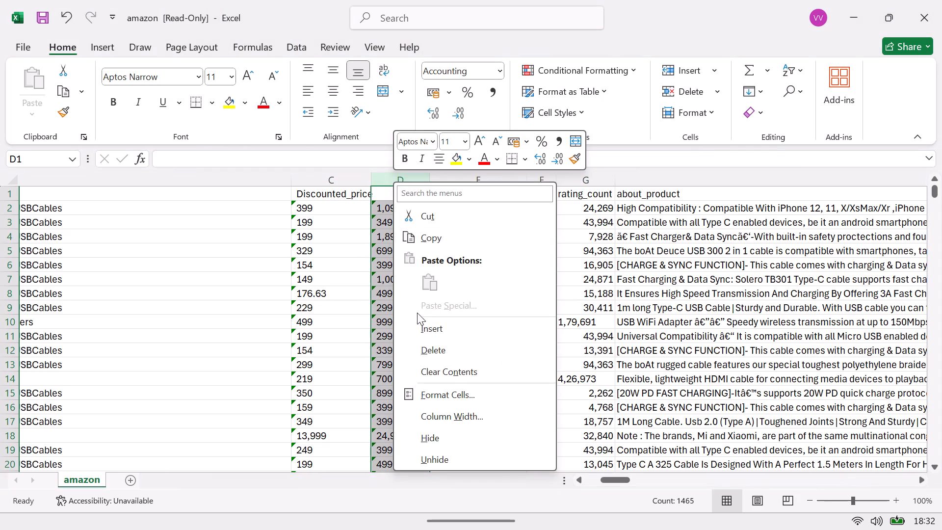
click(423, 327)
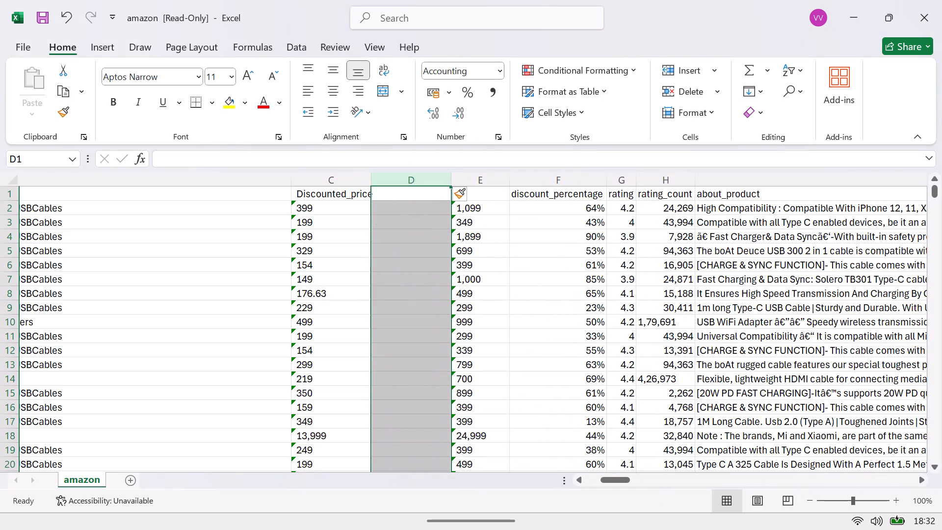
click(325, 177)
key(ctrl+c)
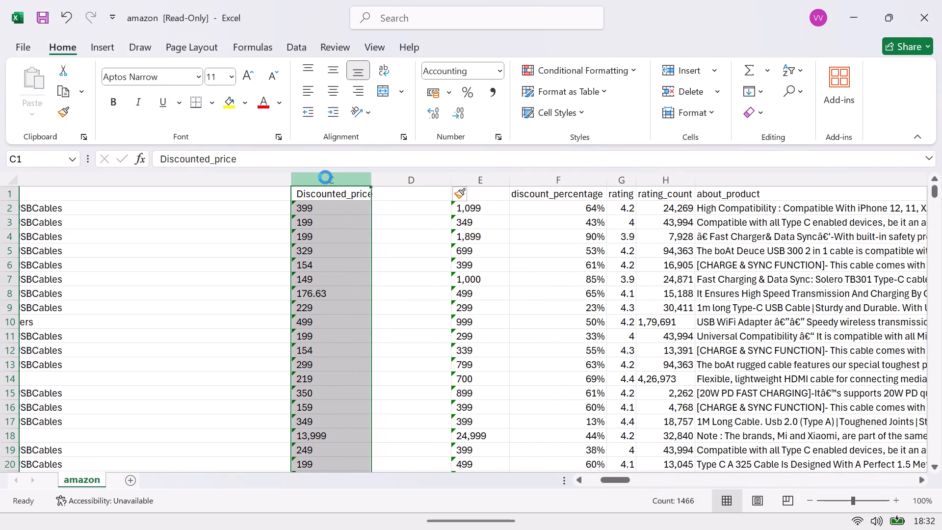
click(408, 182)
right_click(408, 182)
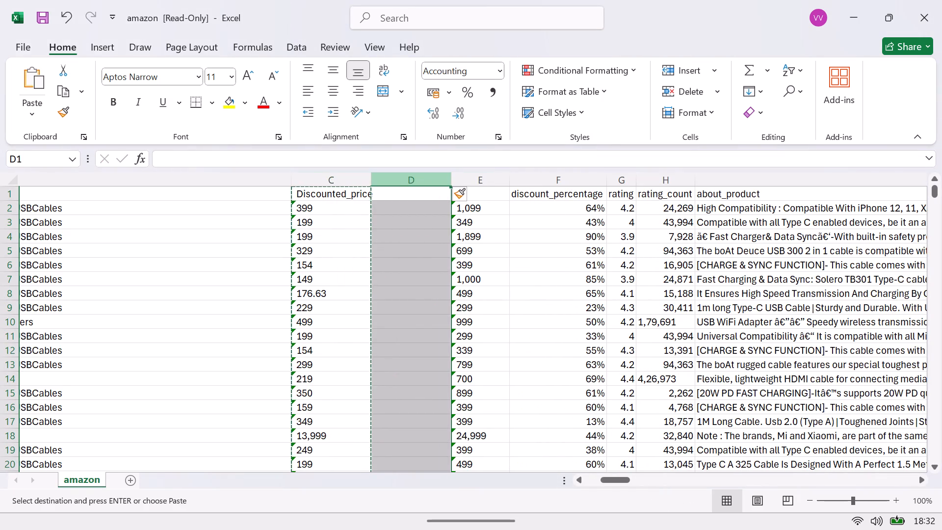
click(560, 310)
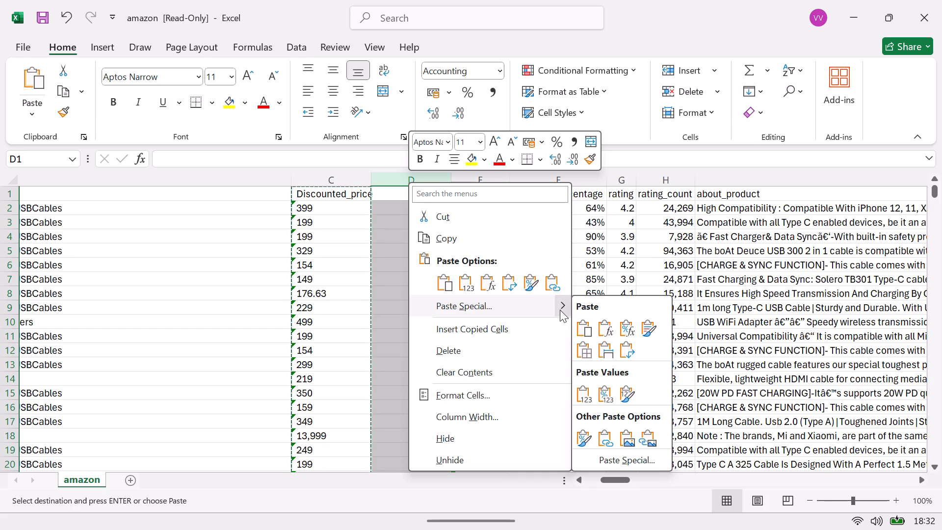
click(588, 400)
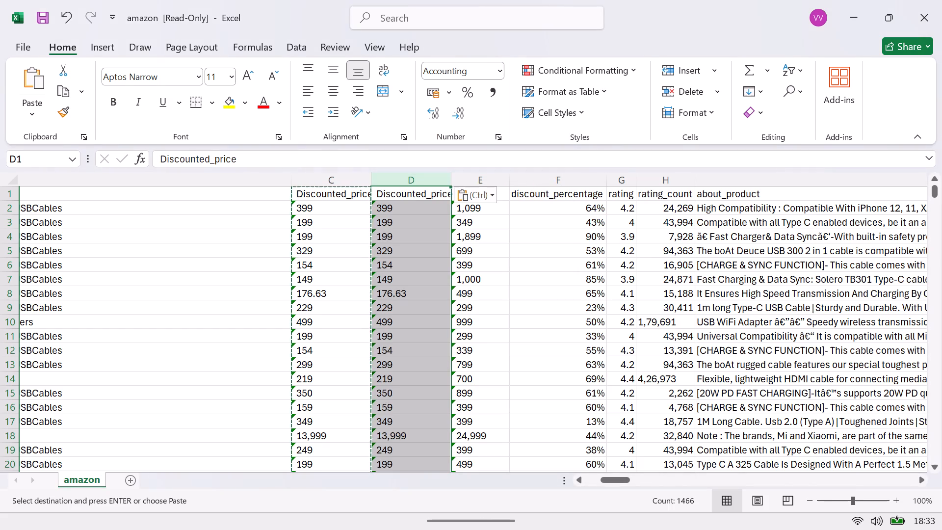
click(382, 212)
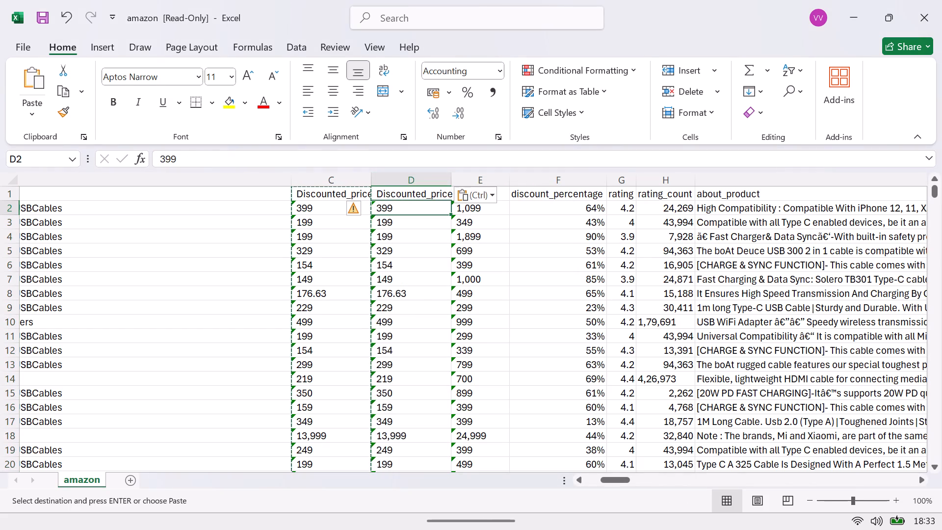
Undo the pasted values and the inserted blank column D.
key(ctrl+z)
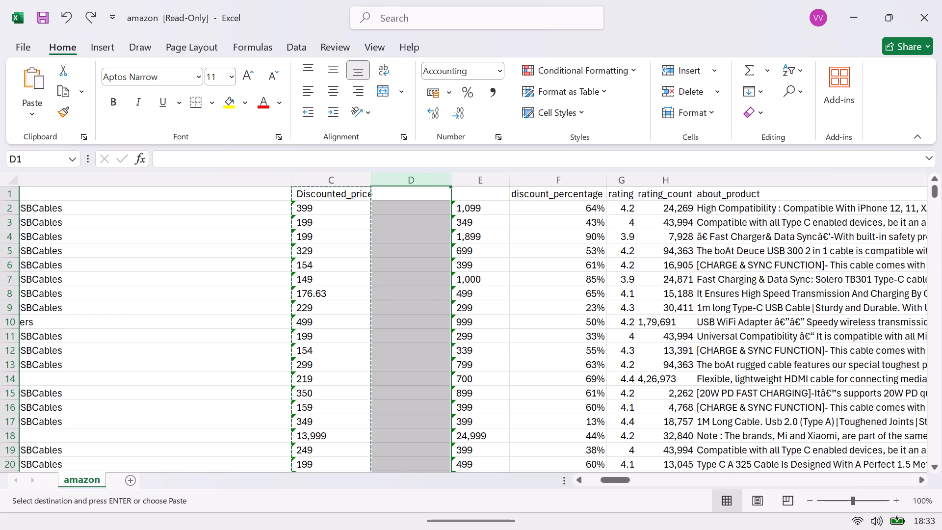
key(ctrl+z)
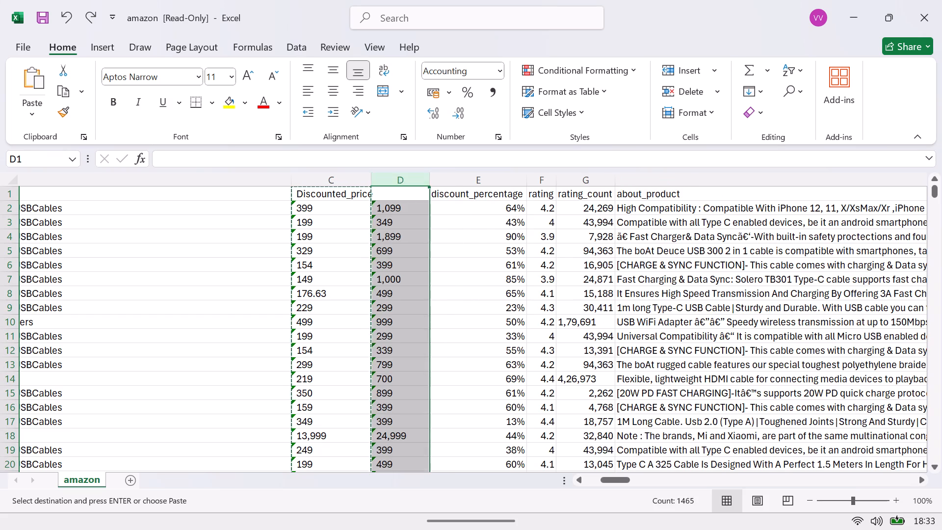
Enter the header Actual_price in cell D1 above the cleaned actual prices.
click(485, 329)
click(387, 198)
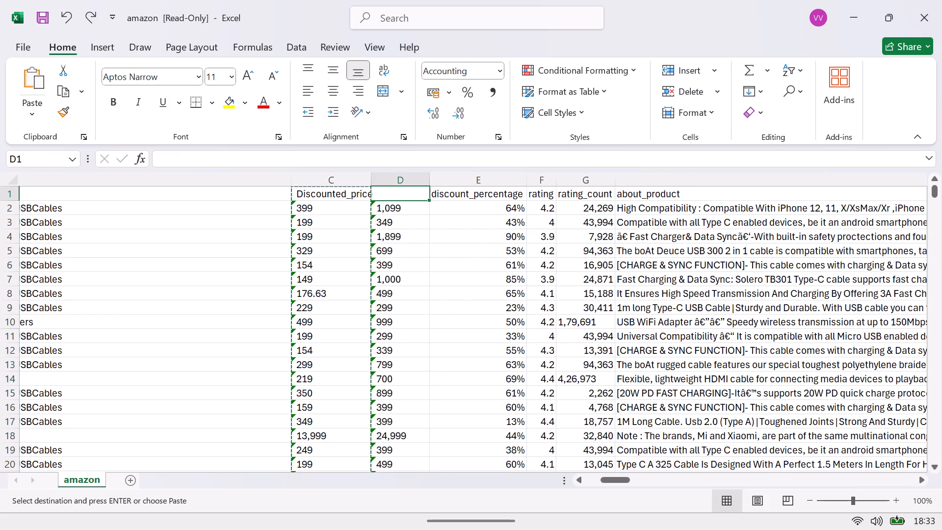
text(ctual)
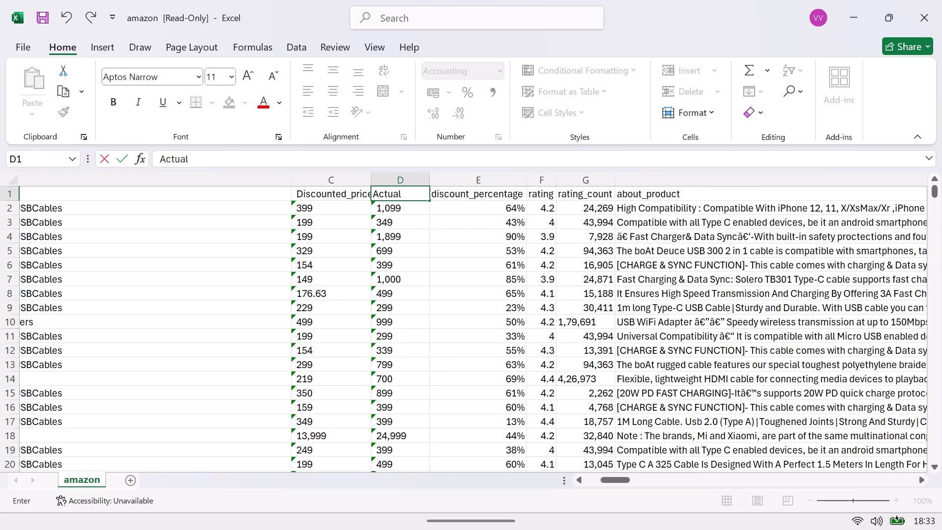
key(shift+underscore)
text(price)
key(Return)
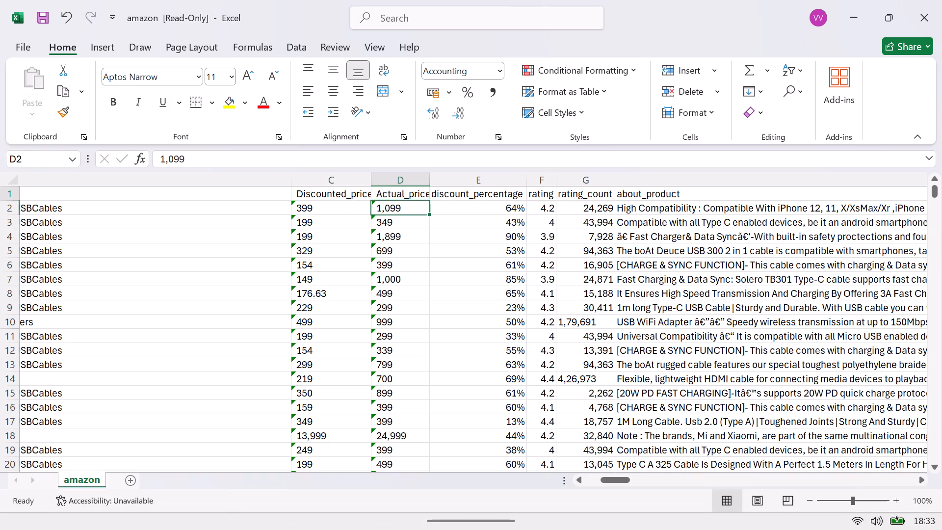
Convert the Discounted_price column C to numbers using Text to Columns, with Delimited data, General format and destination $C$1.
click(331, 176)
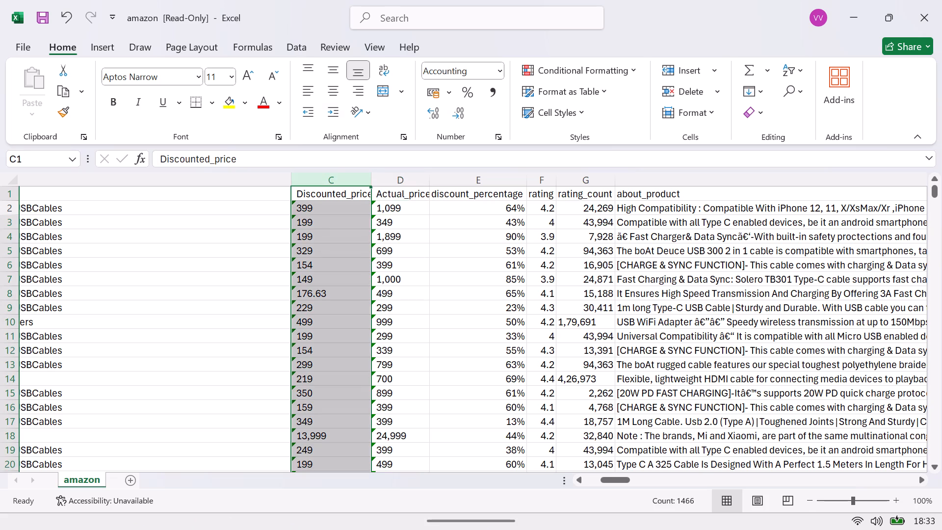
click(293, 51)
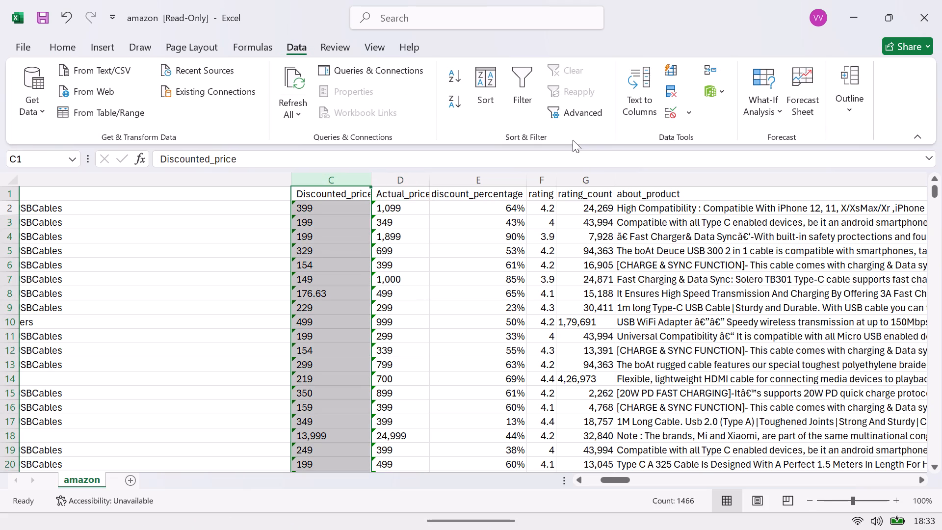
click(640, 104)
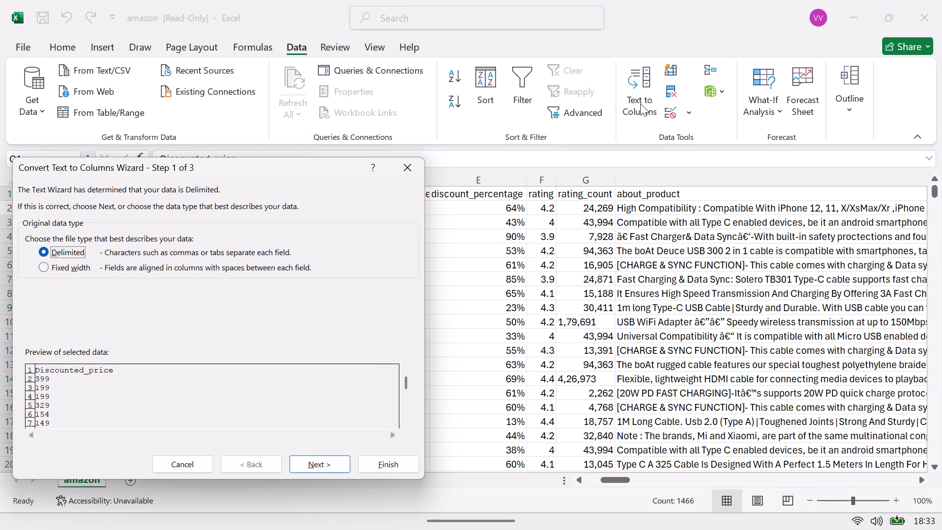
click(303, 462)
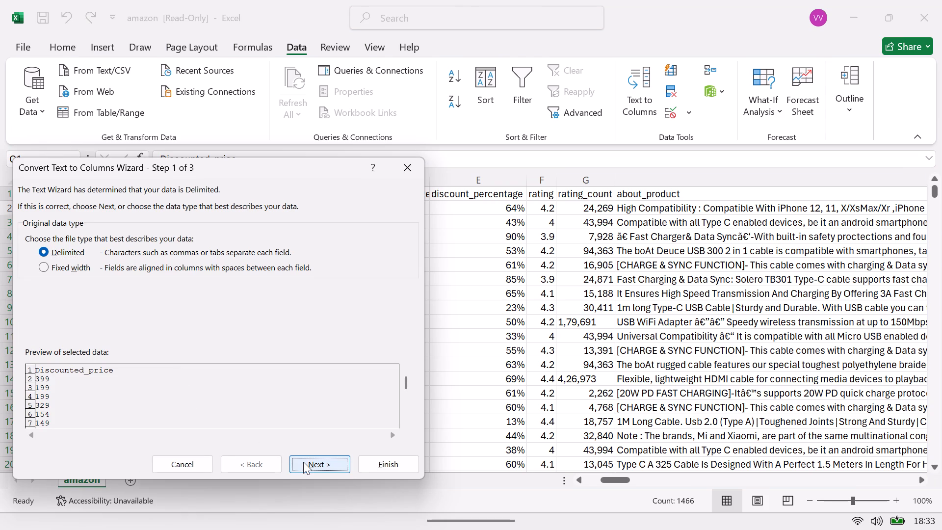
click(303, 462)
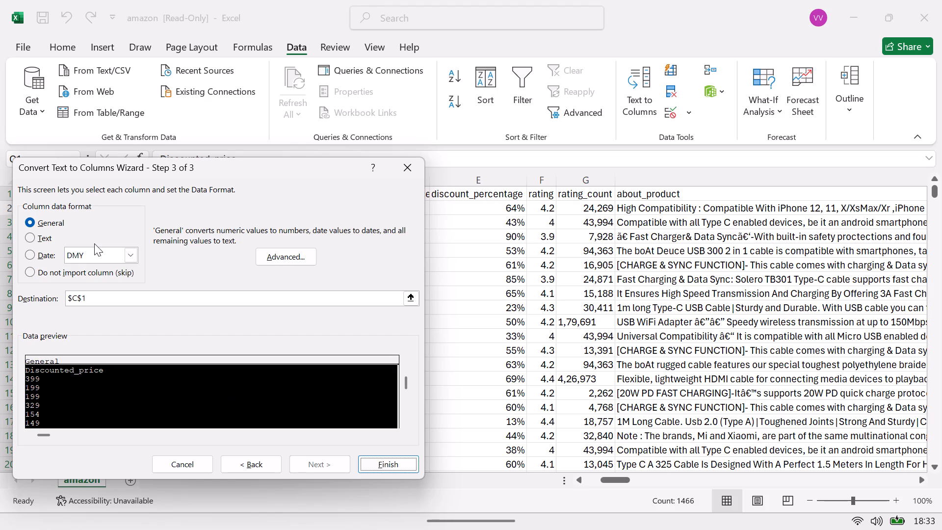
click(361, 466)
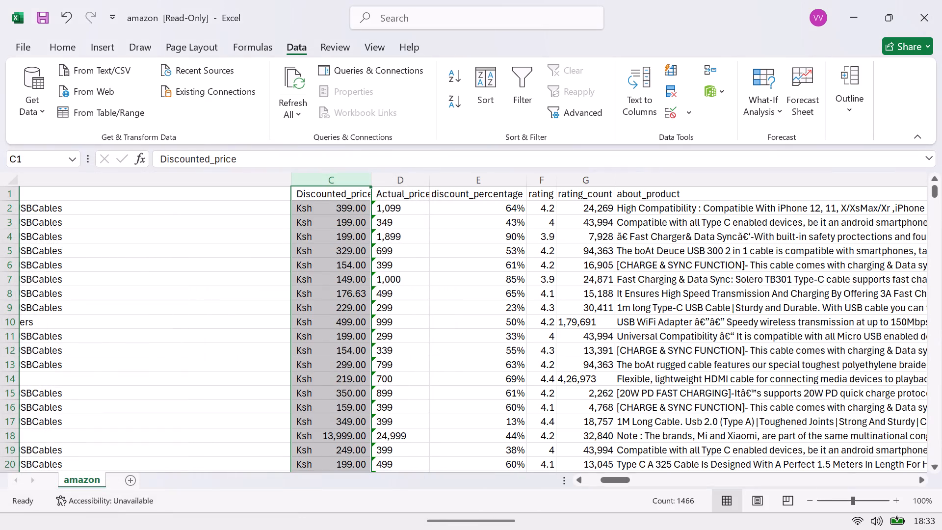
Convert the Actual_price column D to numbers using Text to Columns, with Delimited data, Tab delimiter, General format and destination $D$1.
click(409, 184)
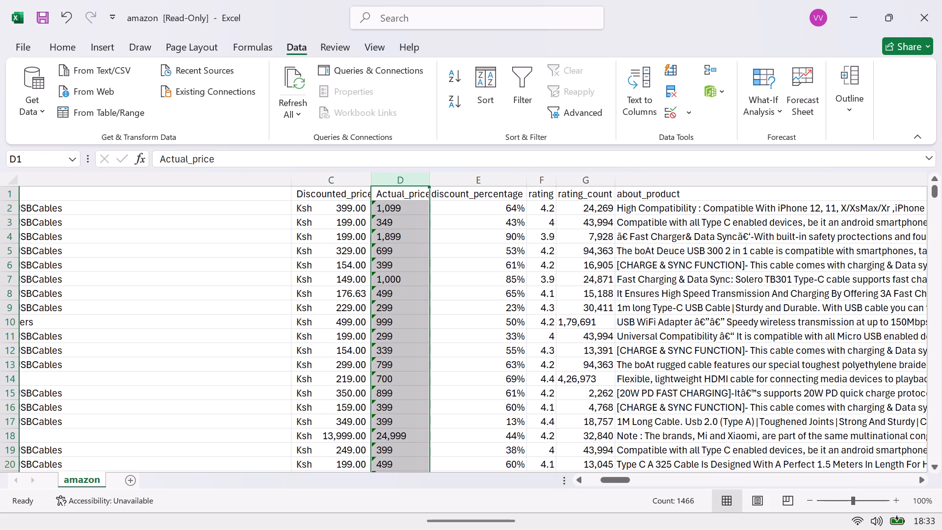
click(634, 76)
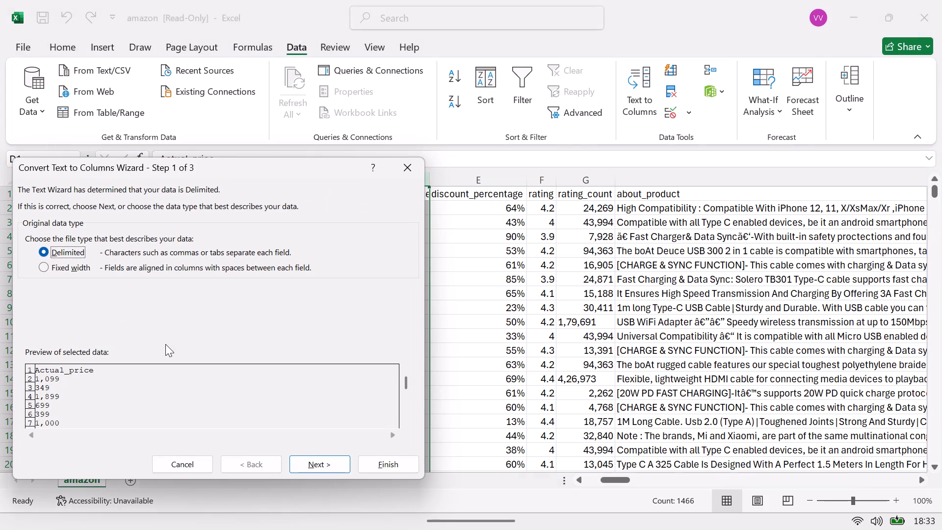
click(320, 464)
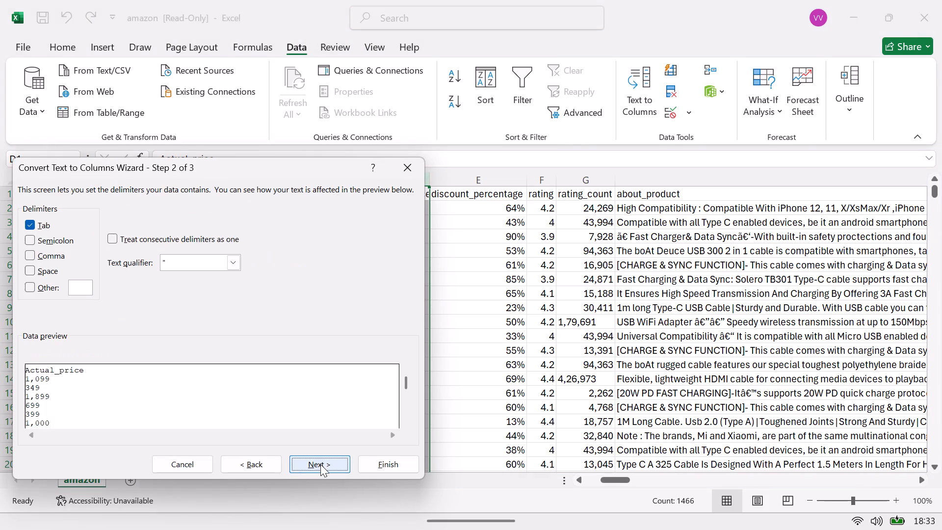
click(320, 464)
click(320, 464)
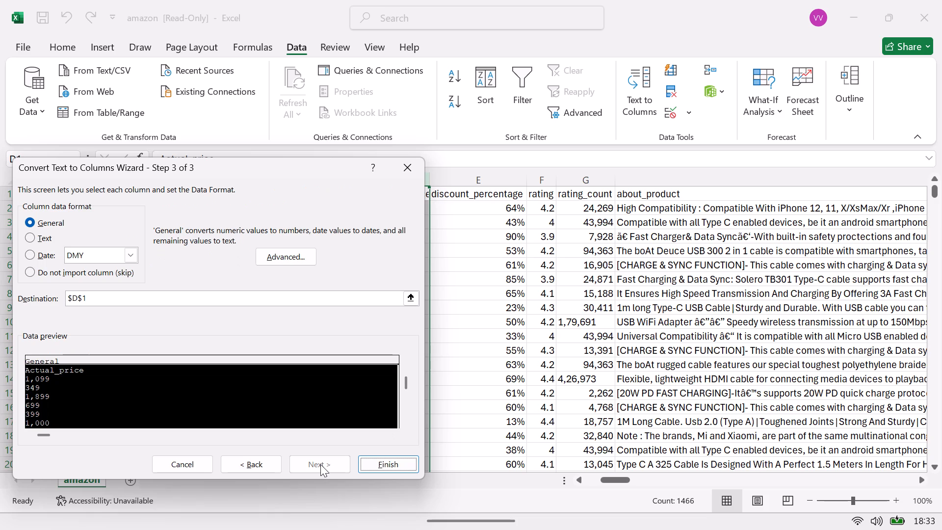
click(382, 464)
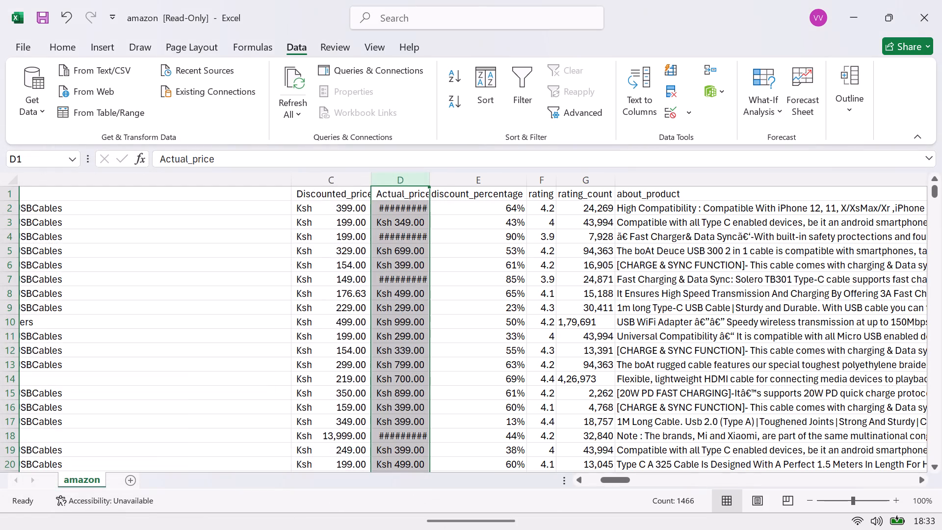
Auto-fit the width of the Actual_price column D to its contents.
double_click(430, 179)
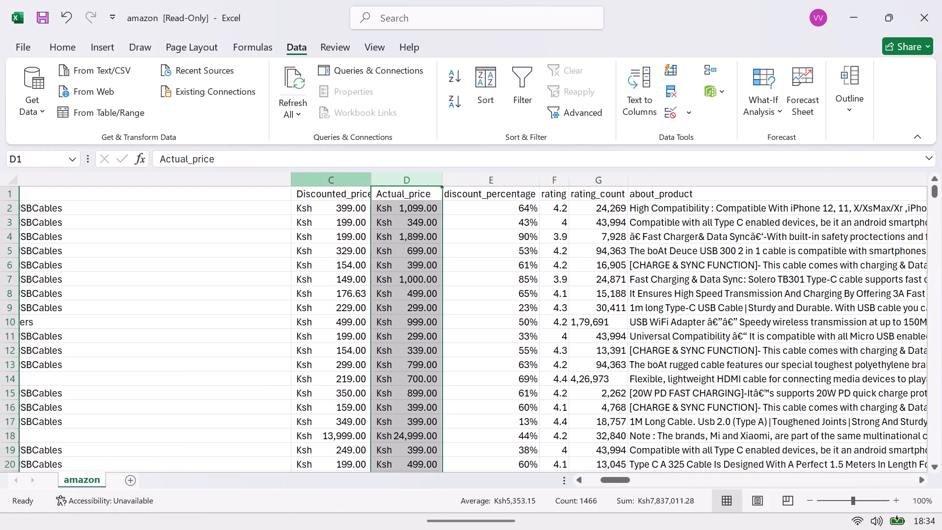
Format the Discounted_price and Actual_price columns C and D as Accounting with 2 decimal places and the $ symbol.
drag(321, 175, 392, 182)
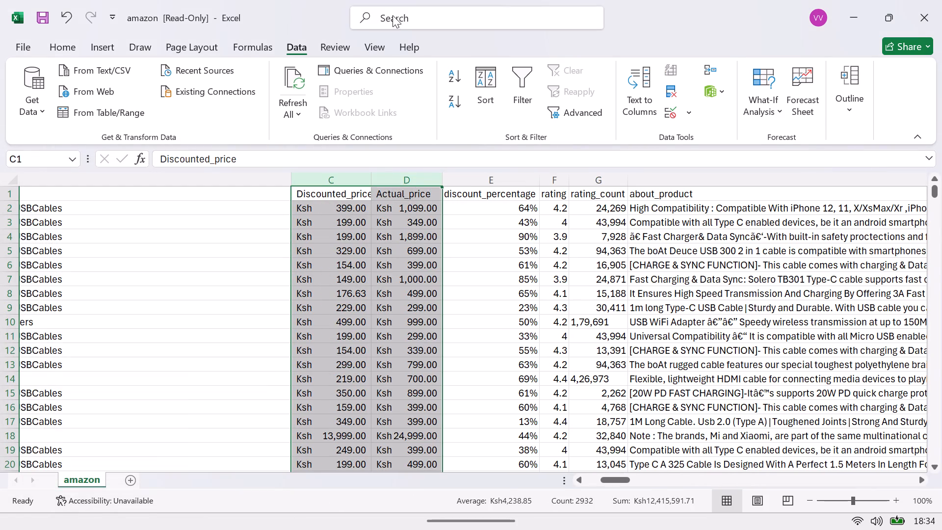
click(65, 50)
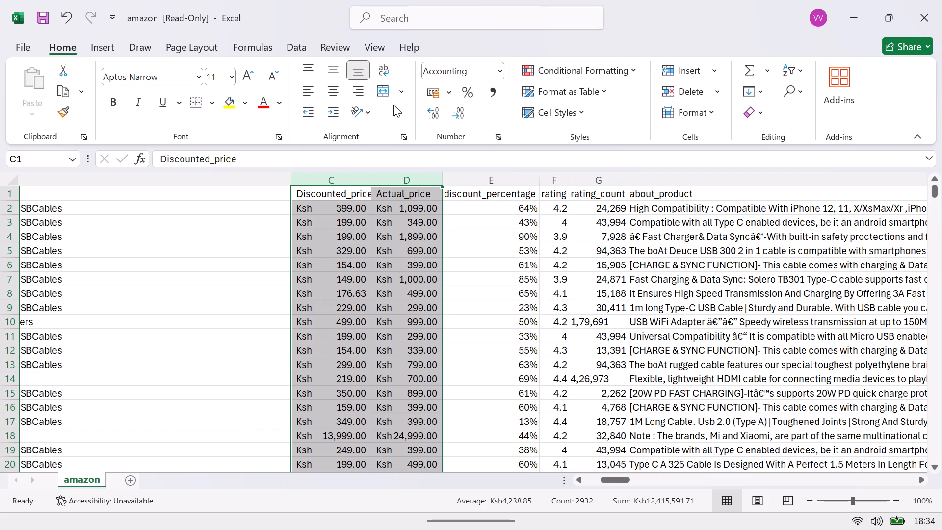
click(503, 67)
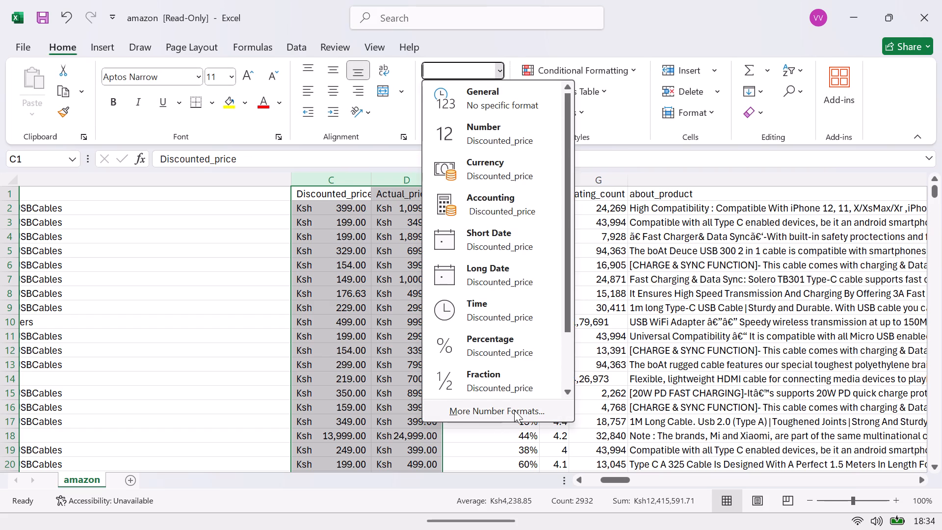
click(514, 410)
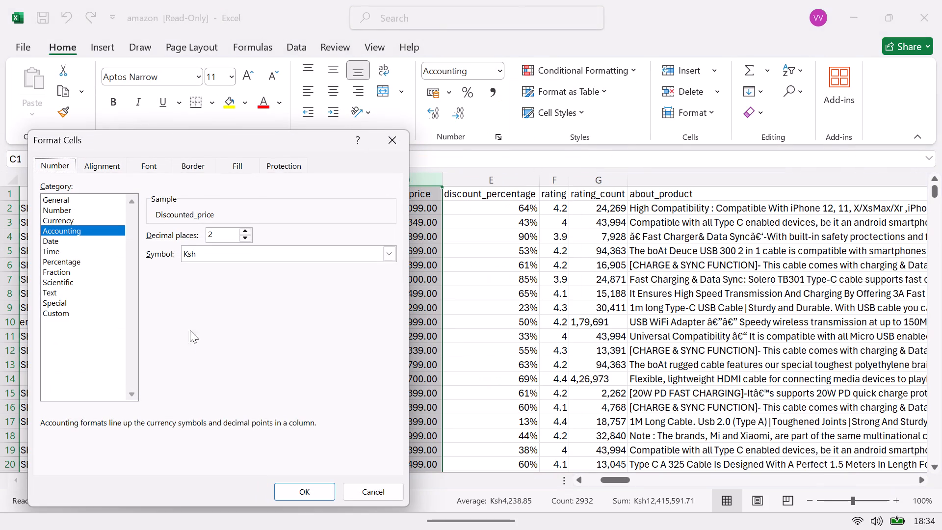
click(385, 254)
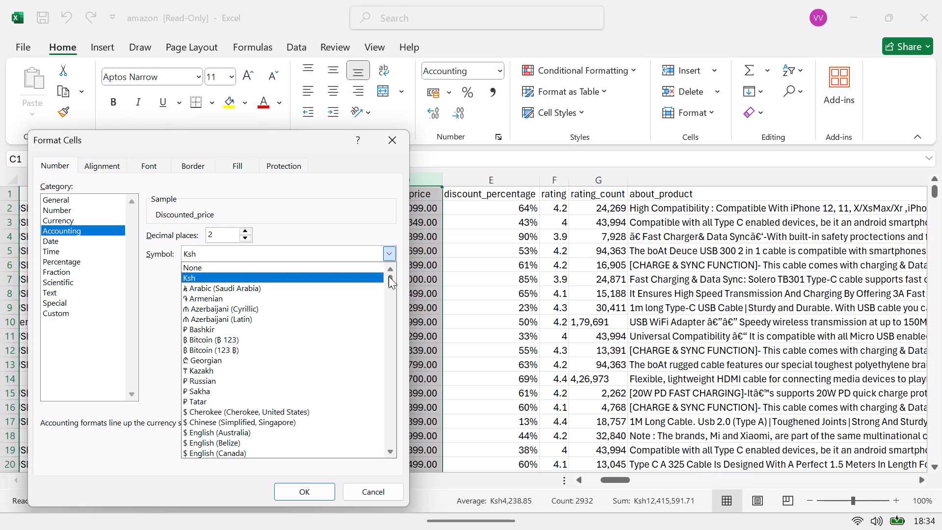
click(389, 276)
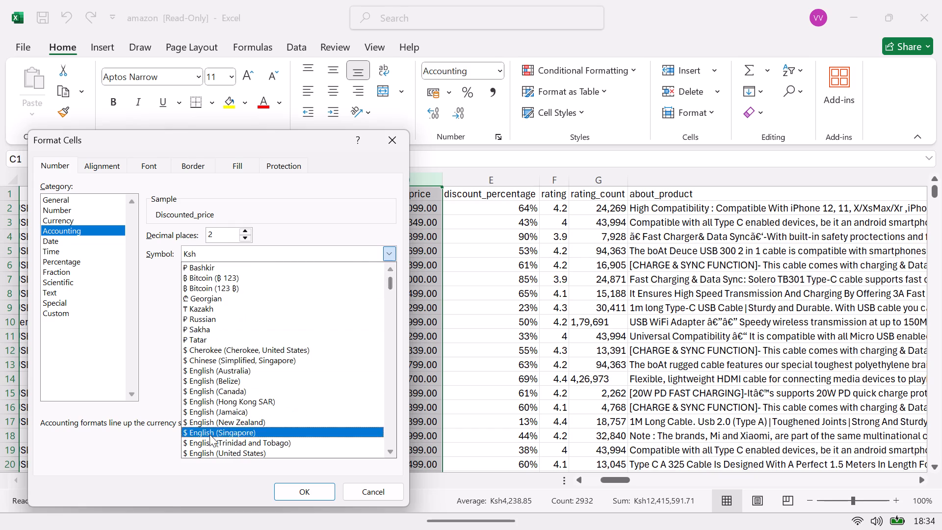
click(202, 448)
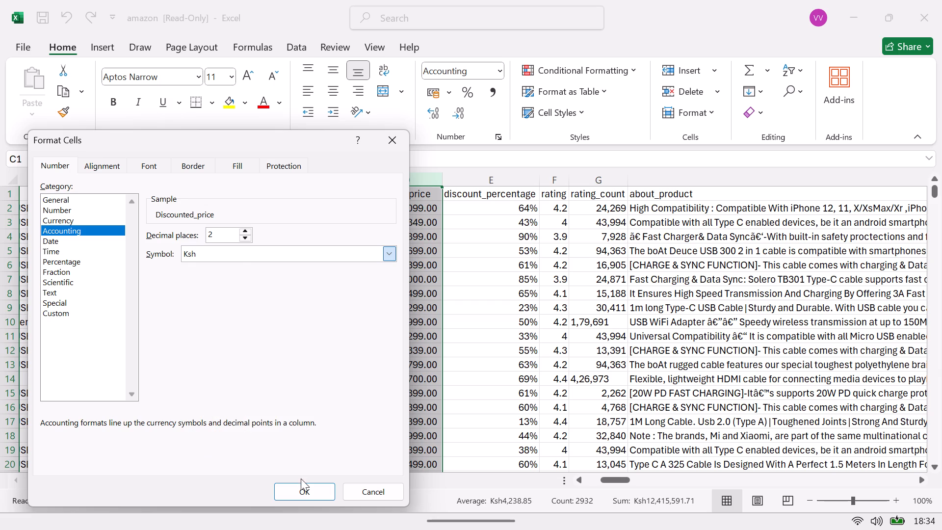
click(304, 487)
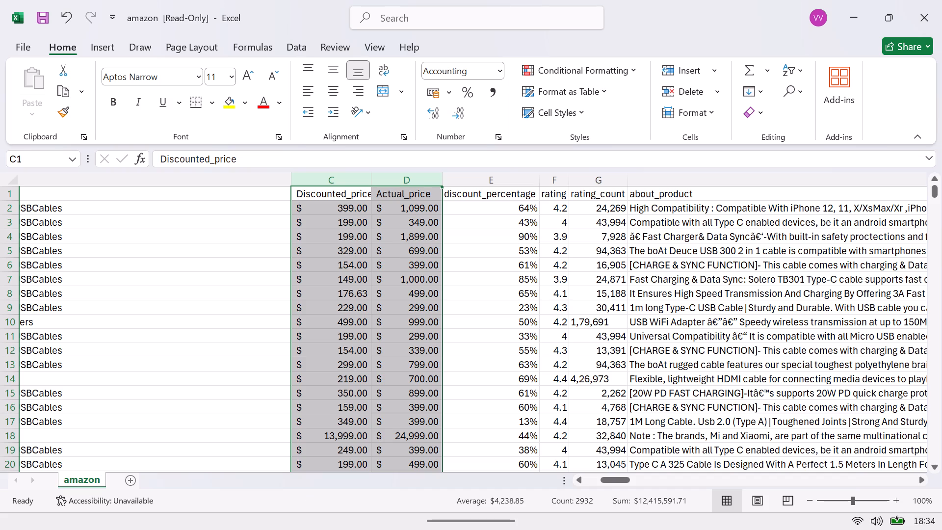
click(516, 397)
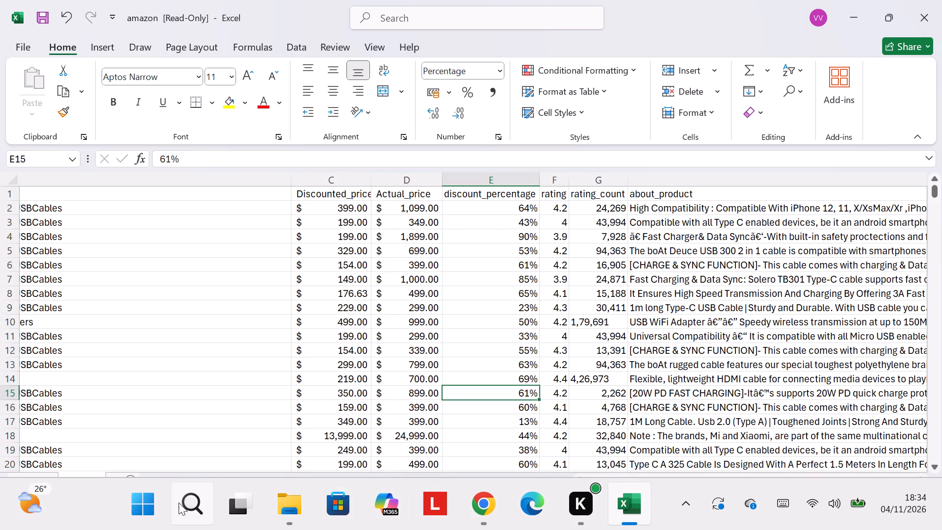
Switch to Calculator and divide 13999 by 24999 to check the discount percentage in row 18.
click(148, 516)
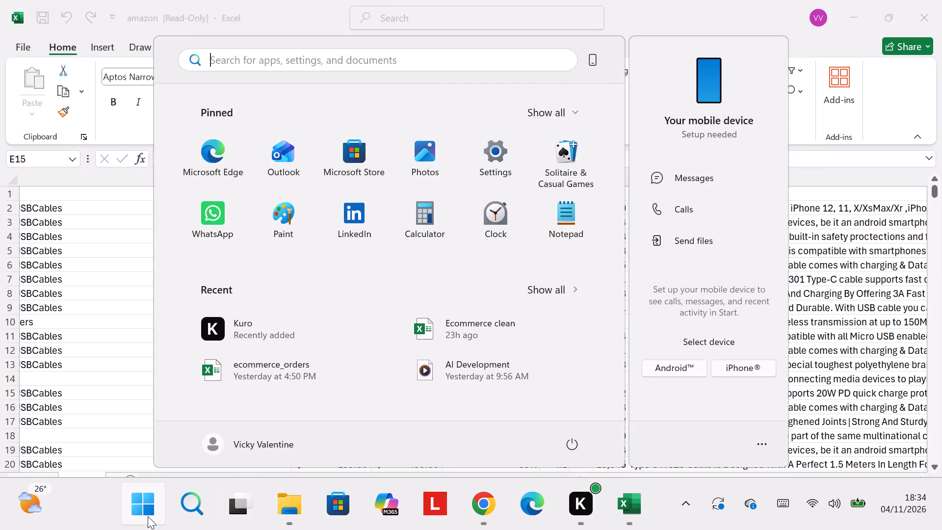
text(cal)
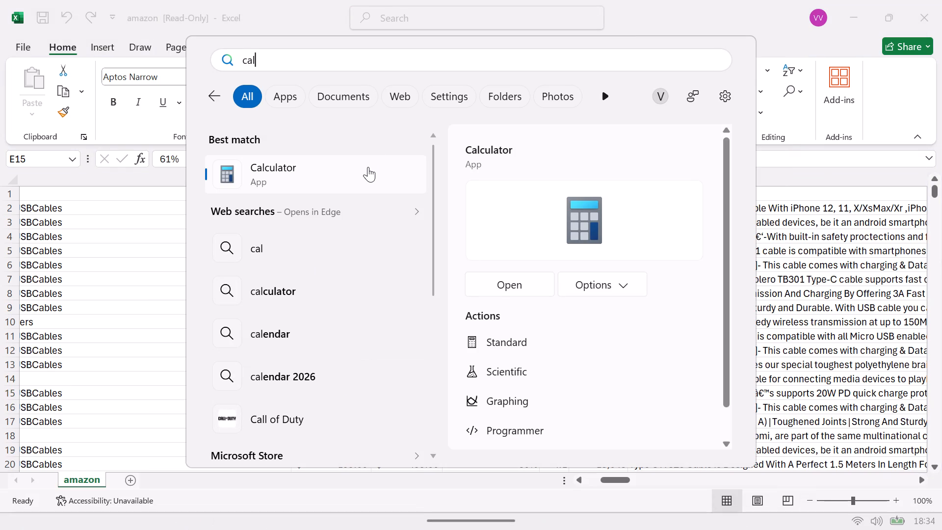
double_click(368, 167)
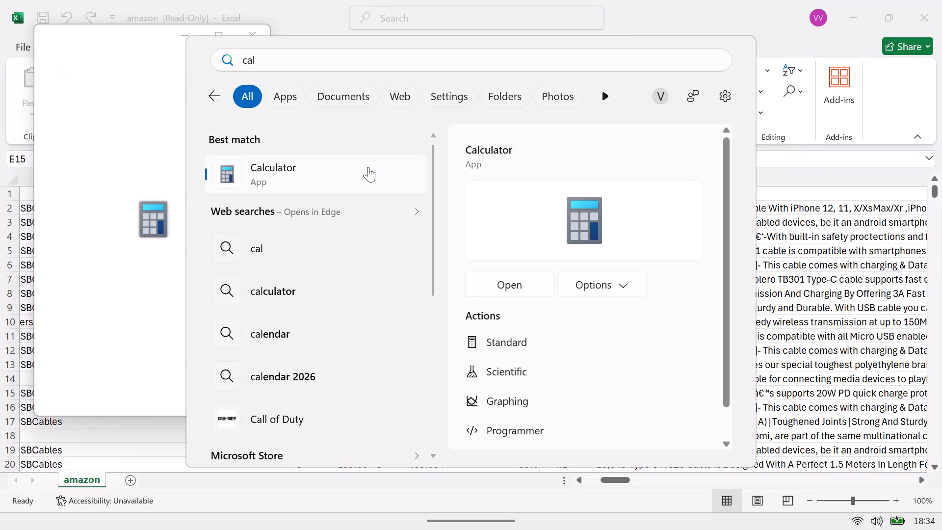
click(112, 107)
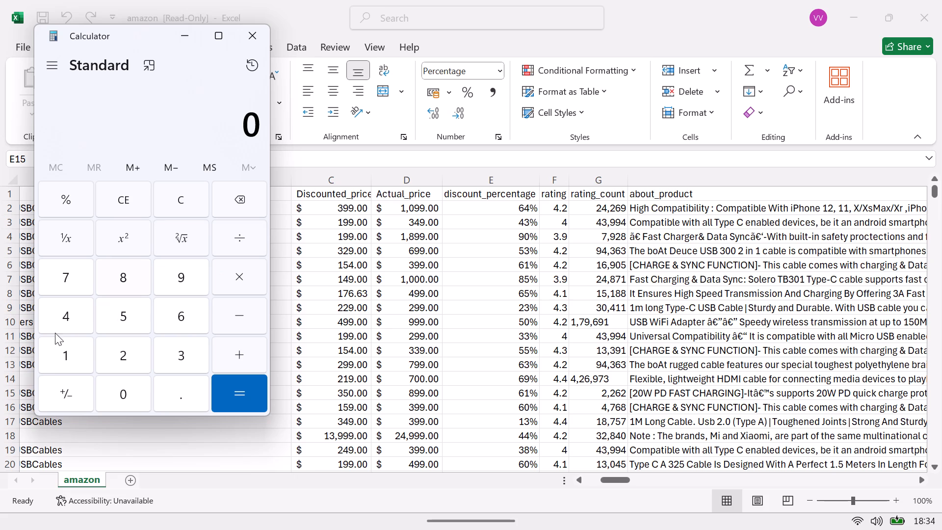
click(90, 353)
key(3)
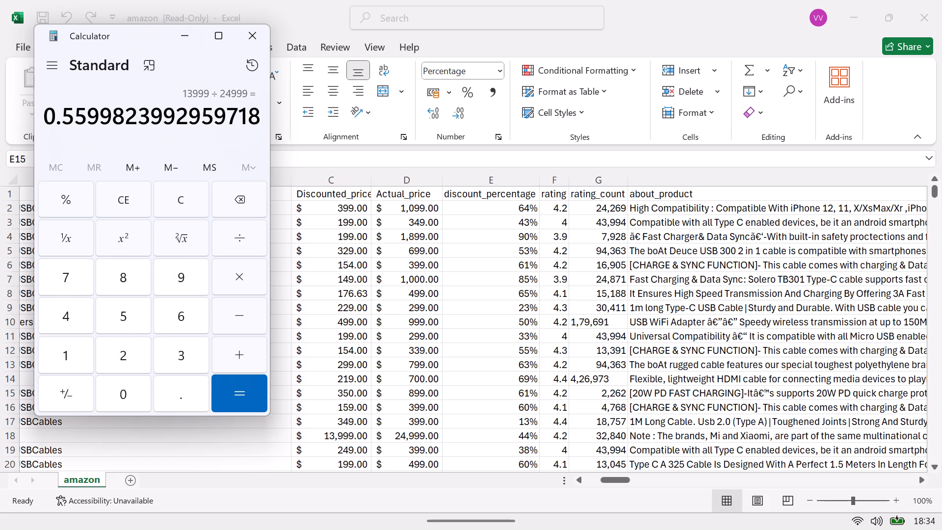
click(260, 33)
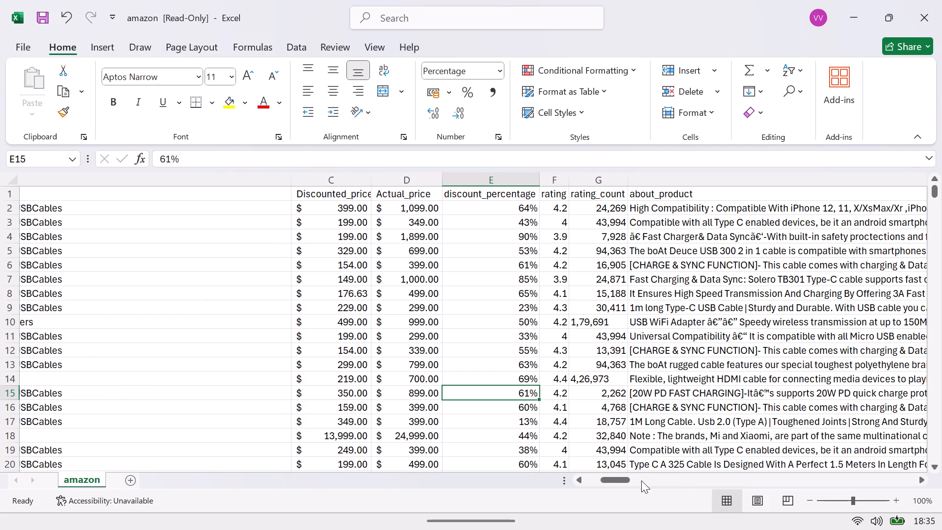
Temporarily filter the Discounted_price column C and examine its list of distinct values down to the end, keeping all values selected.
click(623, 479)
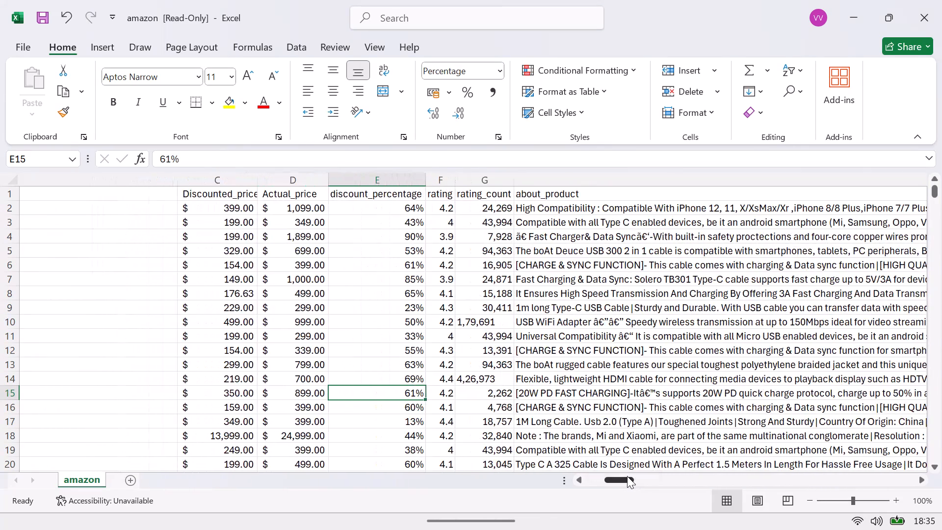
click(224, 184)
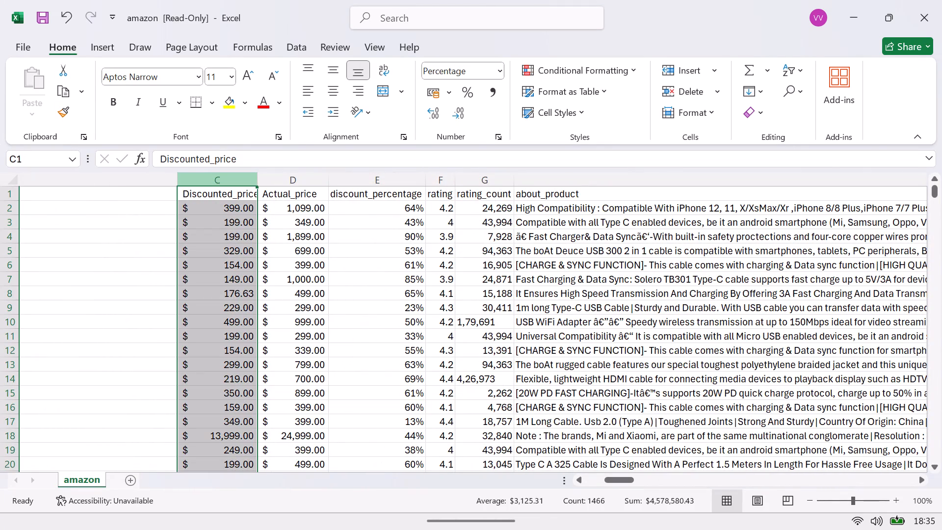
click(293, 50)
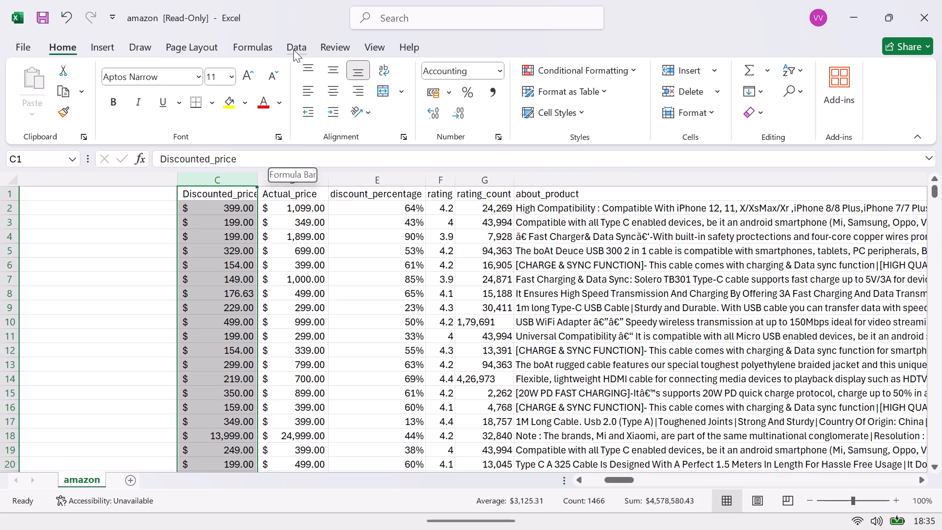
click(529, 104)
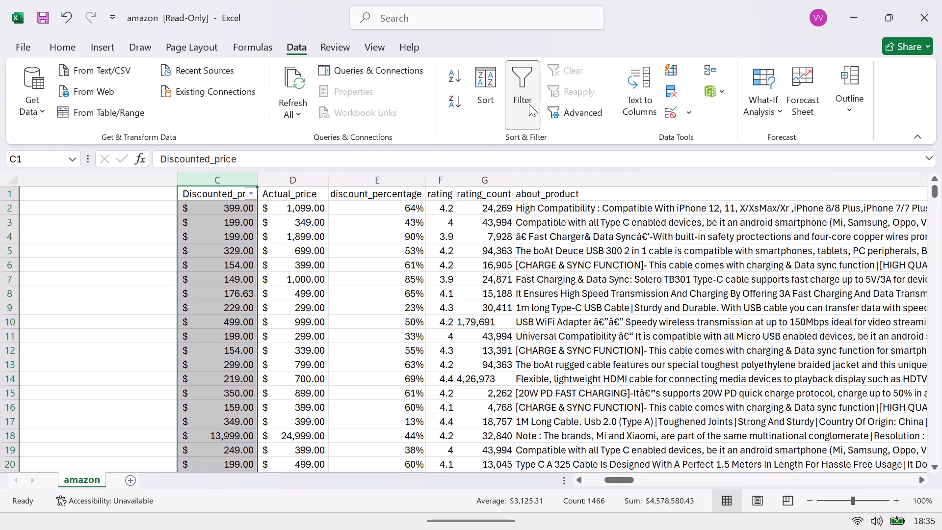
click(252, 193)
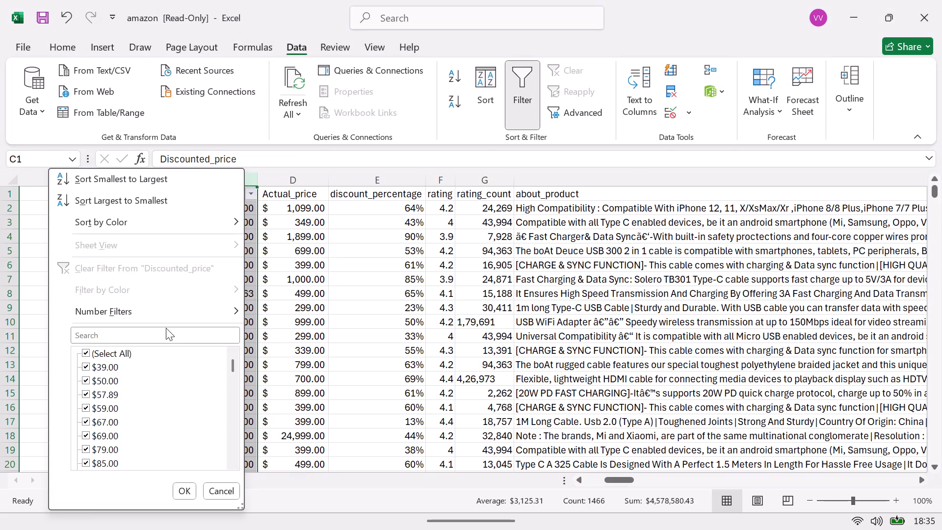
drag(233, 367, 235, 397)
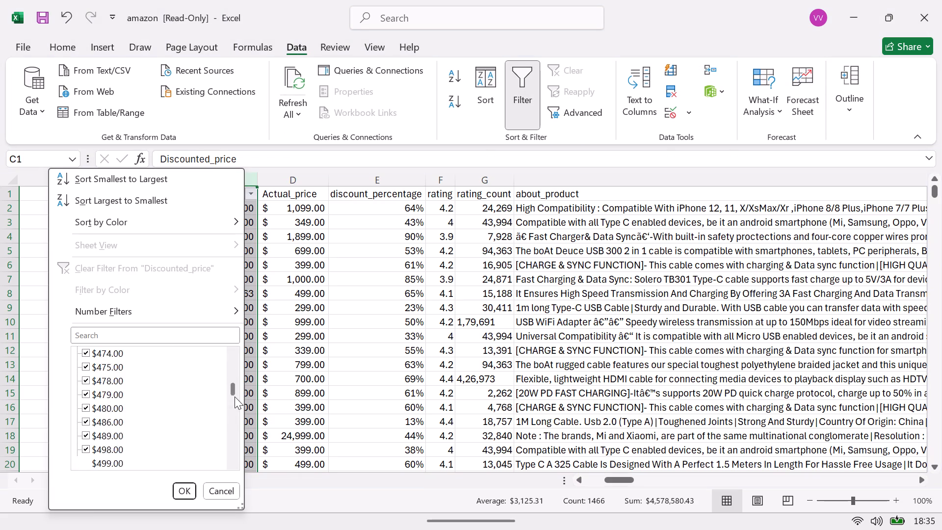
drag(235, 397, 230, 477)
click(195, 486)
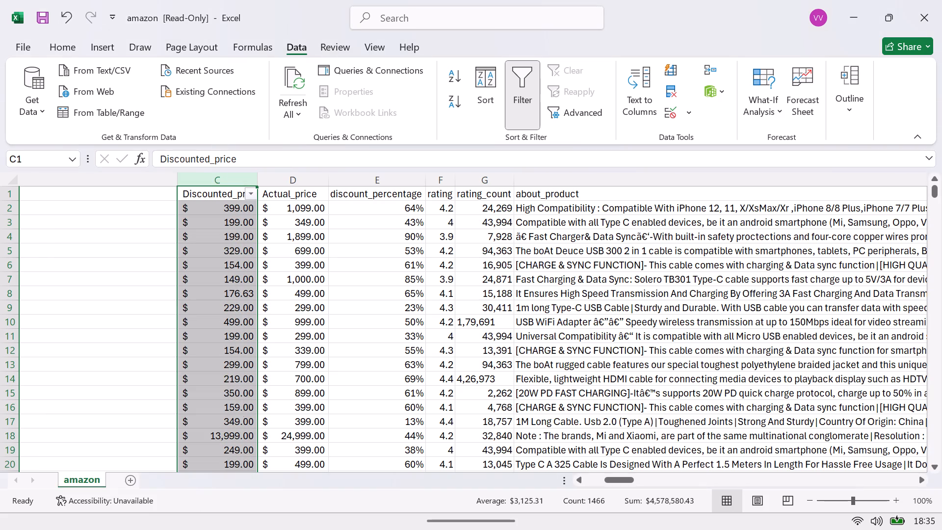
click(521, 116)
Add a filter to the Actual_price column D and examine its list of distinct values down to the end.
click(298, 185)
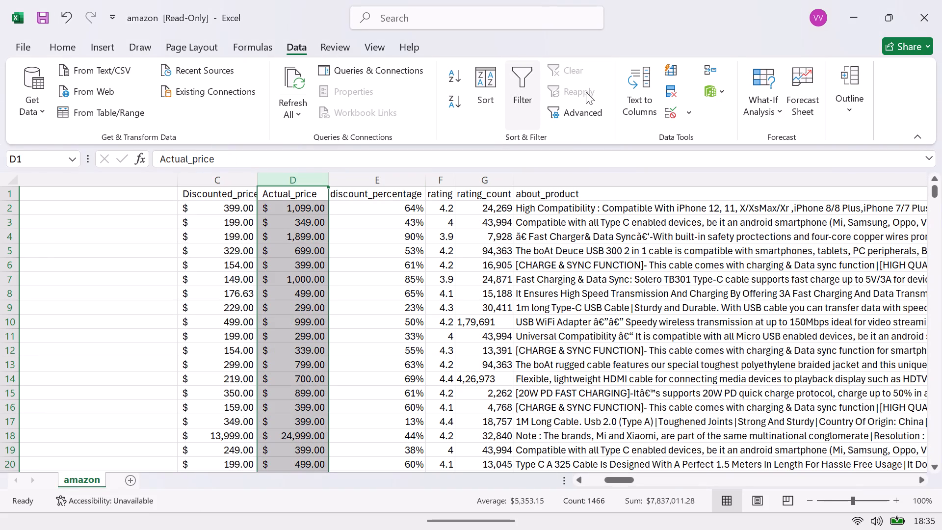
click(528, 89)
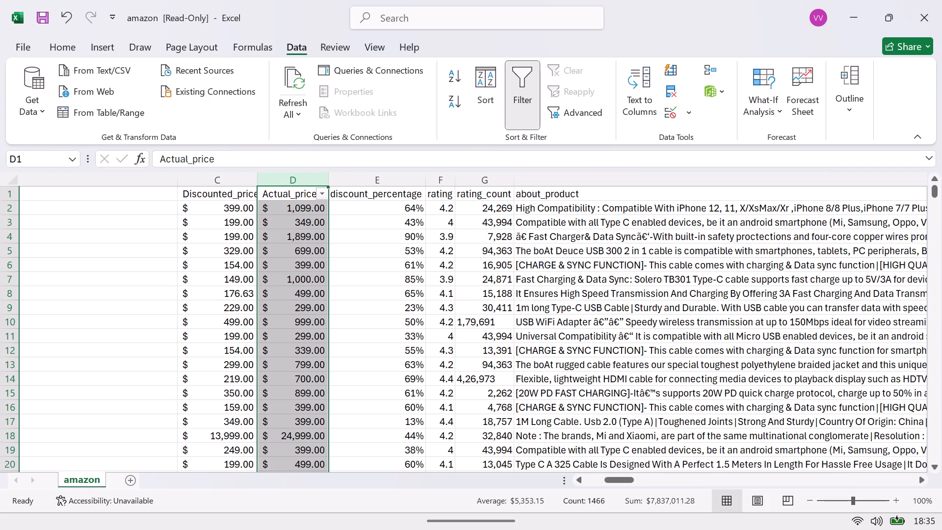
click(324, 195)
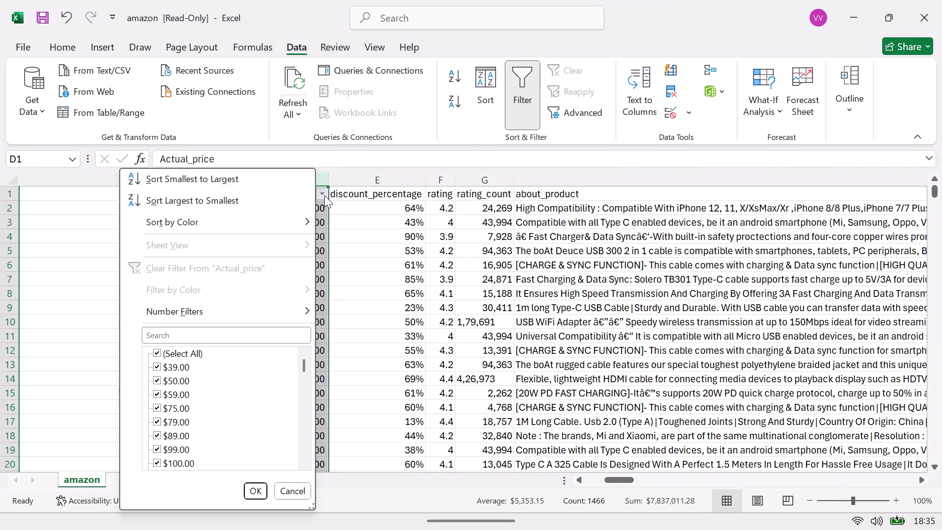
drag(305, 369, 299, 464)
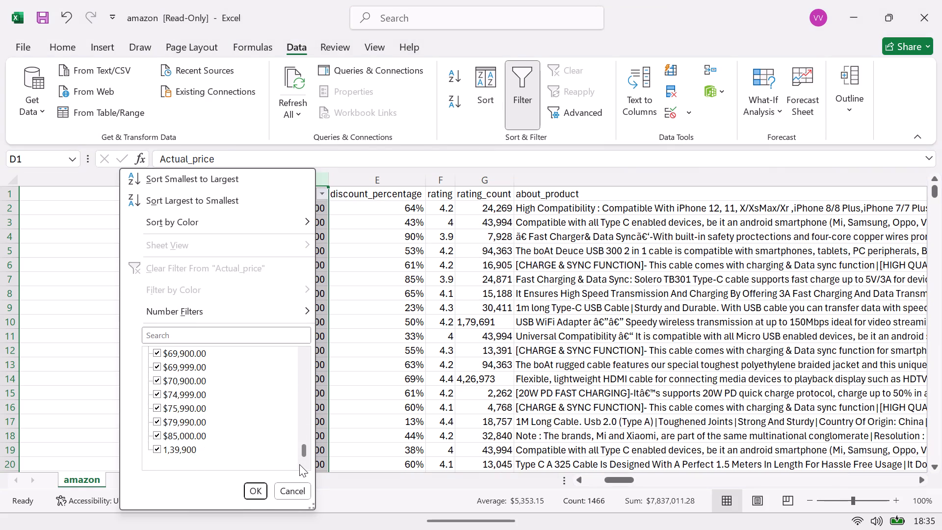
drag(299, 464, 304, 479)
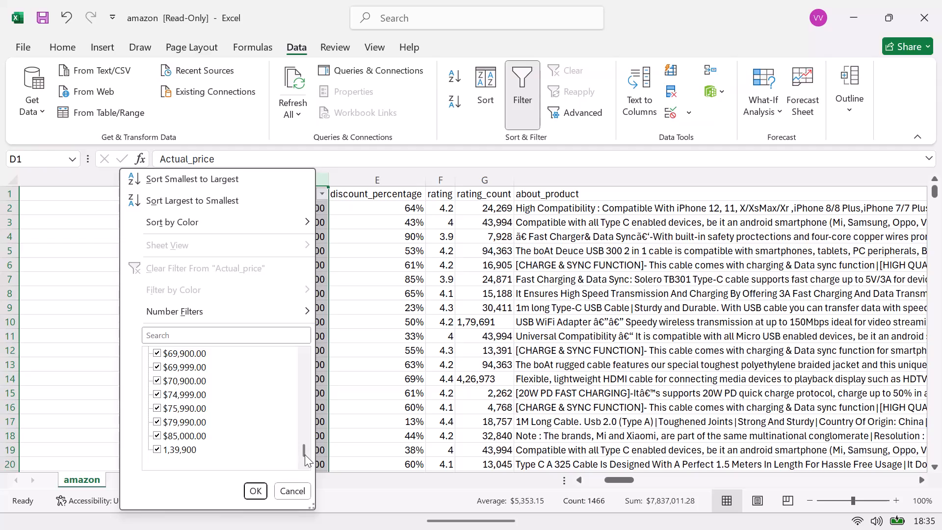
drag(305, 454, 306, 458)
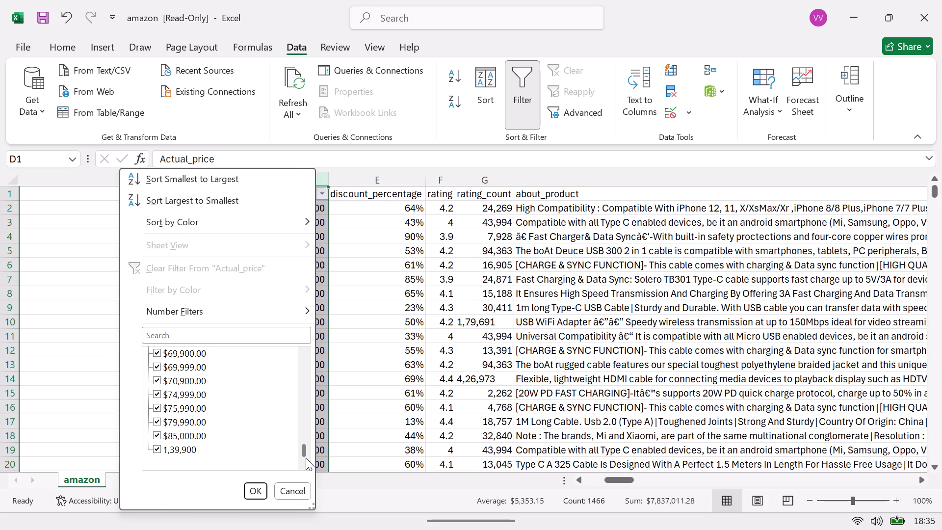
drag(306, 458, 306, 457)
drag(306, 457, 305, 457)
drag(305, 457, 304, 455)
drag(304, 455, 304, 456)
drag(304, 456, 312, 344)
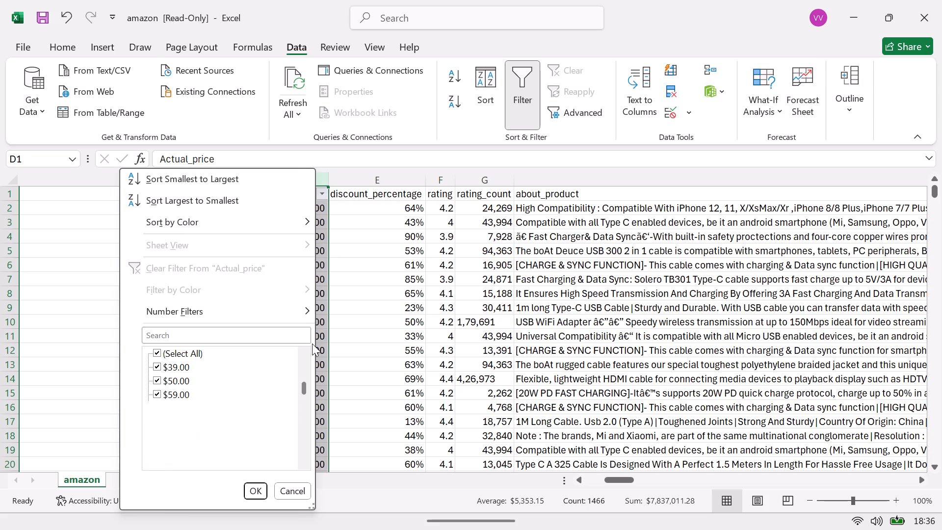
drag(312, 344, 309, 516)
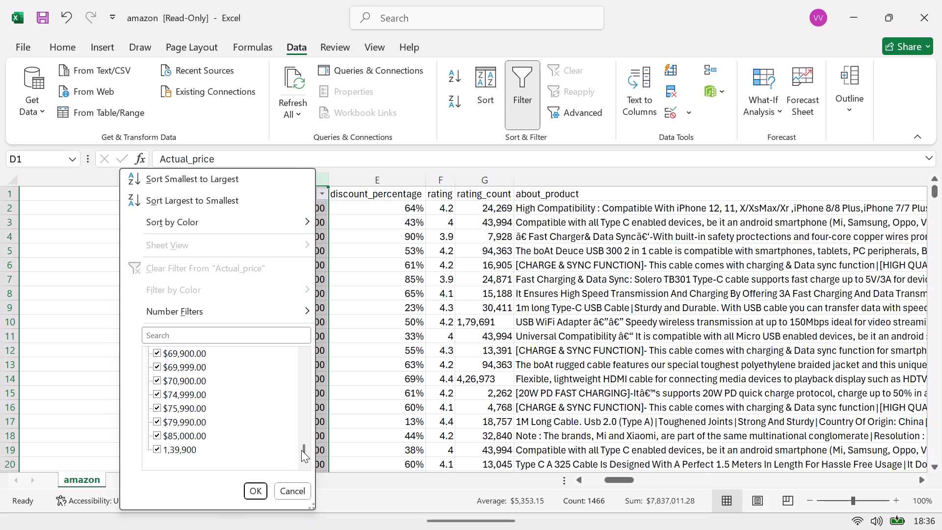
drag(301, 450, 287, 347)
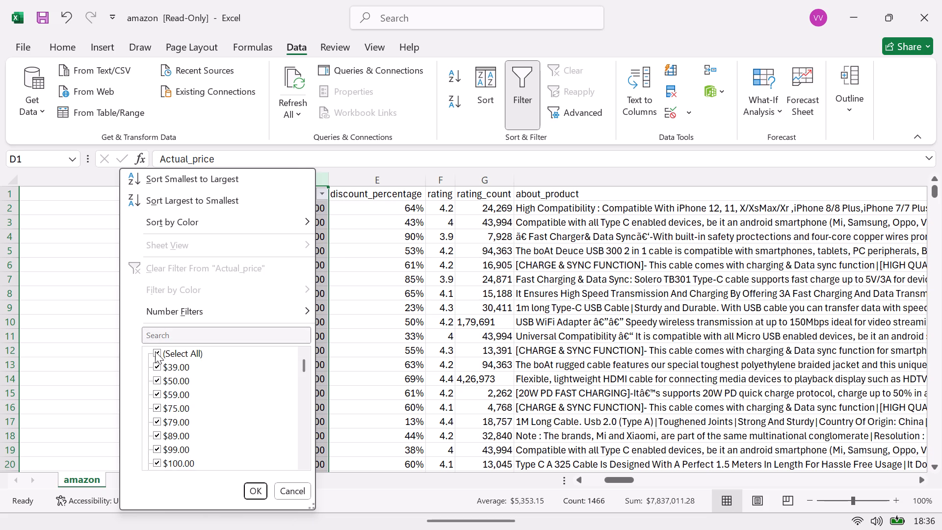
Filter the Actual_price column to show only the value 1,39,900.
click(155, 351)
drag(304, 363, 316, 474)
click(158, 449)
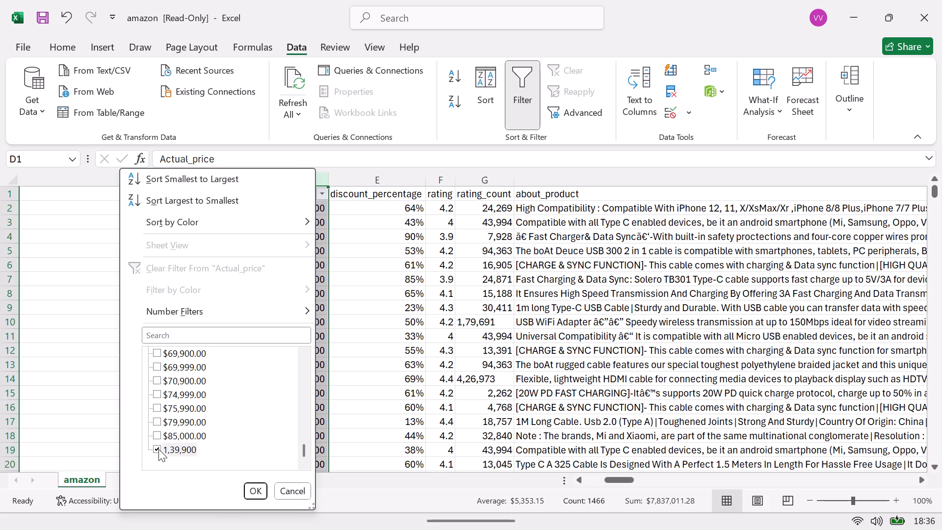
click(254, 489)
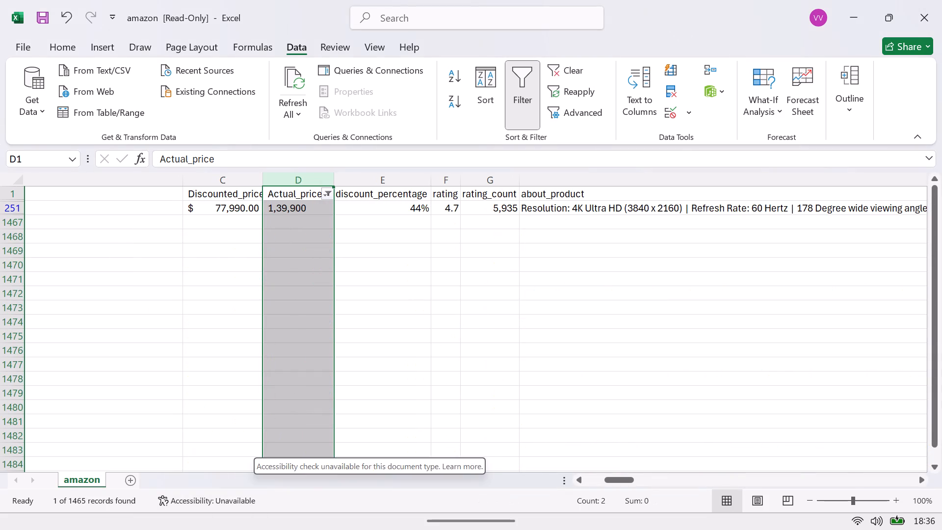
Replace all occurrences of 1,39,900 with 139,900 in the sheet, with case matching enabled.
click(284, 301)
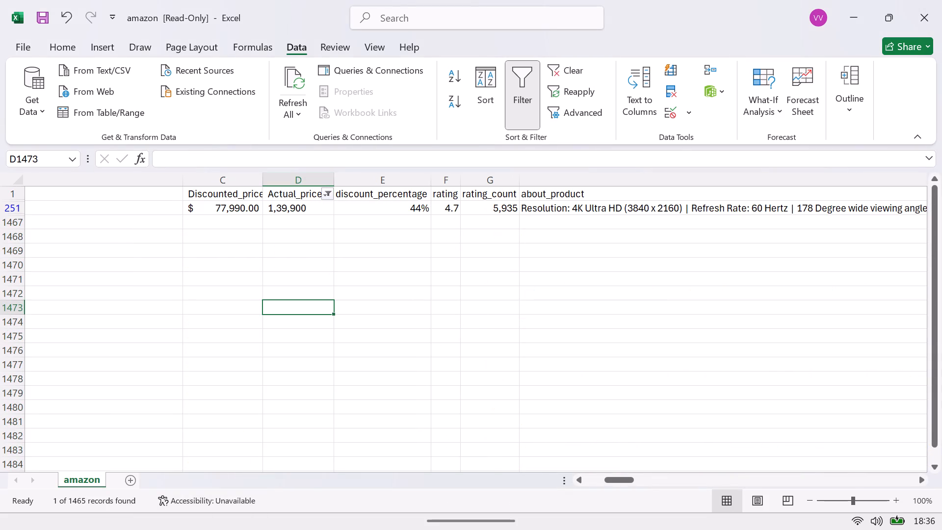
key(ctrl+h)
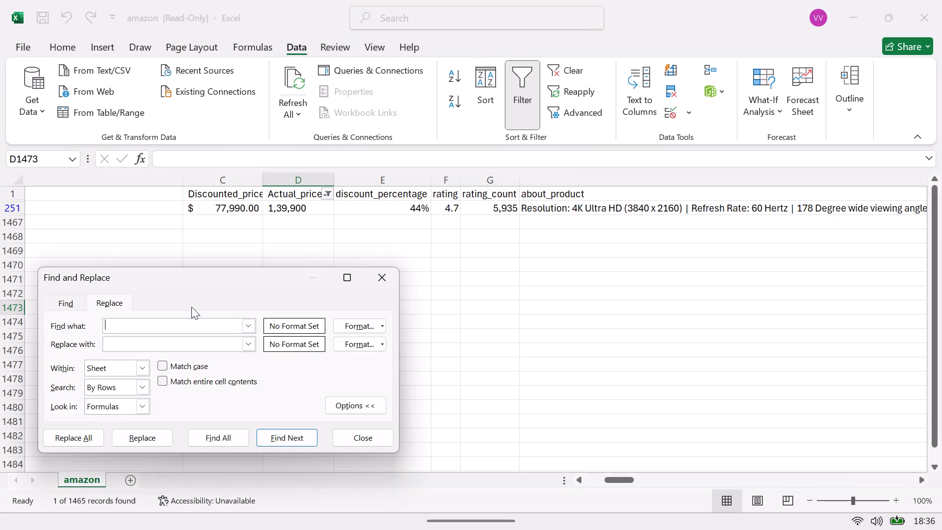
text(1,39)
text(,900)
click(186, 347)
key(1)
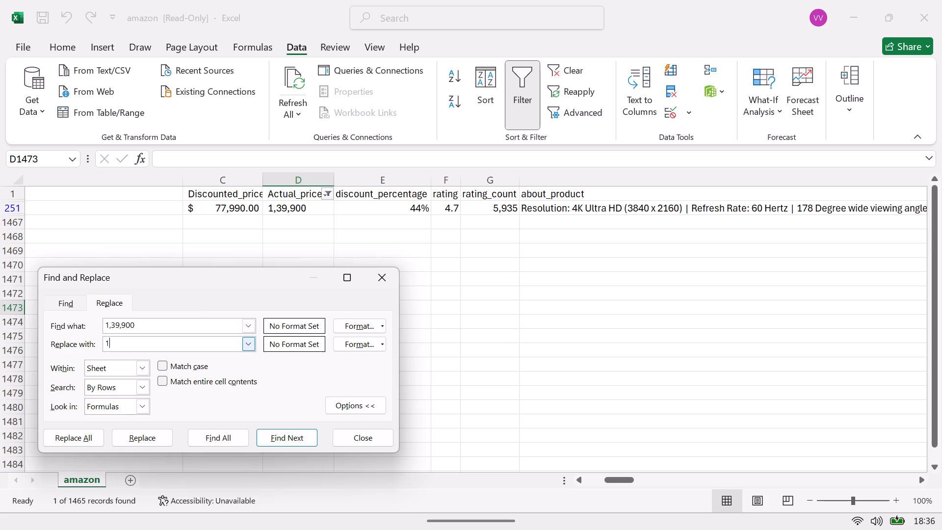
text(39)
key(comma)
text(900)
click(166, 361)
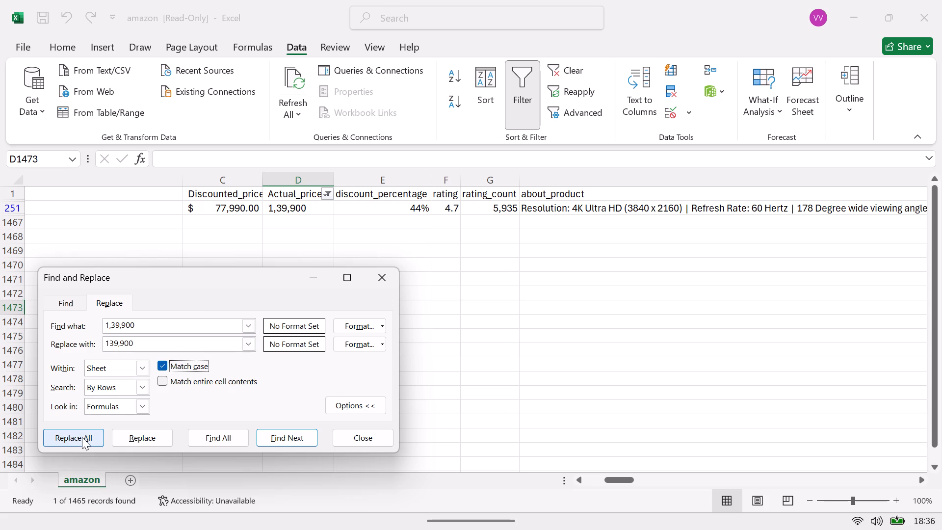
click(82, 437)
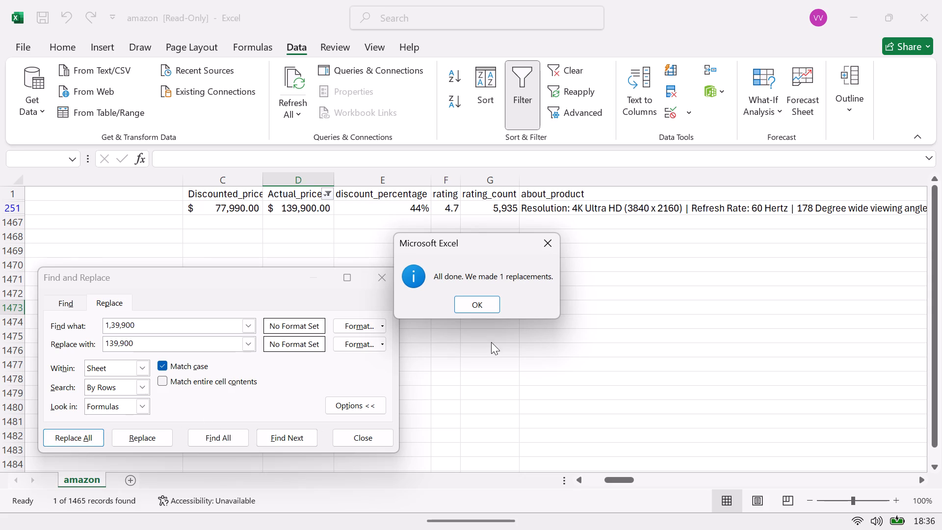
click(494, 300)
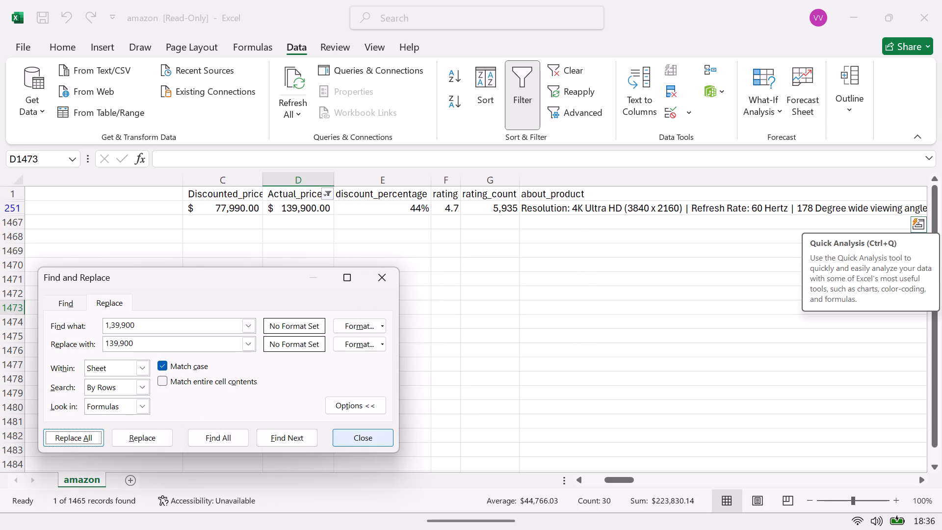
click(363, 436)
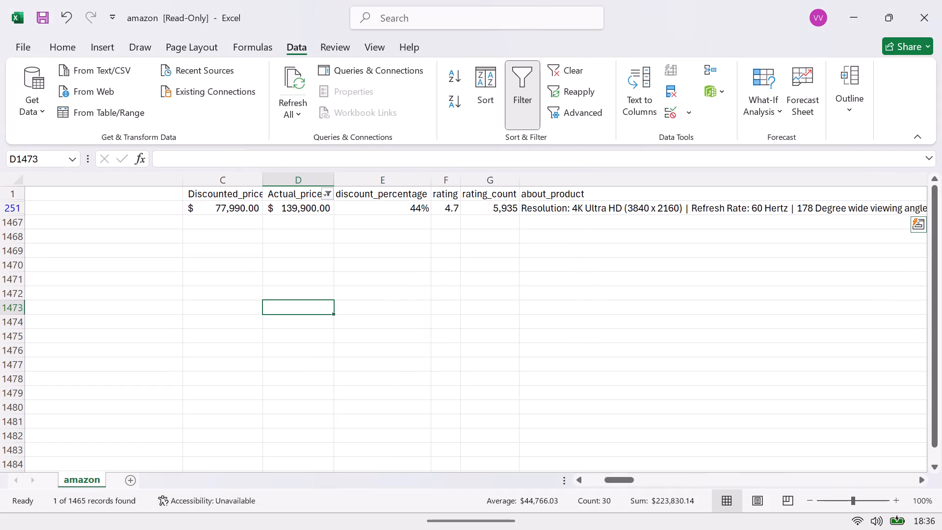
Clear the filter from the Actual_price column so all rows are included again.
click(327, 191)
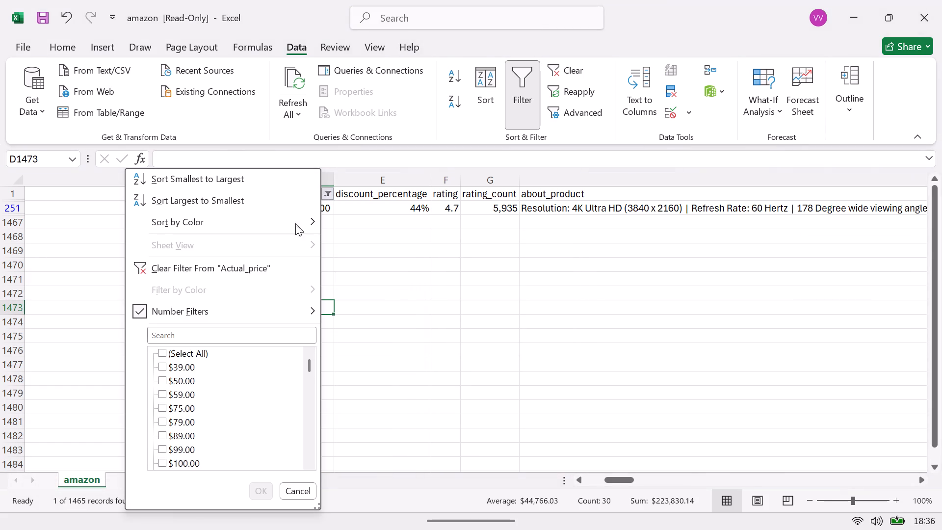
click(166, 350)
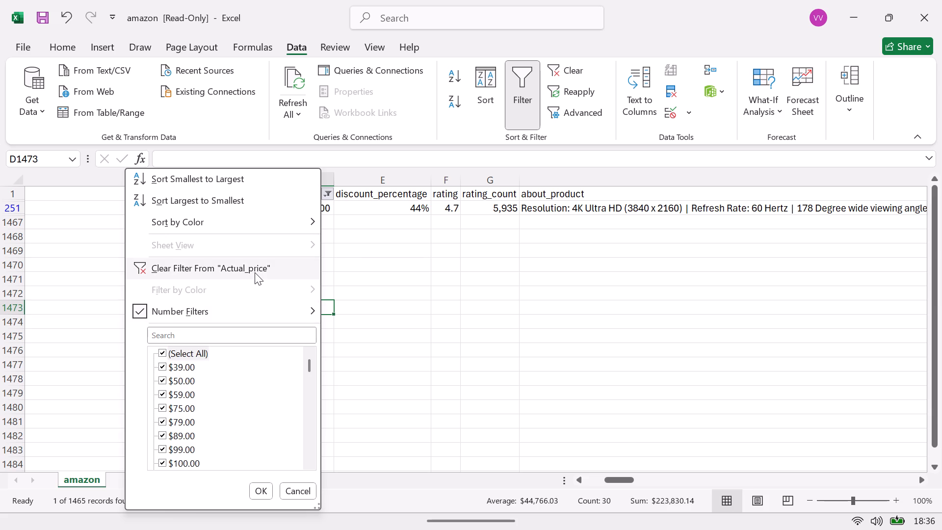
click(255, 272)
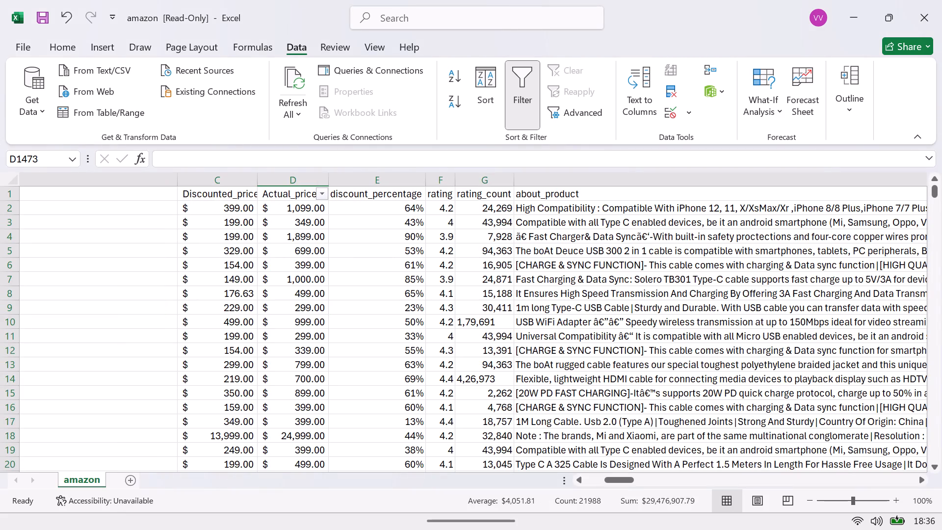
Move the filter temporarily to the discount_percentage column E and examine its distinct values down to the end, keeping all values selected.
click(409, 185)
click(528, 103)
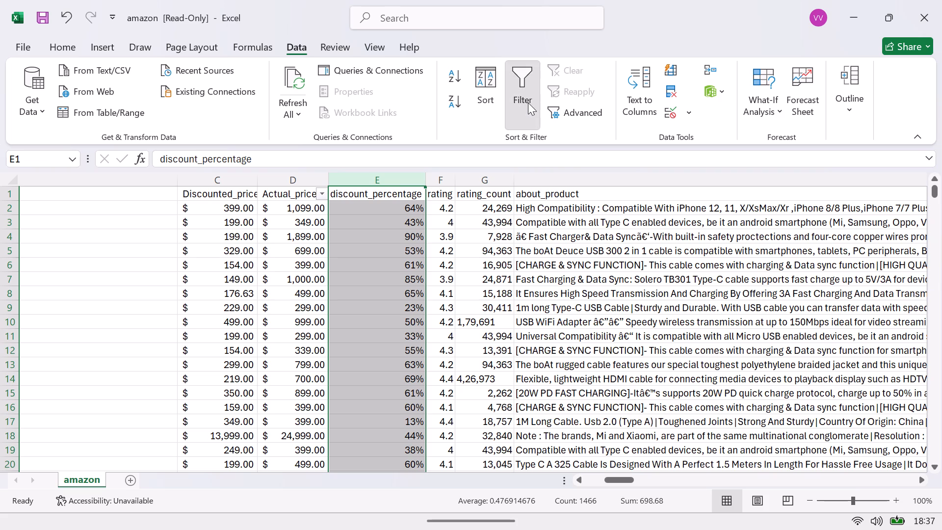
click(528, 103)
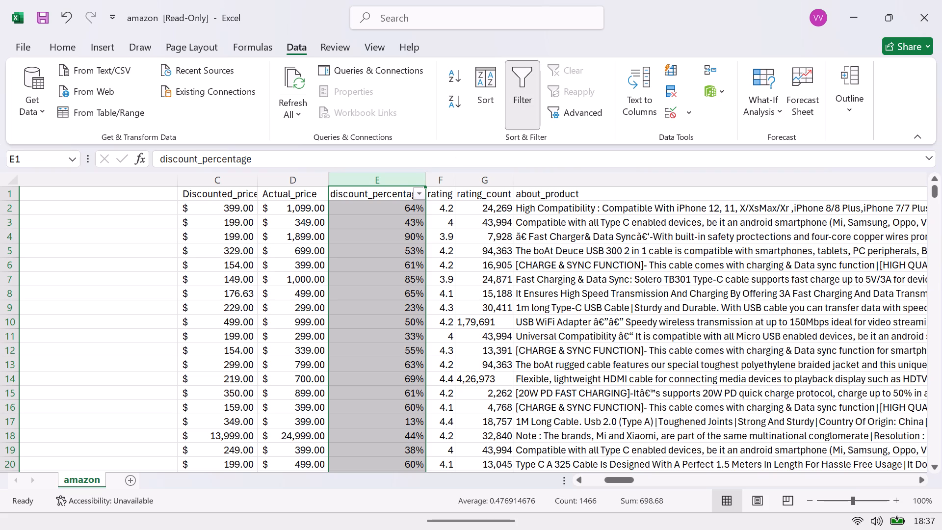
click(418, 197)
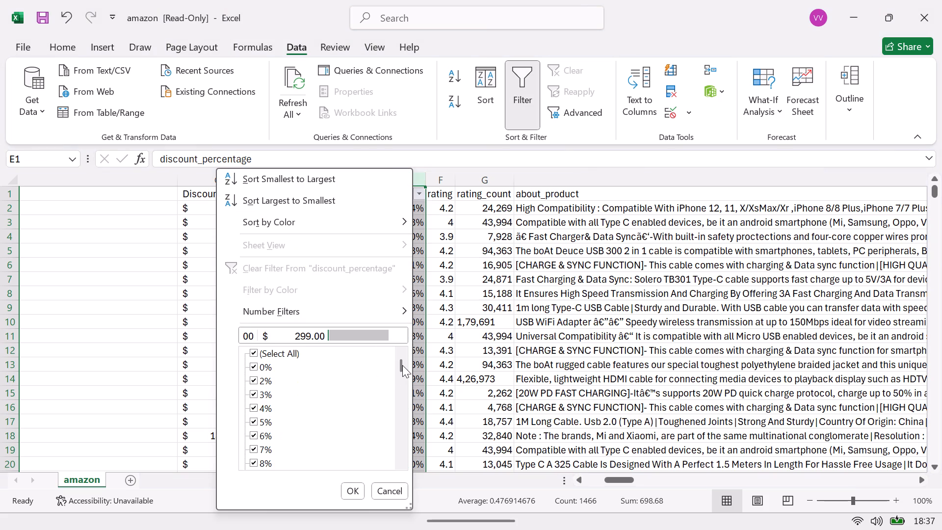
drag(402, 365, 415, 485)
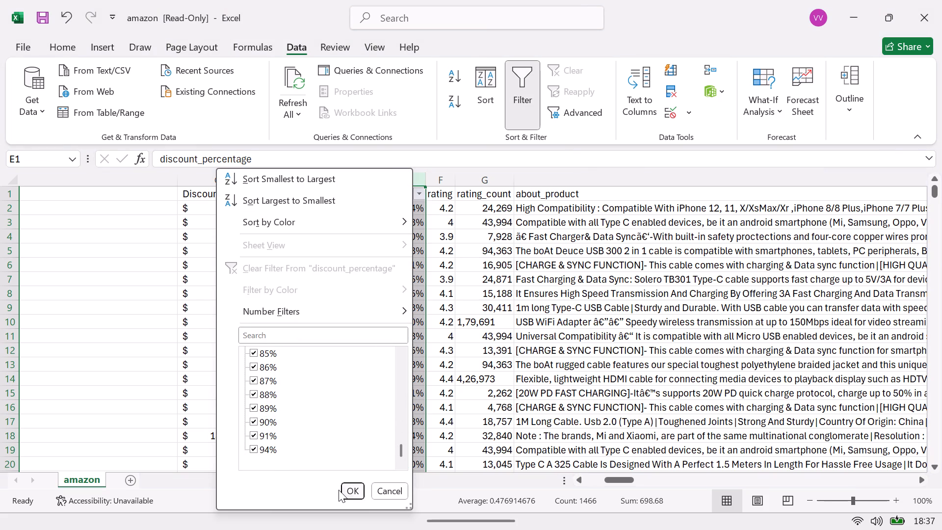
click(338, 490)
click(343, 492)
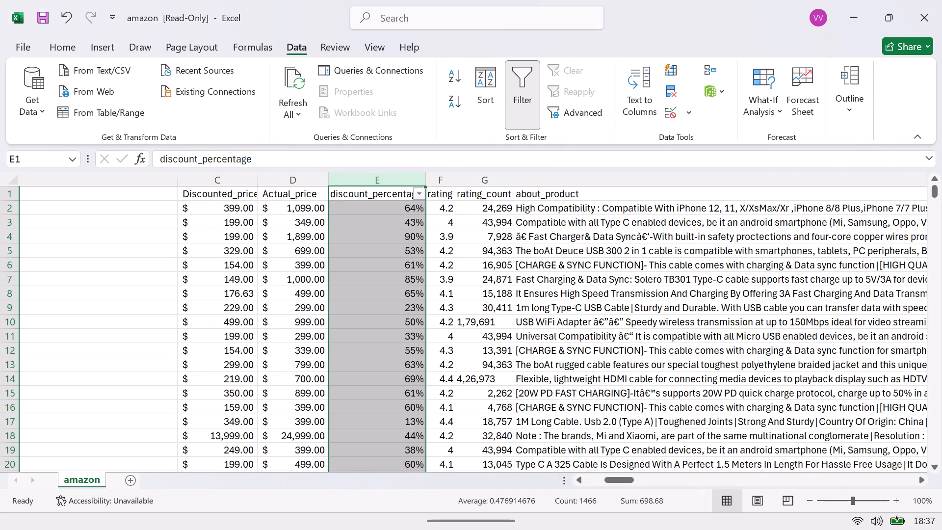
click(521, 120)
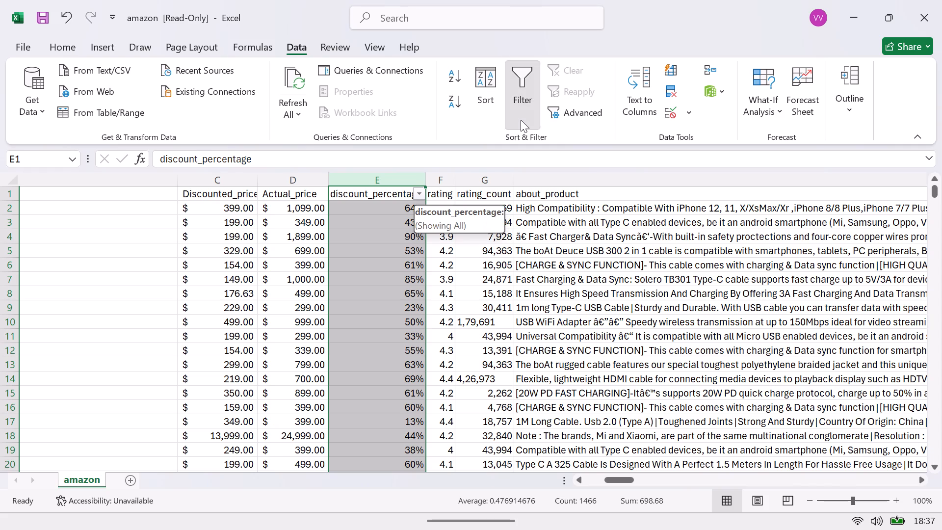
Move the filter to the rating column F and show only the rows whose value is |.
click(449, 185)
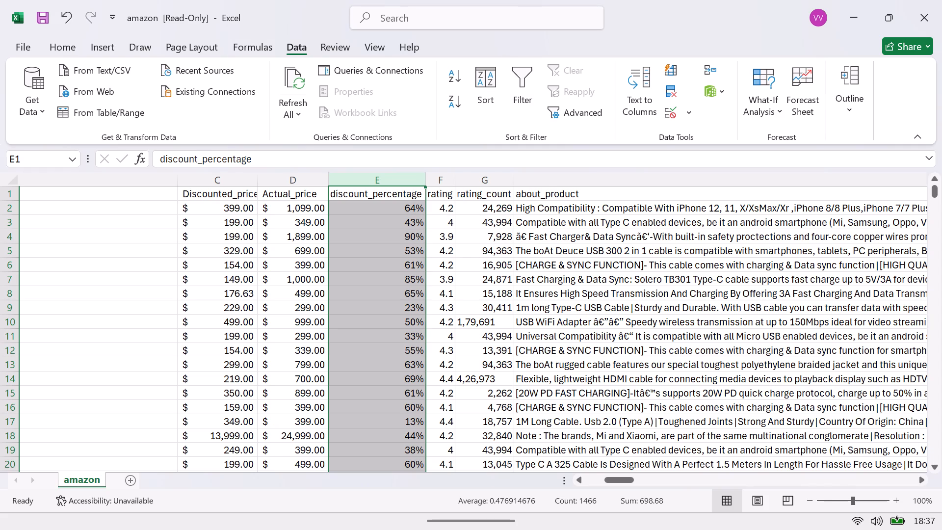
click(449, 183)
click(449, 177)
click(441, 181)
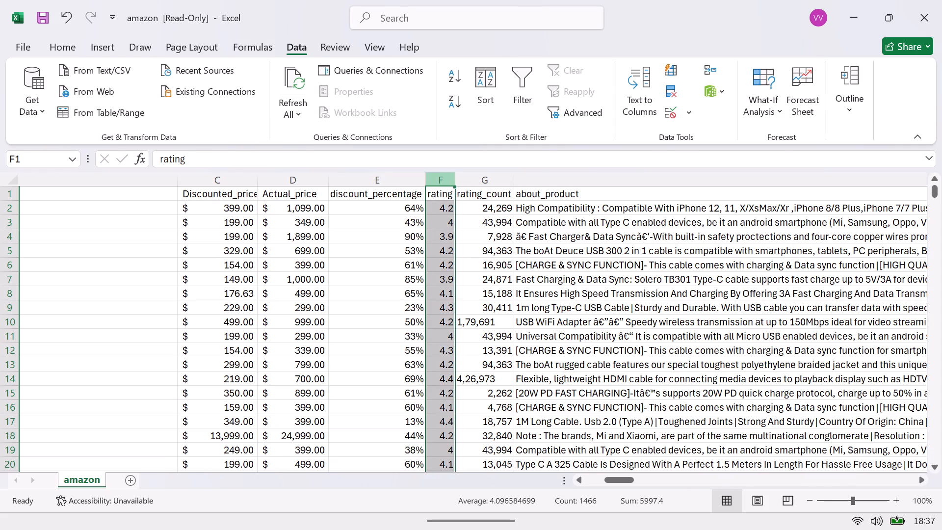
click(517, 87)
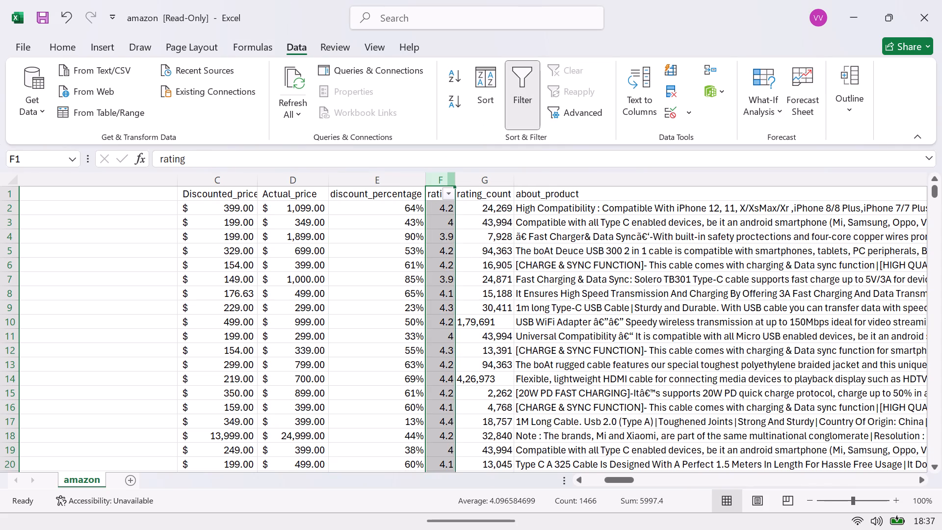
click(445, 193)
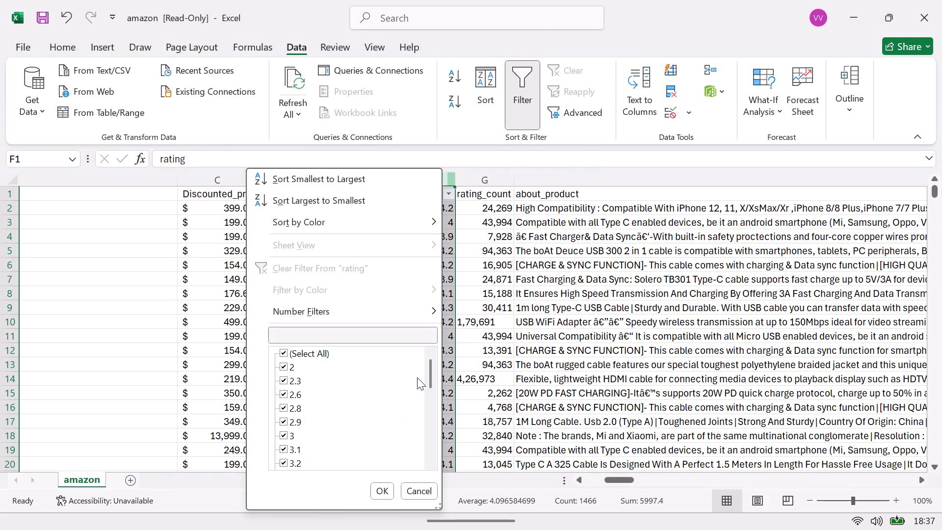
drag(429, 374, 435, 490)
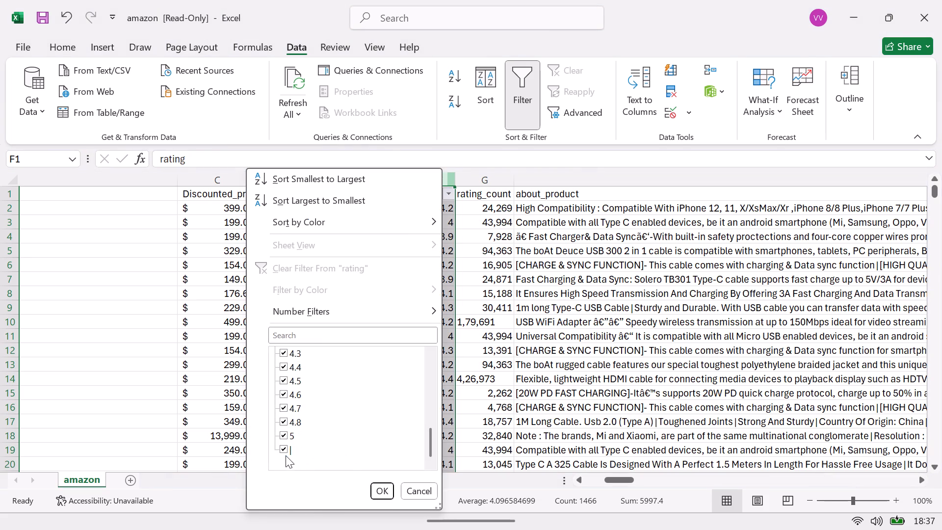
click(289, 452)
click(297, 450)
drag(432, 450, 425, 372)
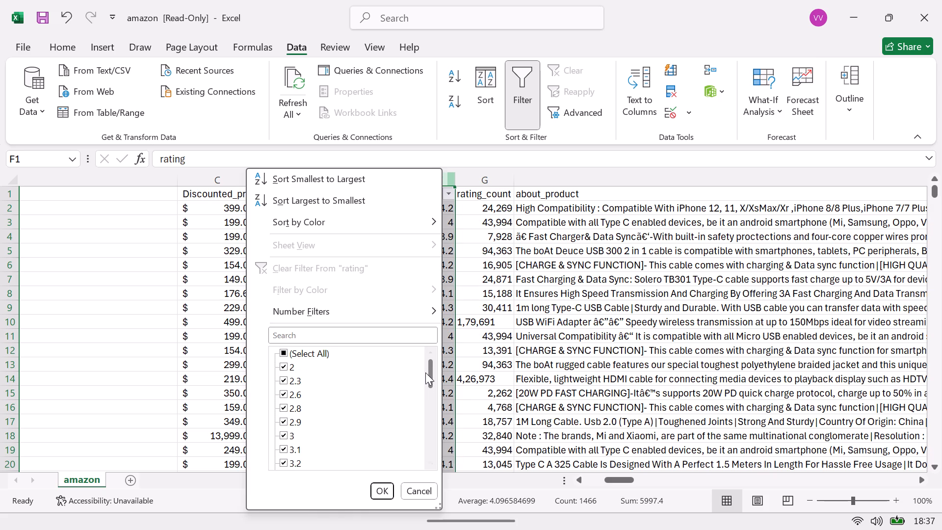
click(284, 355)
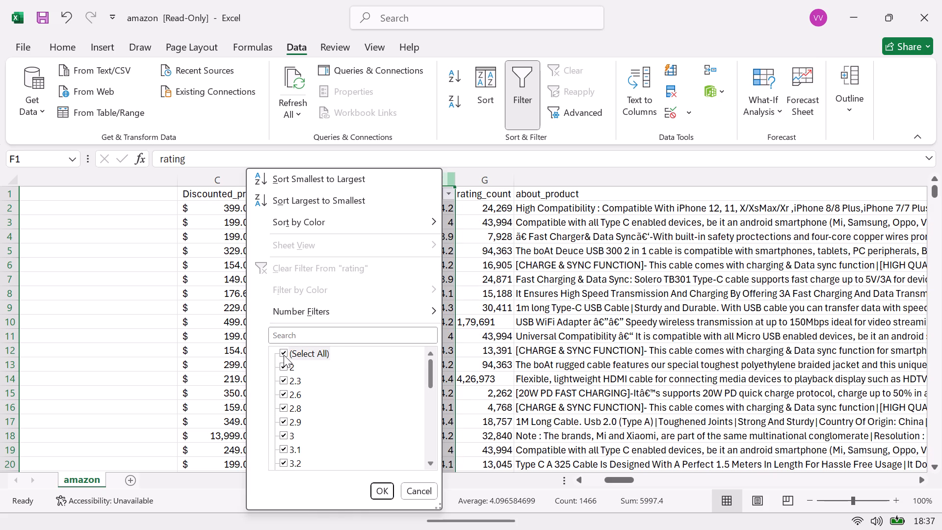
click(284, 355)
drag(431, 379, 436, 486)
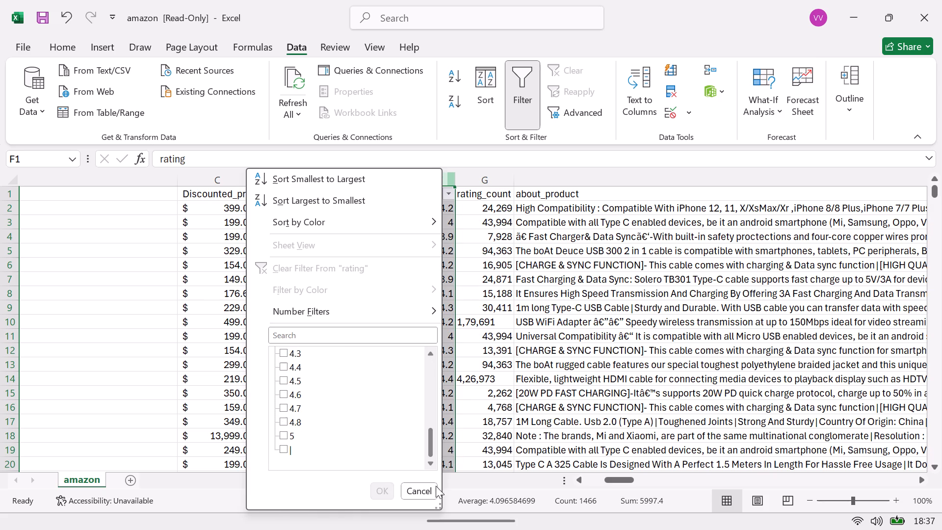
drag(436, 486, 436, 492)
click(286, 451)
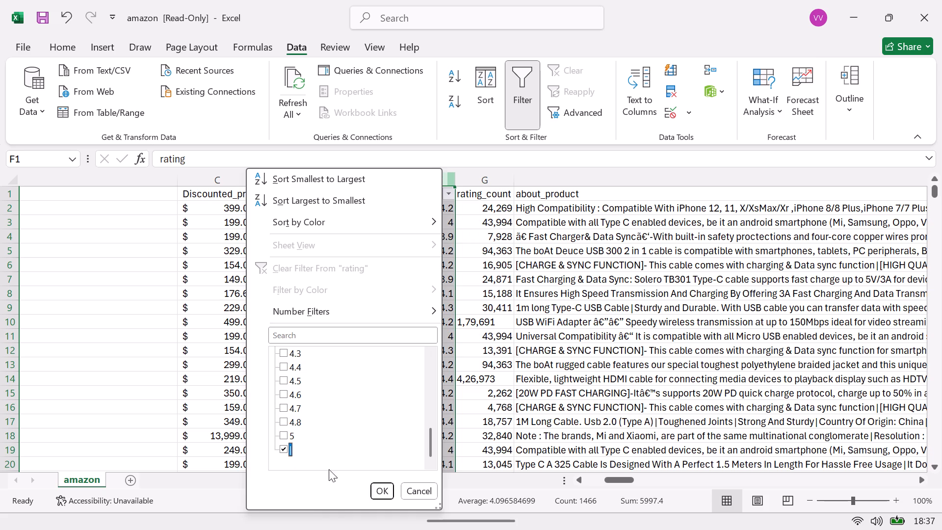
click(378, 492)
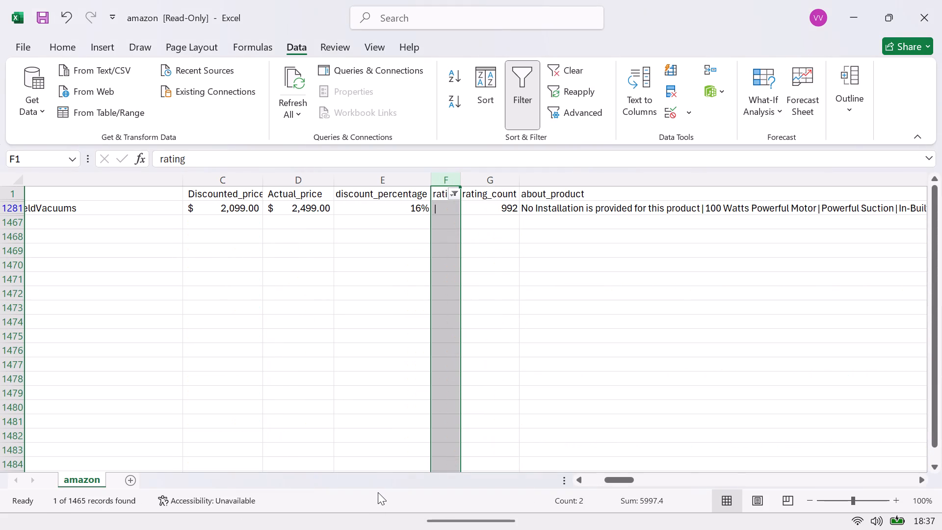
Clear the malformed | value from rating cell F1281, leaving the cell blank.
click(450, 213)
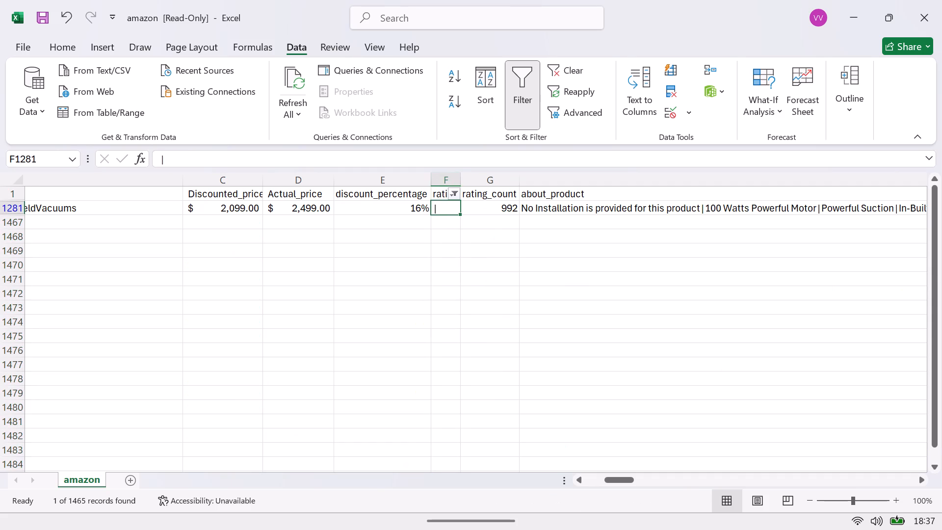
key(BackSpace)
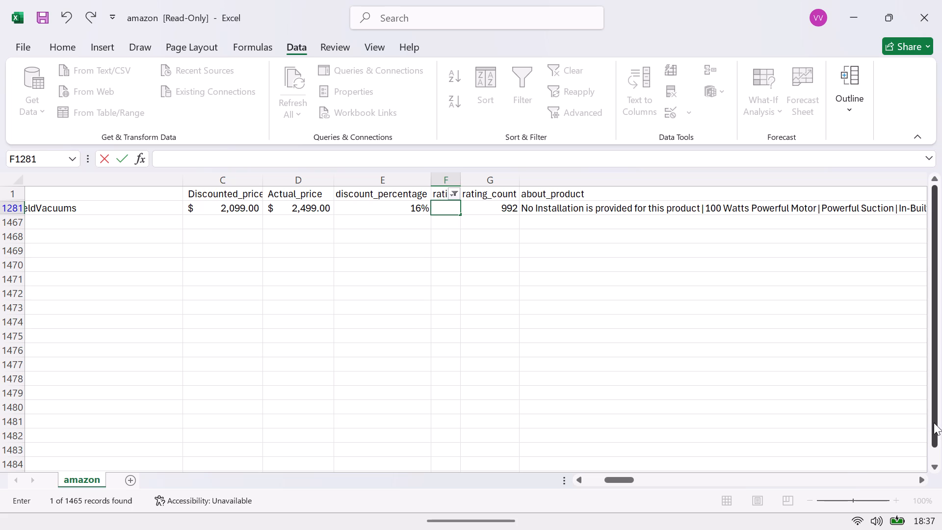
drag(934, 423, 905, 197)
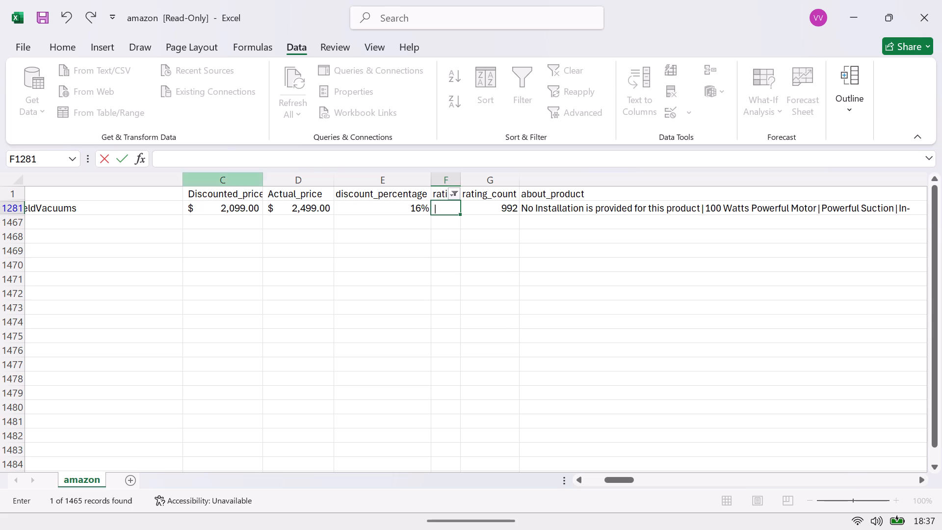
click(454, 197)
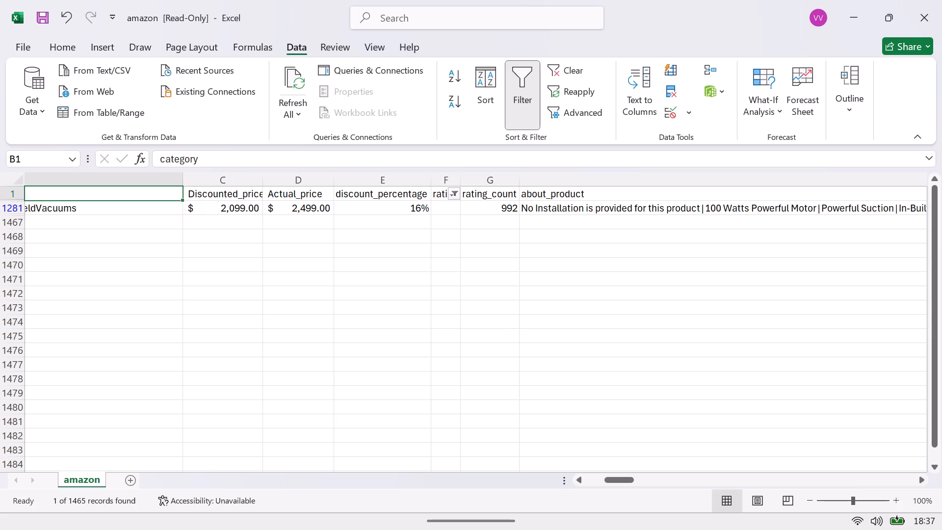
Remove the filter from the rating column so all rows are included again.
click(513, 92)
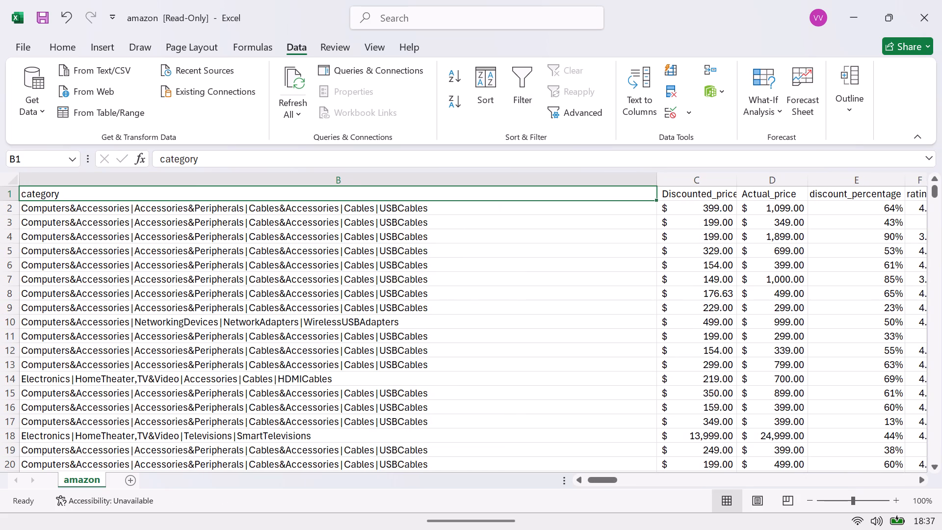
Insert two blank columns between the rating and rating_count columns.
drag(598, 478, 607, 478)
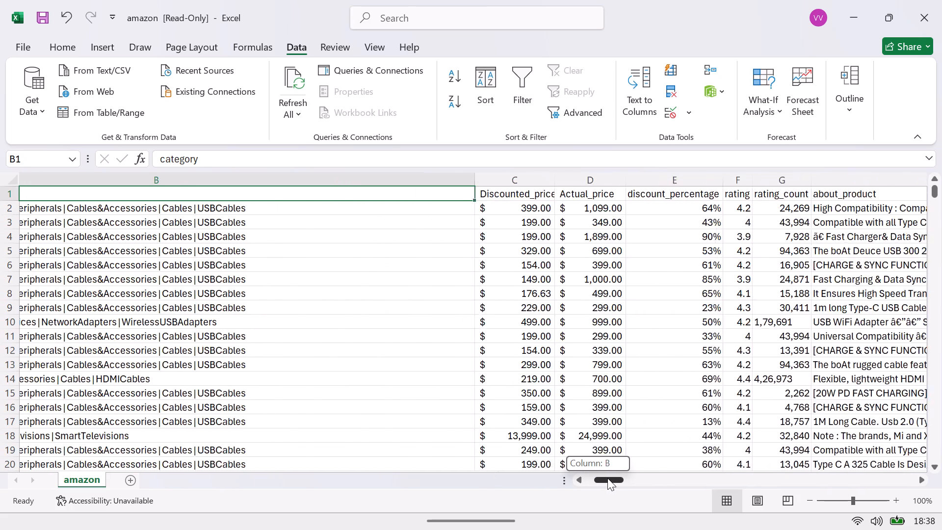
drag(607, 478, 613, 478)
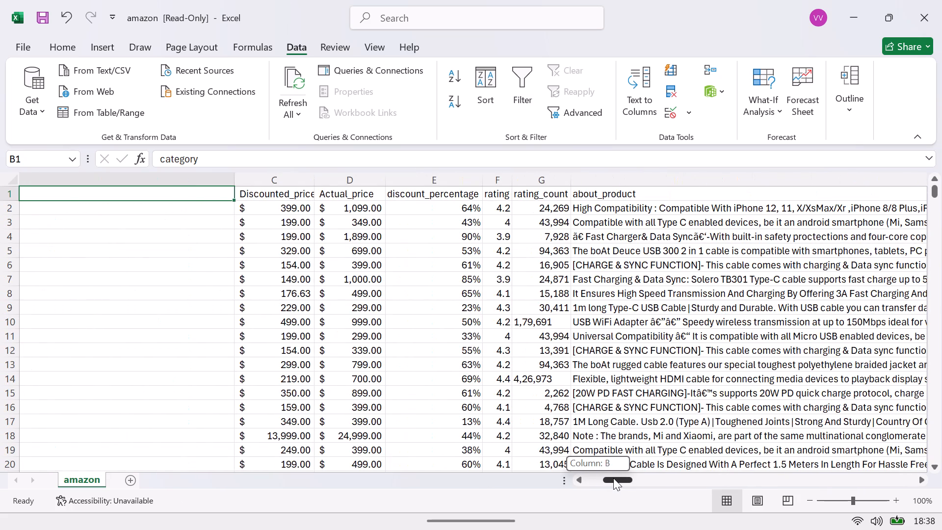
drag(613, 478, 616, 477)
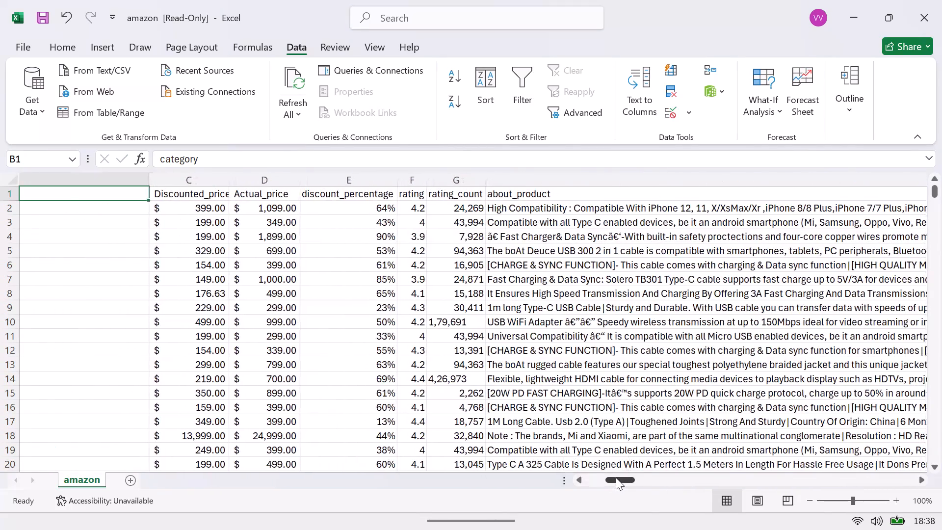
click(616, 477)
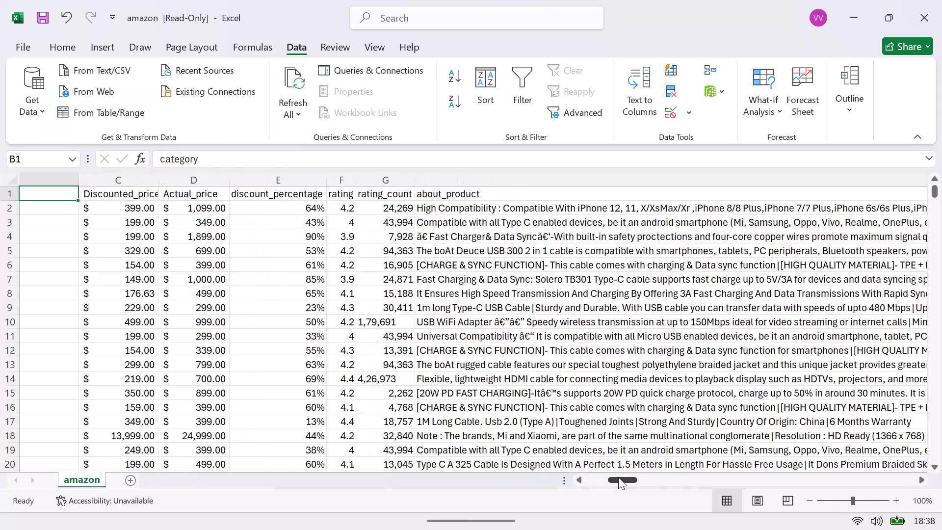
click(618, 477)
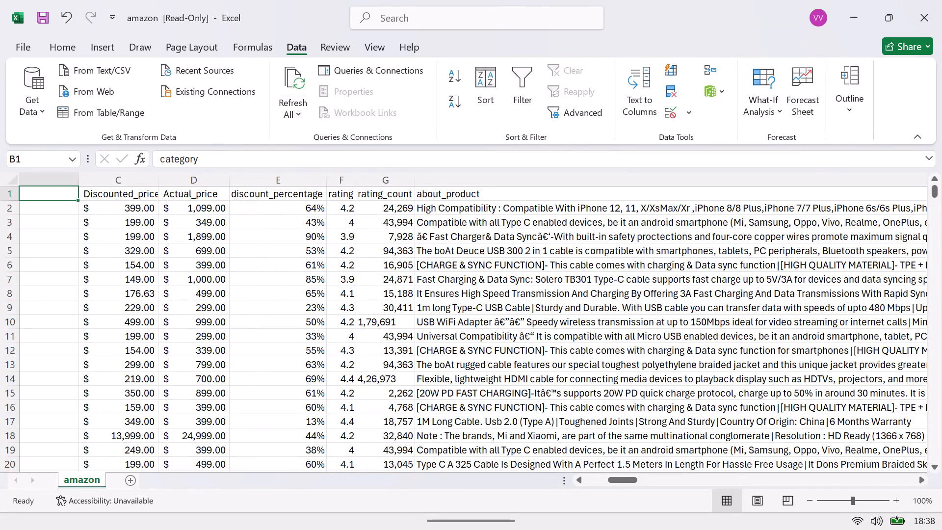
drag(373, 180, 442, 181)
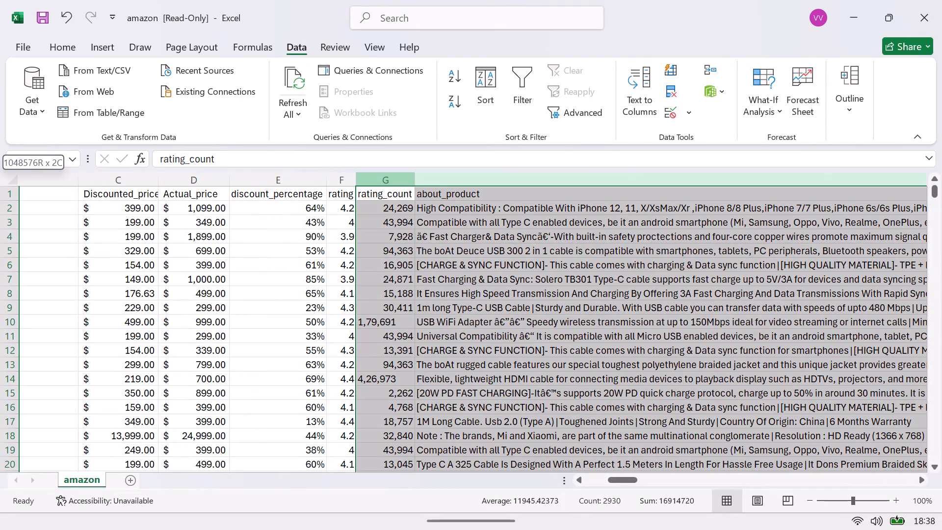
drag(442, 181, 552, 187)
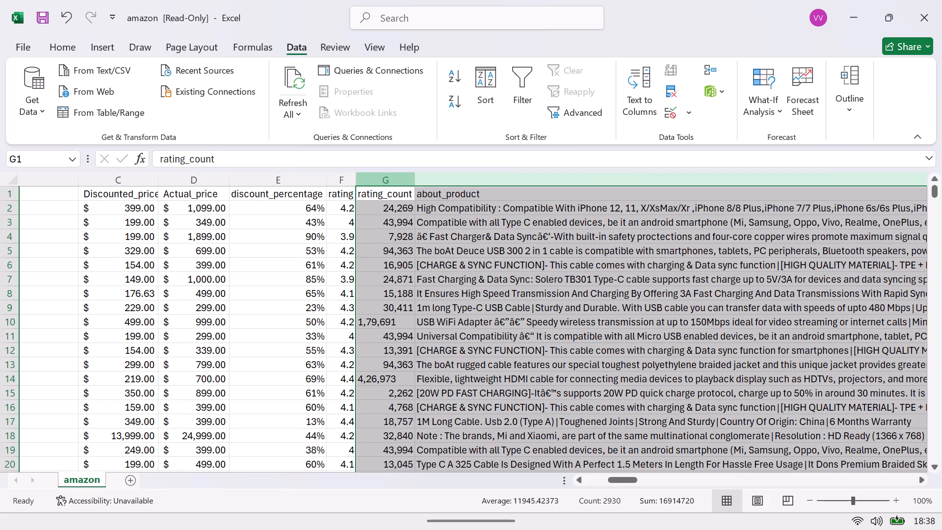
key(space)
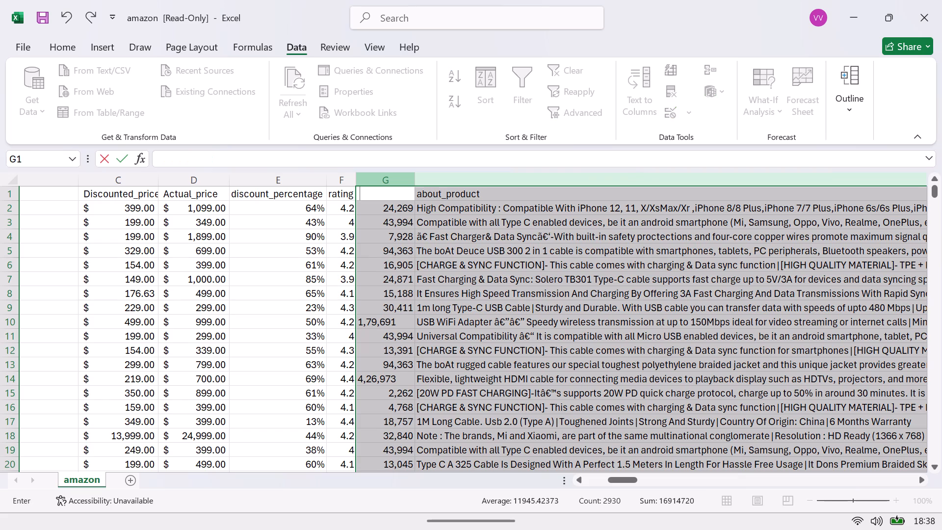
click(511, 342)
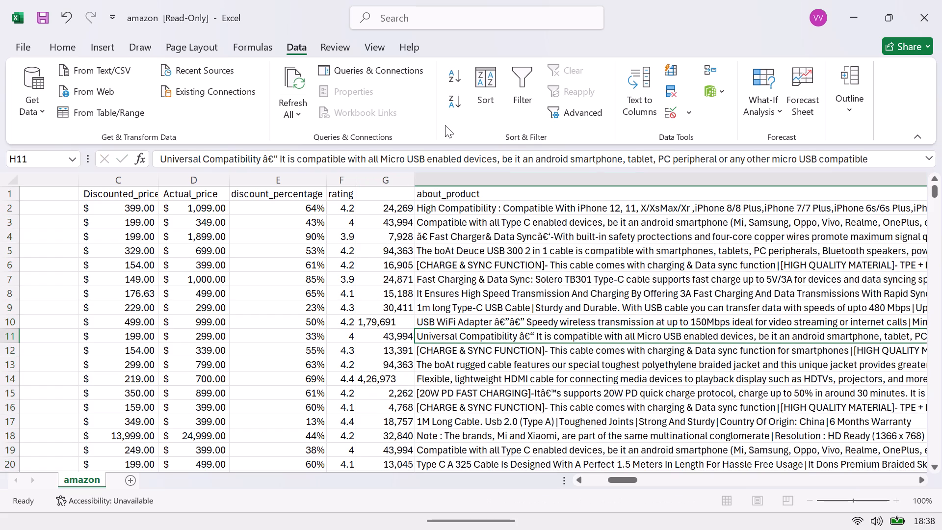
key(ctrl+z)
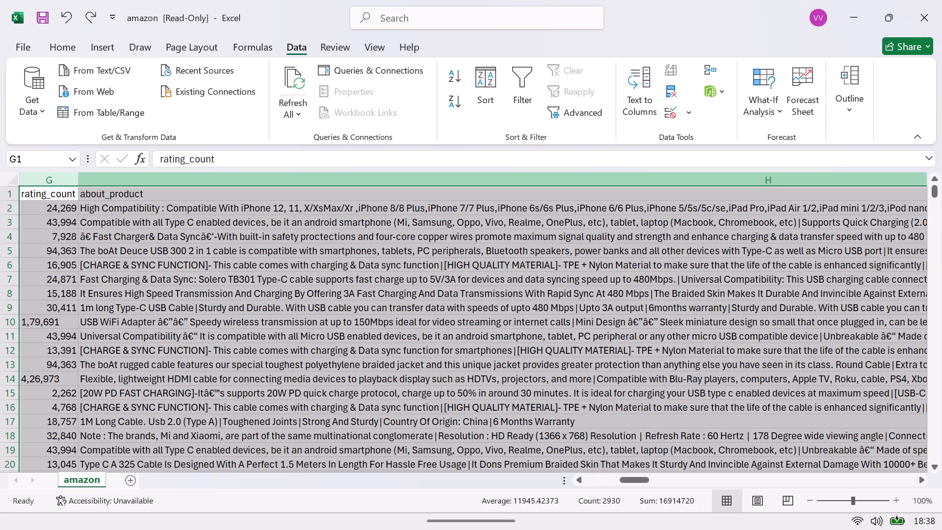
drag(632, 476, 603, 484)
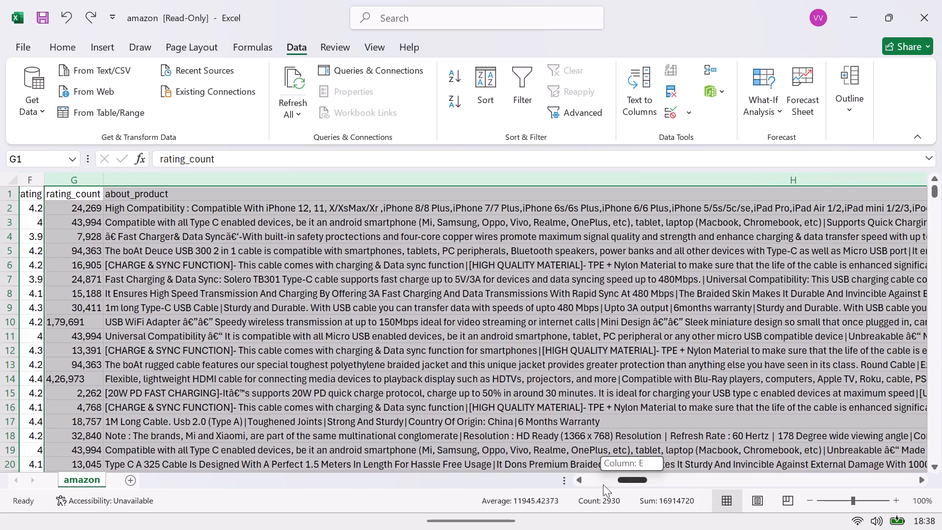
drag(603, 484, 555, 492)
drag(592, 480, 617, 477)
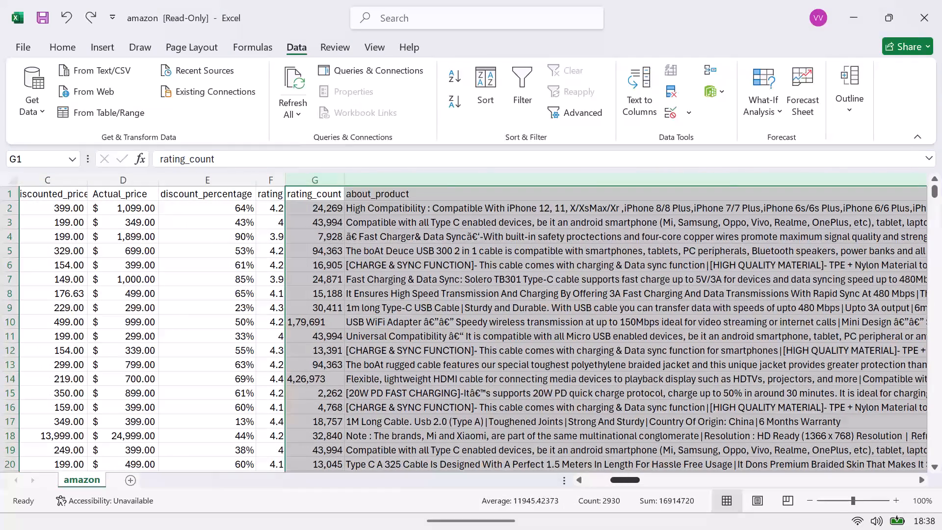
right_click(538, 180)
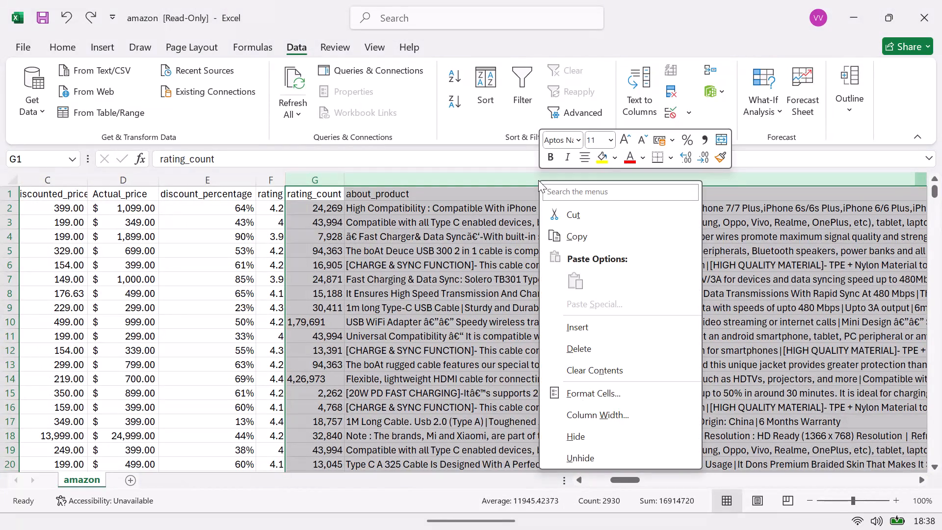
click(563, 325)
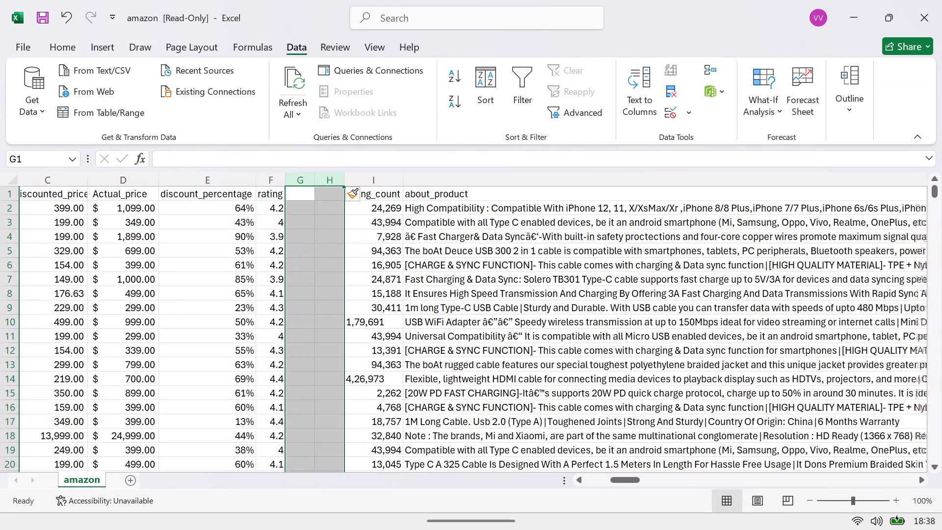
Label cell G2 beside the ratings as mean.
click(313, 209)
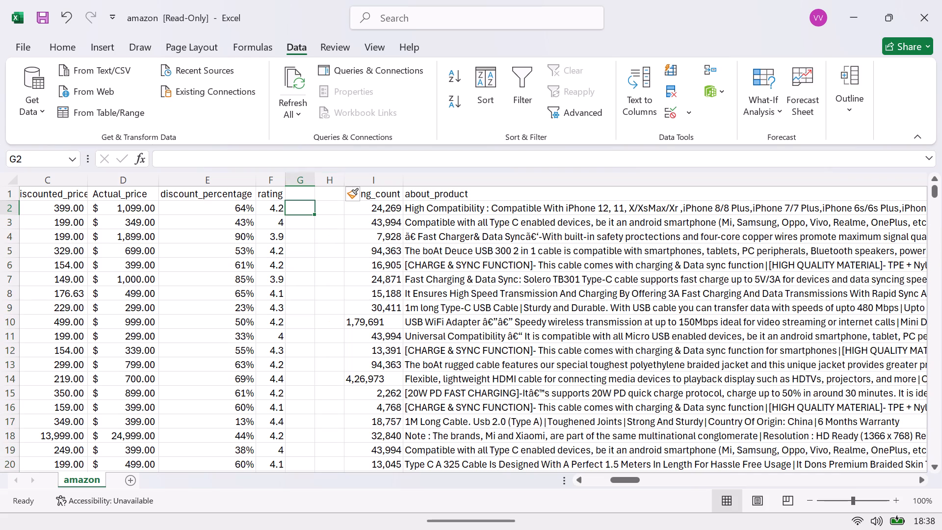
text(mean)
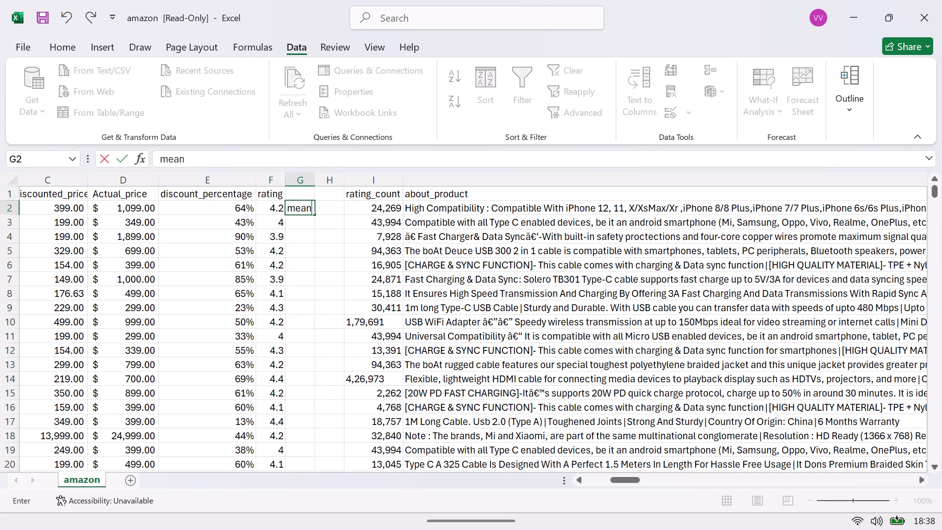
key(Tab)
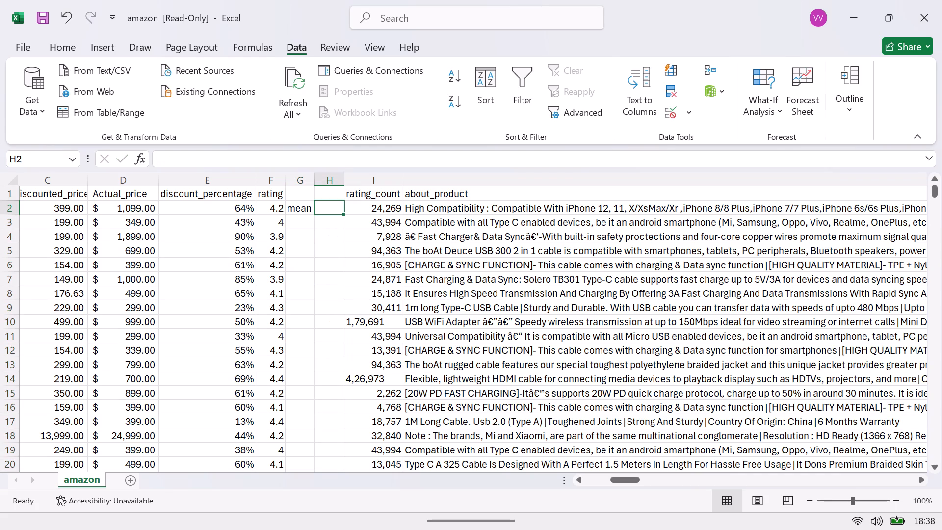
Begin an AVERAGE formula in cell H2 beside the mean label.
key(equal)
text(ave)
key(Down)
key(Tab)
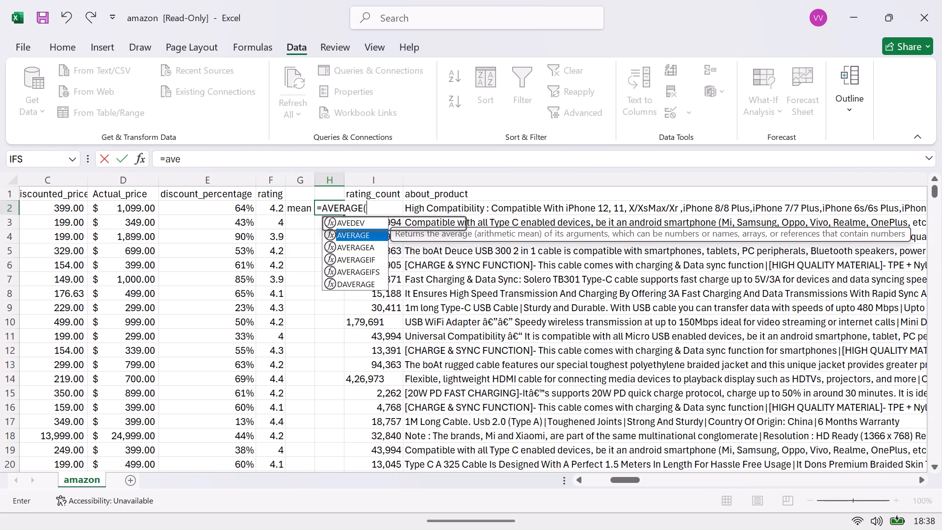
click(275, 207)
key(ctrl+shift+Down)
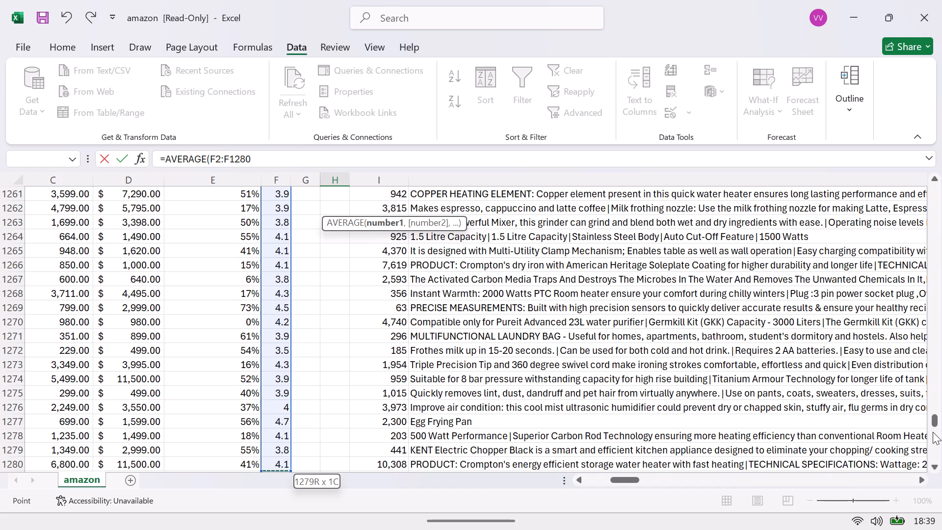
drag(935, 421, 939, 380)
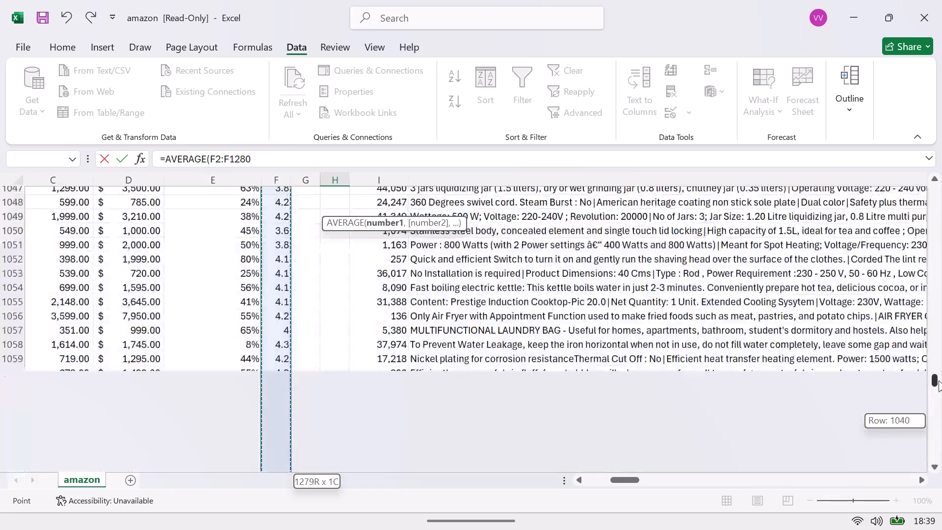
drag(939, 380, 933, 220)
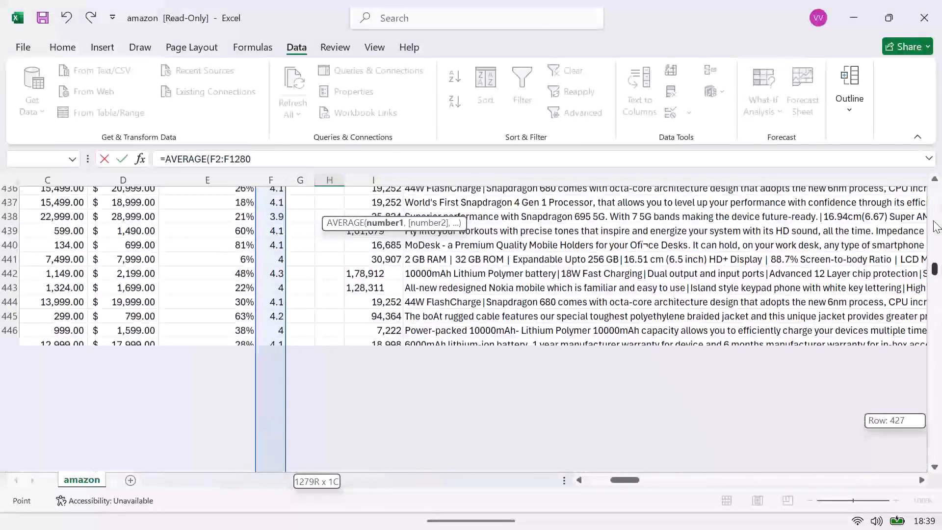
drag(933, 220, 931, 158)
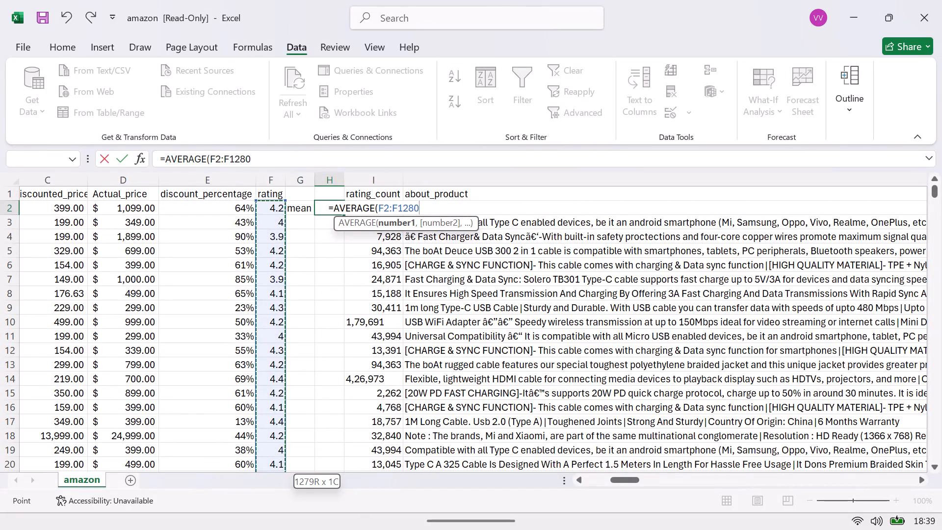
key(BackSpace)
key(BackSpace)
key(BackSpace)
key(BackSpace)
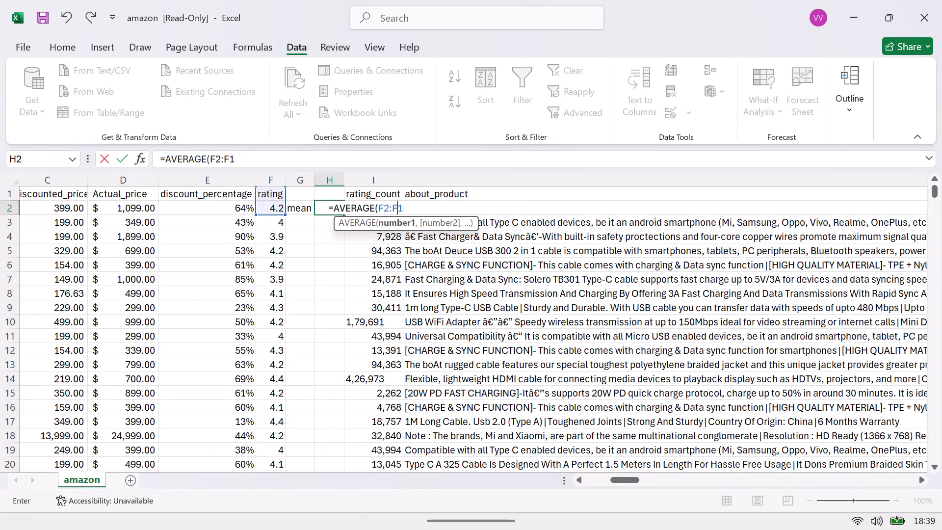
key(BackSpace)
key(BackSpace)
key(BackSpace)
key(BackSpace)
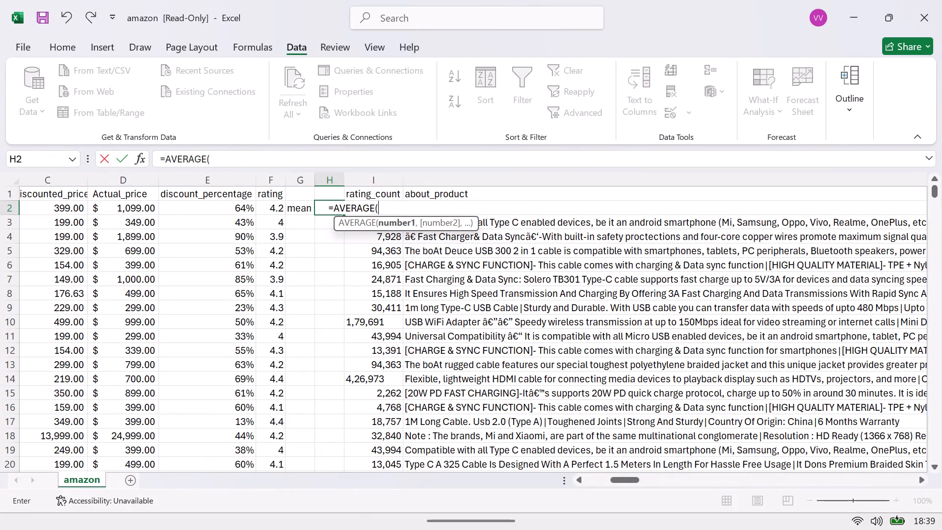
Complete the AVERAGE formula in H2 over the whole rating column, range F2:F1466, spanning the blank cell.
click(267, 210)
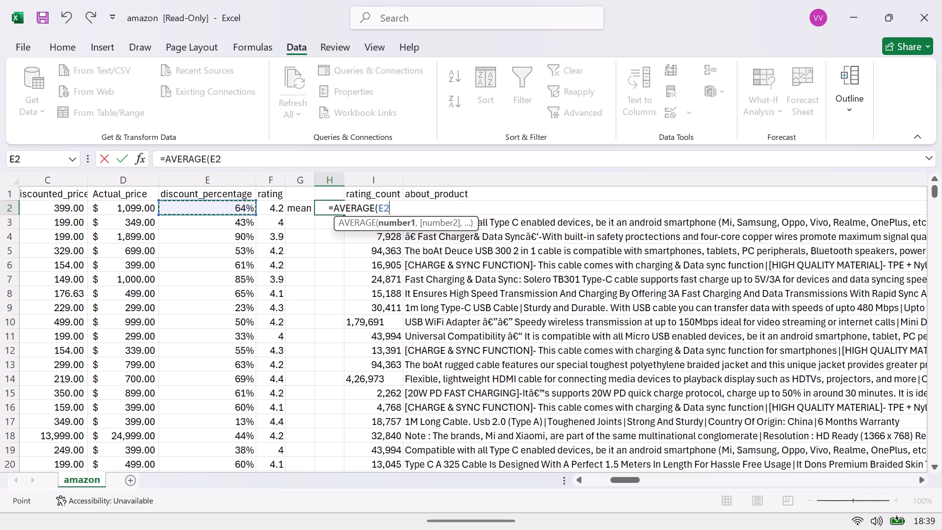
click(273, 208)
key(ctrl+shift+Down)
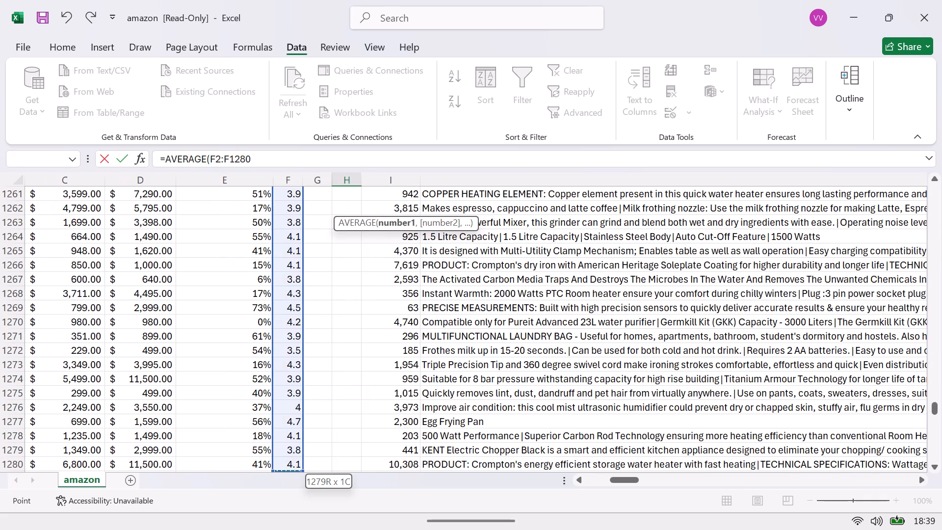
key(ctrl+shift+Down)
key(ctrl+shift+Down)
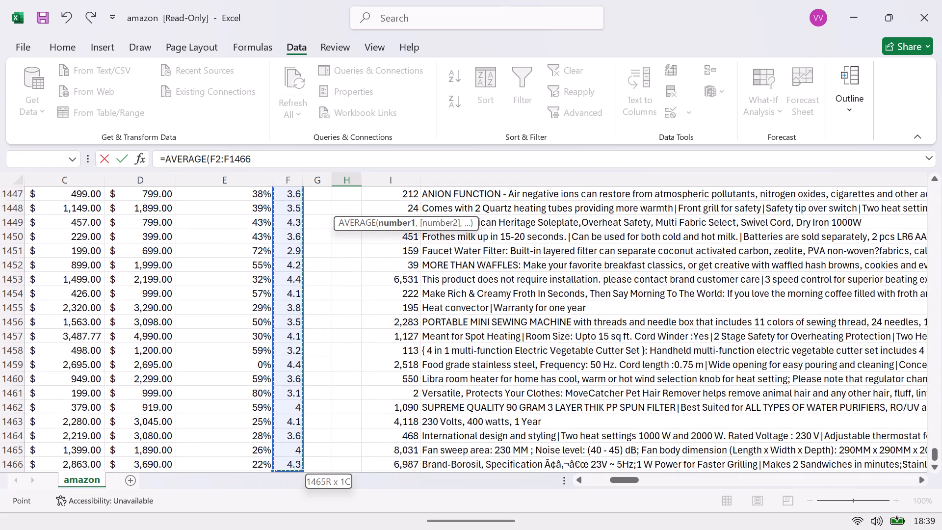
key(ctrl+shift+Down)
key(ctrl+shift+Up)
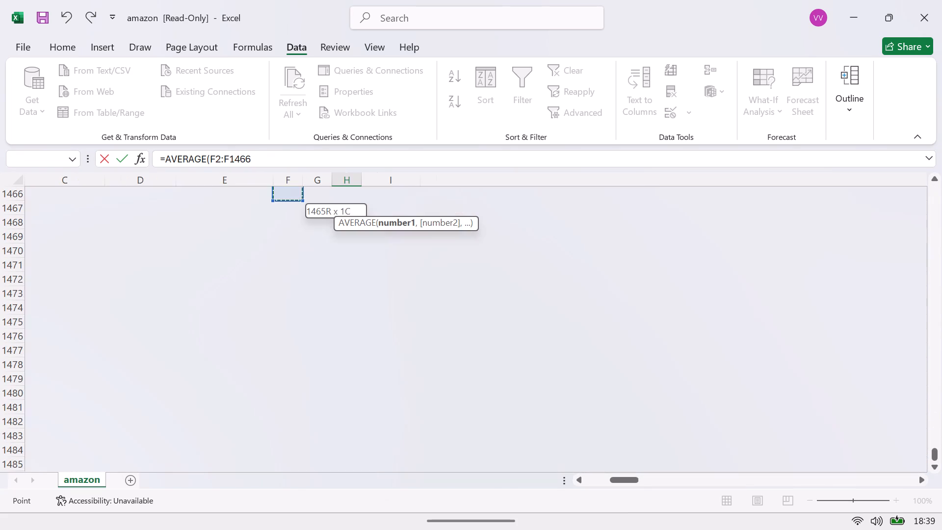
key(shift+parenright)
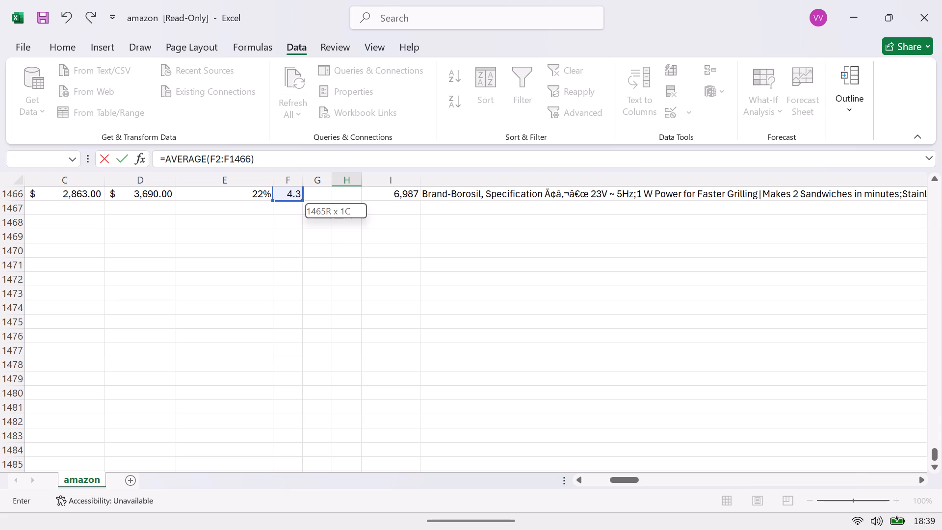
key(Return)
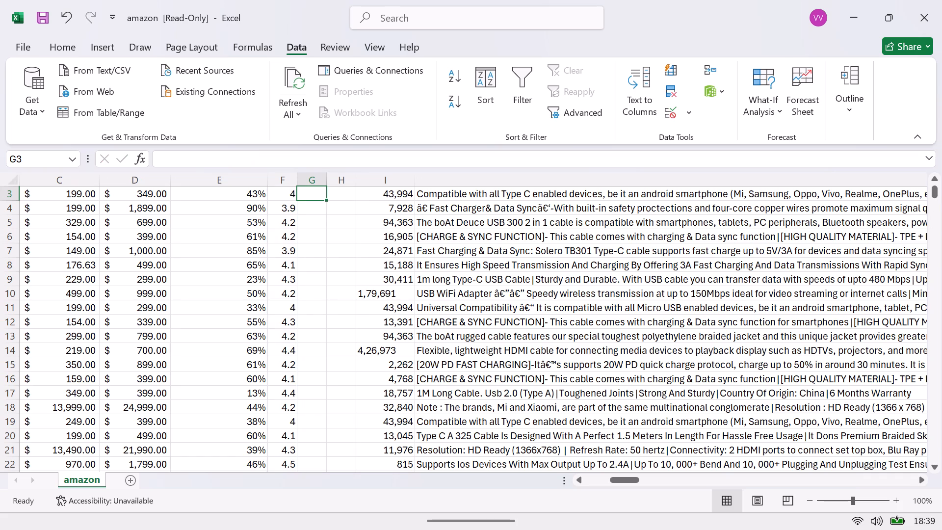
Label cell G3, below the mean label, as mode.
drag(933, 190, 930, 164)
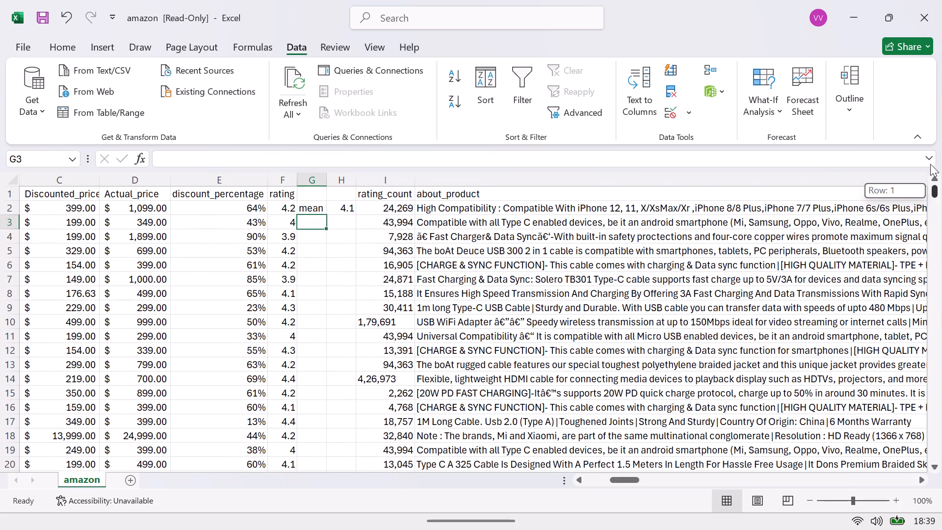
drag(930, 164, 930, 163)
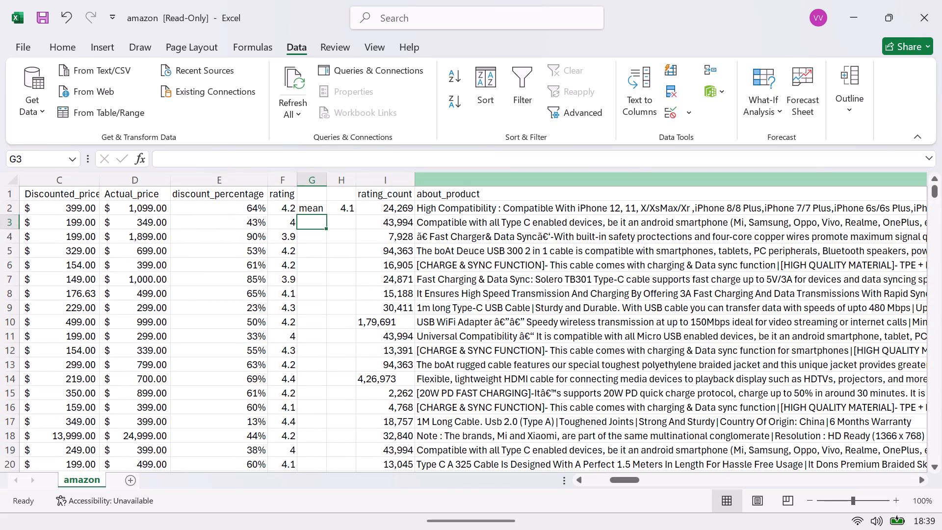
key(m)
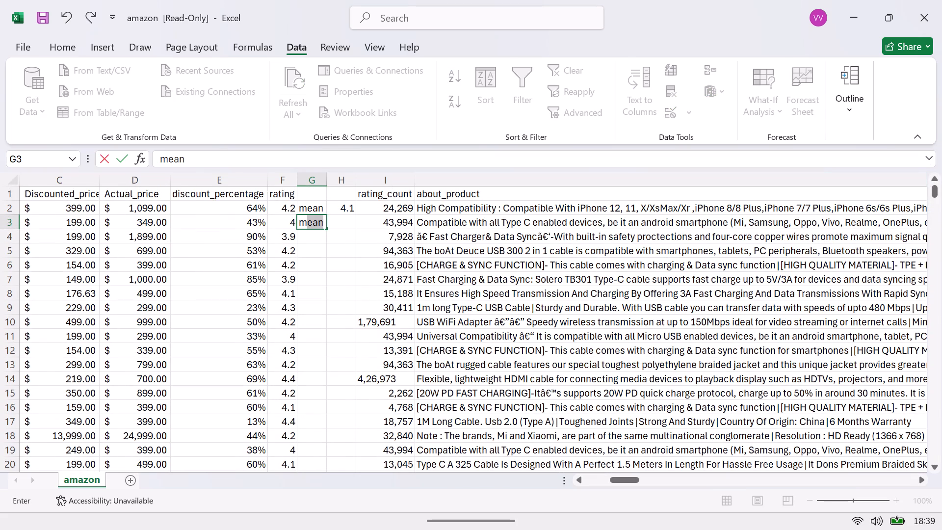
text(ode)
key(Tab)
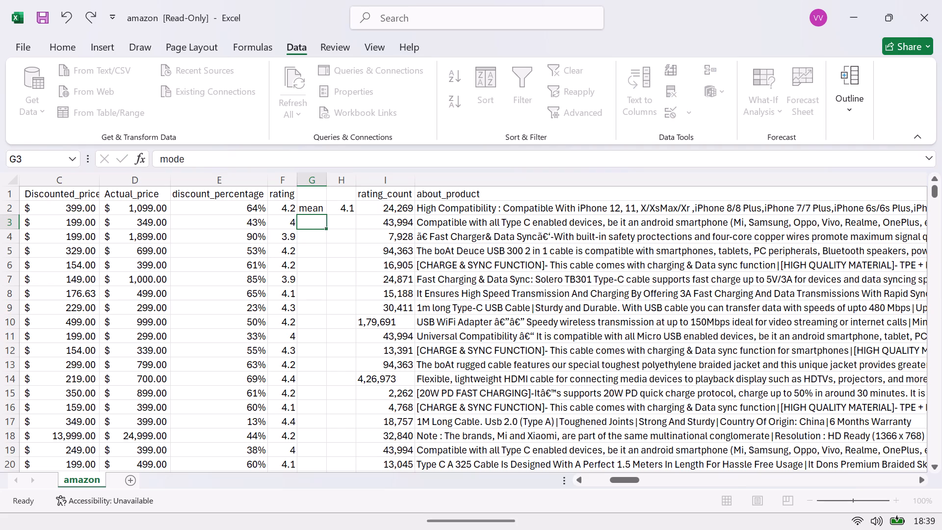
Compute the mode of the ratings in H3 with MODE.SNGL over F2:F1466.
text(=mod)
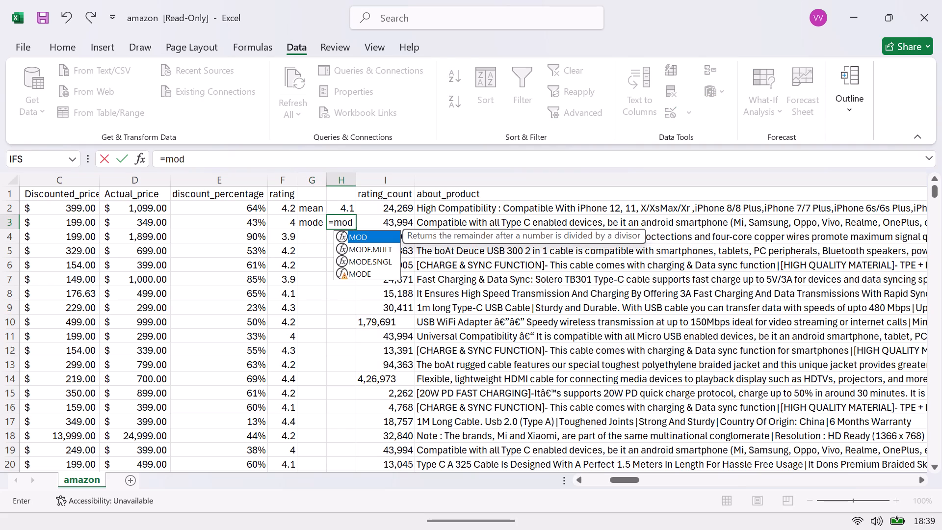
key(Down)
key(Down)
key(Tab)
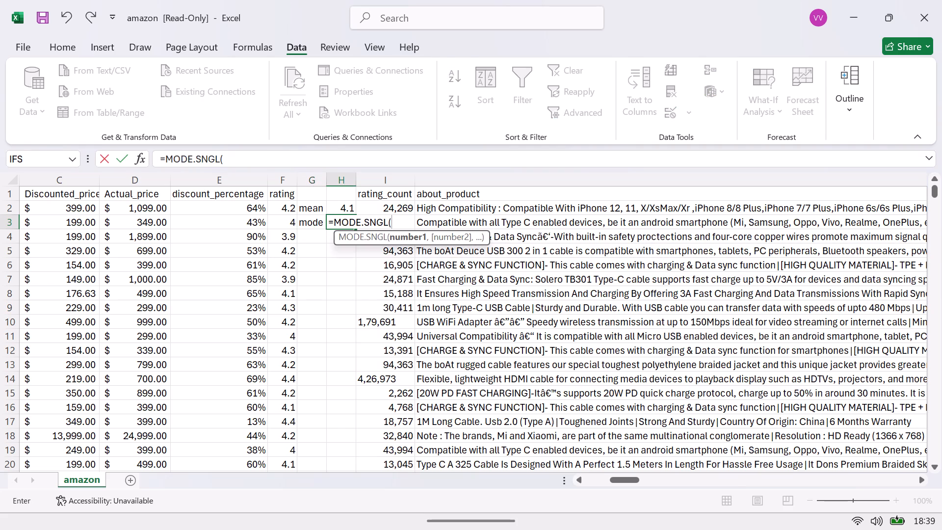
click(289, 207)
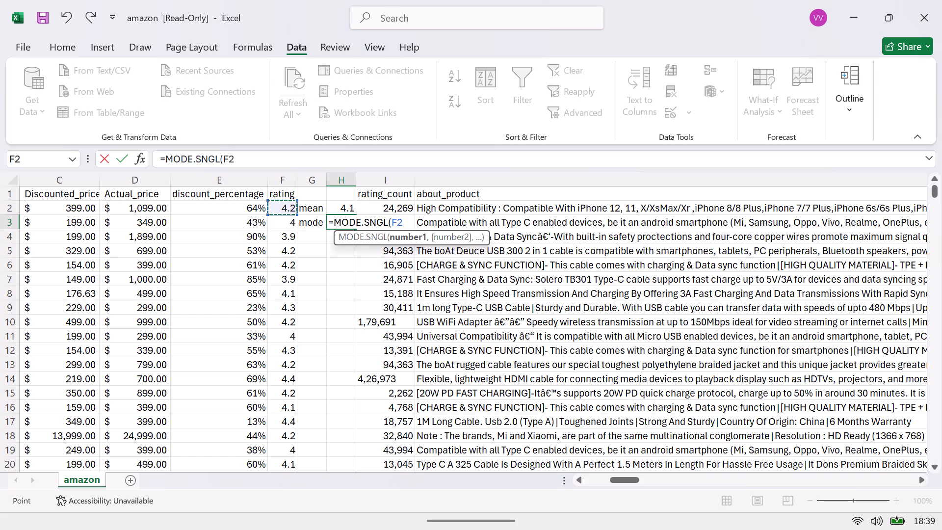
key(ctrl+shift+Down)
key(ctrl+shift+Down)
key(ctrl+shift+Down)
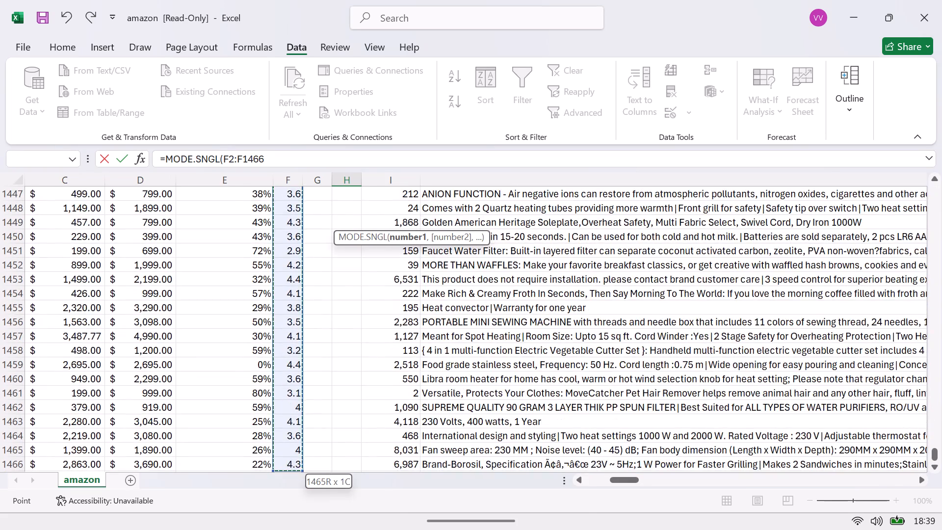
key(ctrl+shift+Down)
key(ctrl+shift+Up)
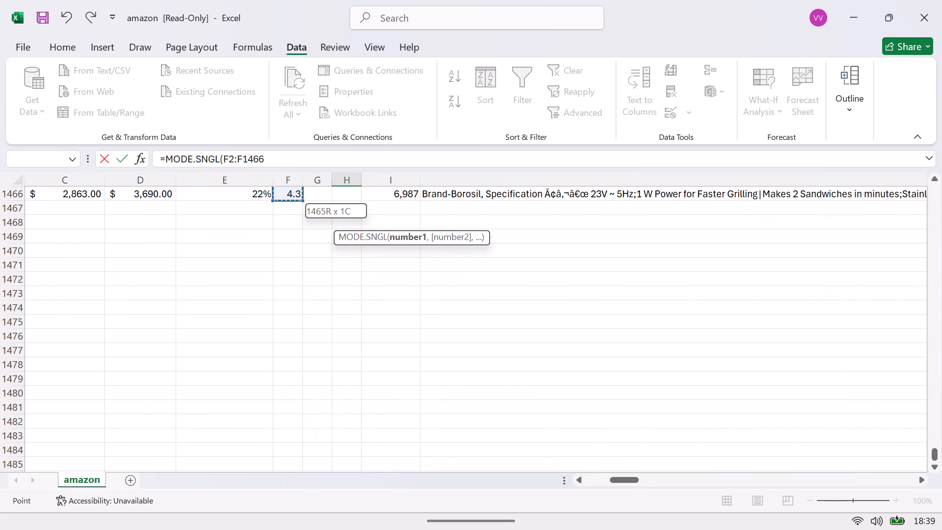
key(shift+parenright)
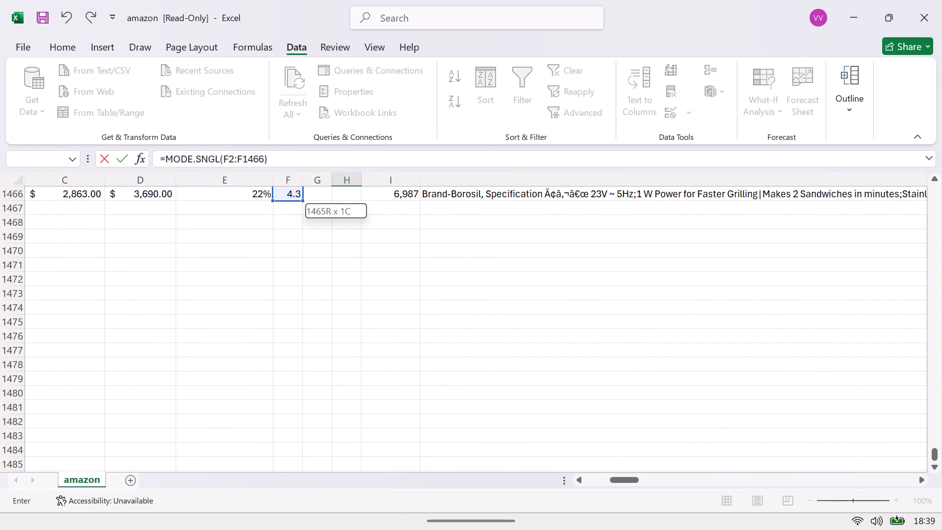
key(Return)
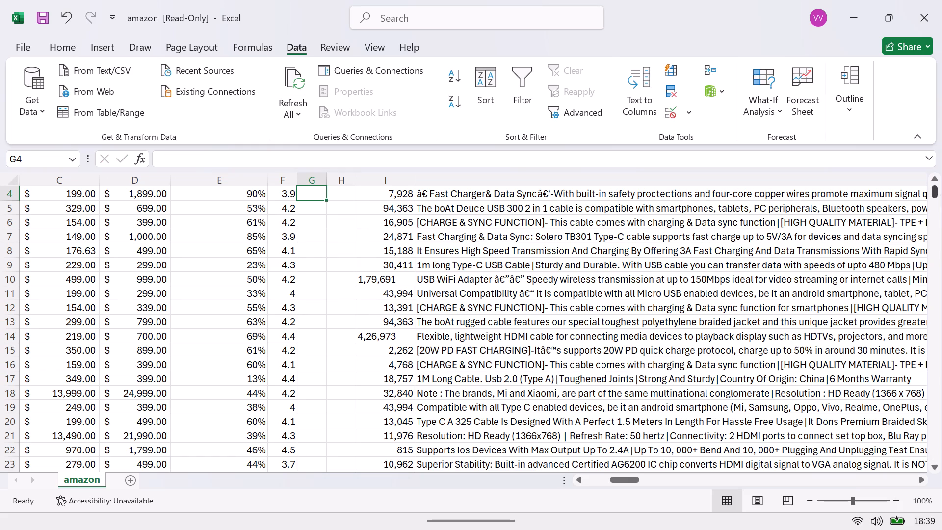
Label cell G4, below the mode label, as median.
drag(938, 194, 939, 153)
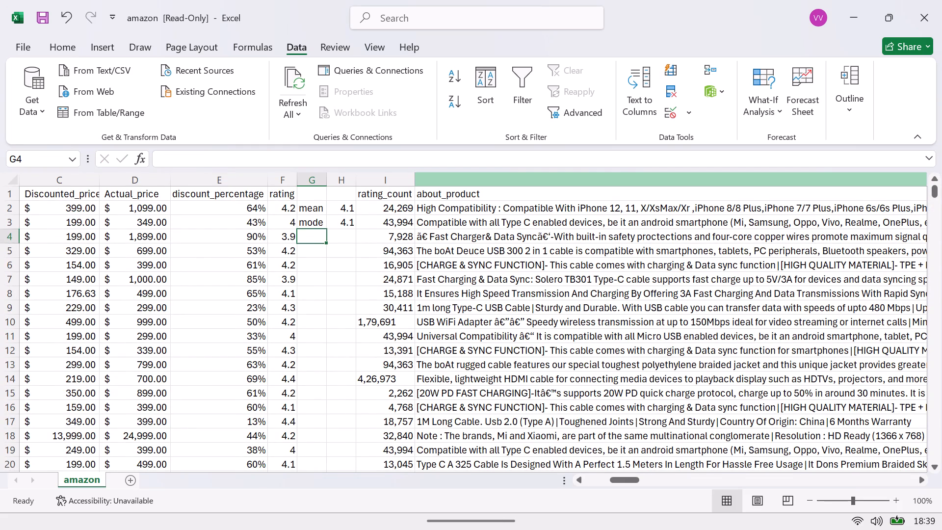
text(media)
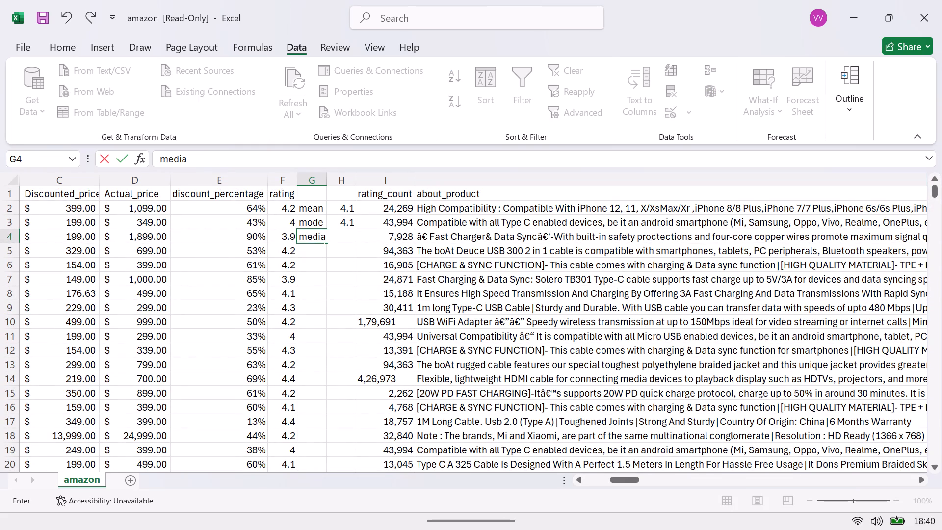
key(n)
key(Tab)
Compute the median of the ratings in H4 with MEDIAN over F2:F1466.
text(=med)
key(Tab)
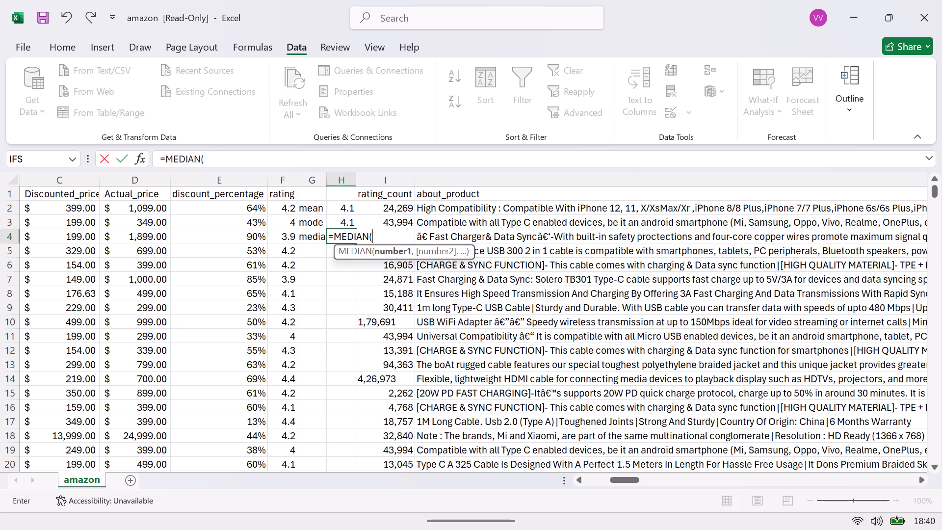
click(288, 213)
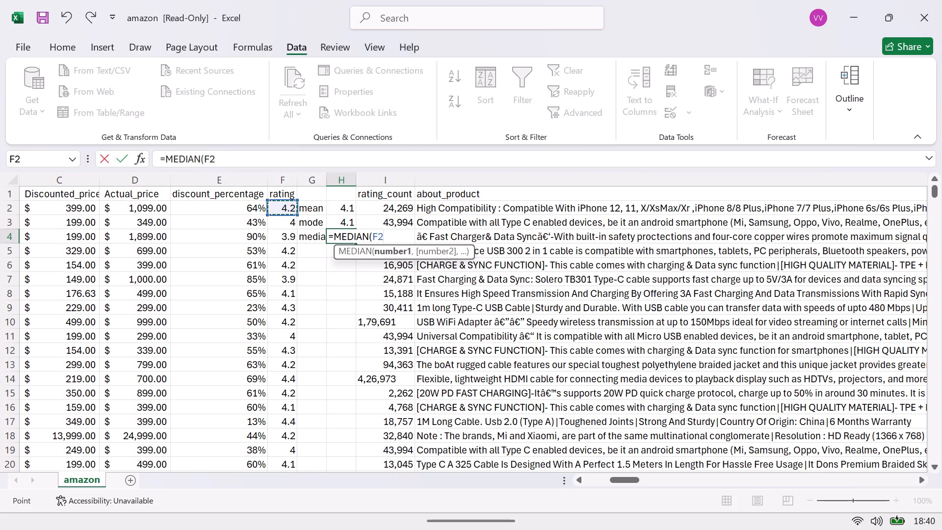
key(ctrl+shift+Down)
key(ctrl+shift+Down)
key(ctrl+shift+Down)
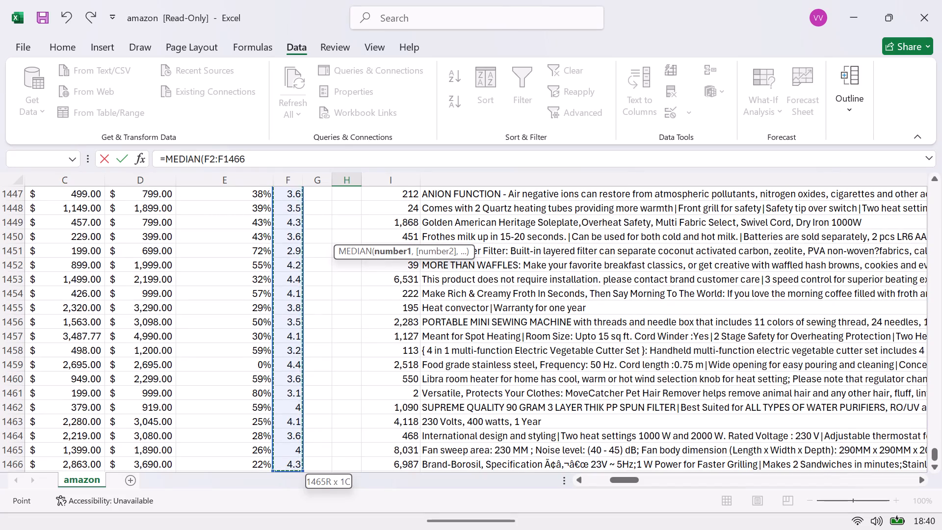
key(ctrl+shift+Down)
key(ctrl+shift+Up)
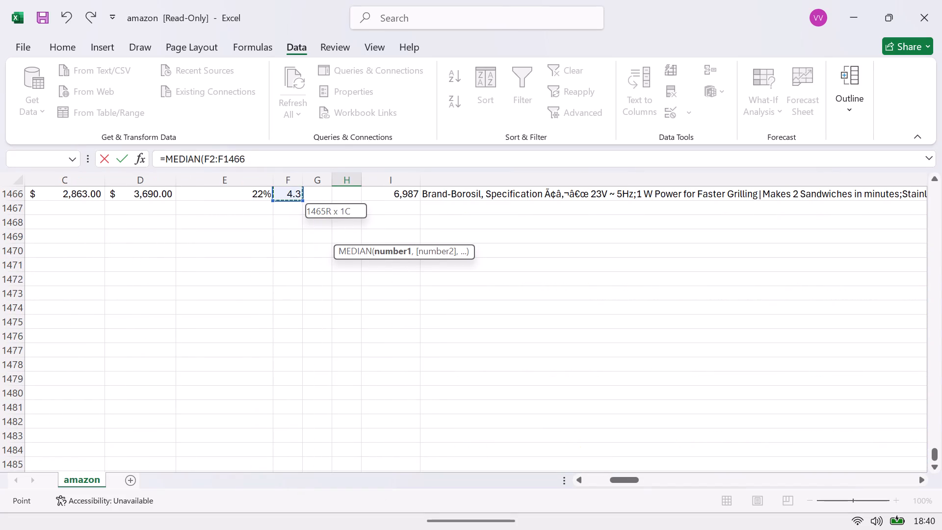
key(shift+parenright)
key(Return)
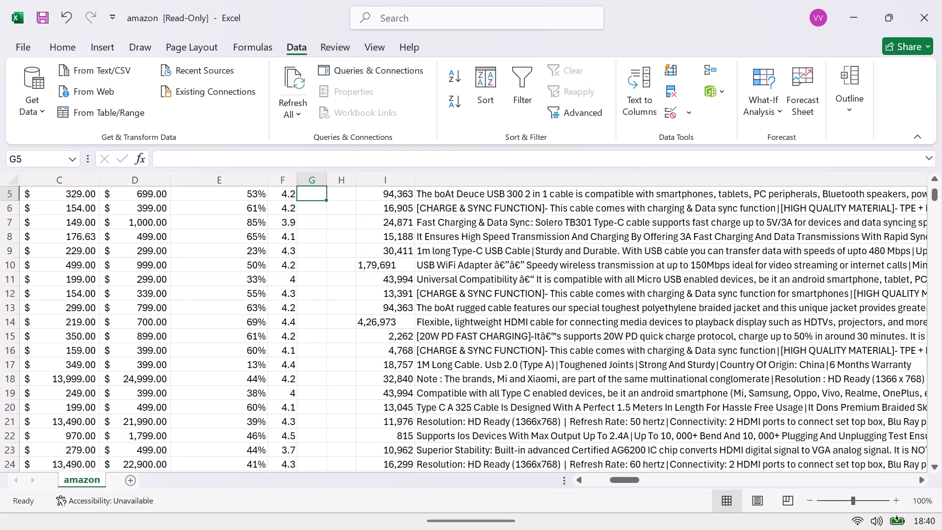
Replace all blank cells in the rating column with 4.1 using Find and Replace.
drag(932, 192, 932, 179)
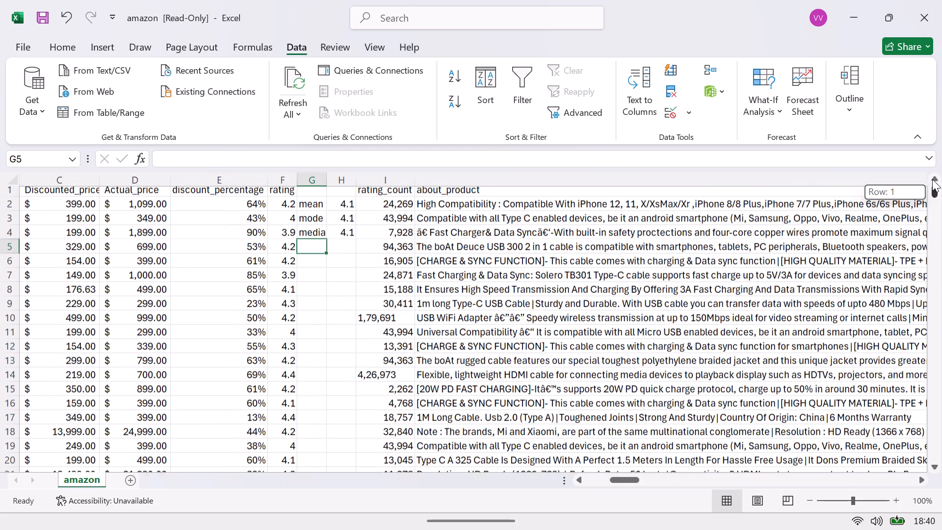
drag(932, 179, 937, 158)
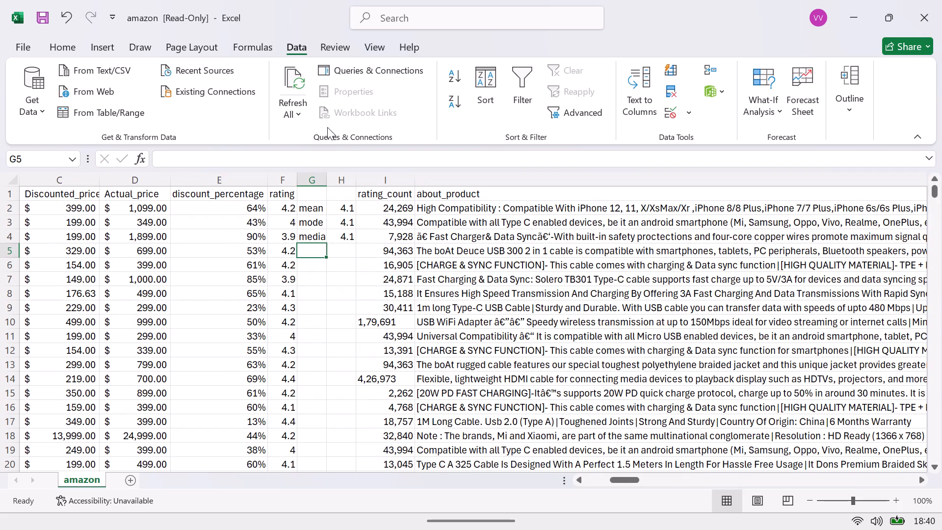
click(281, 177)
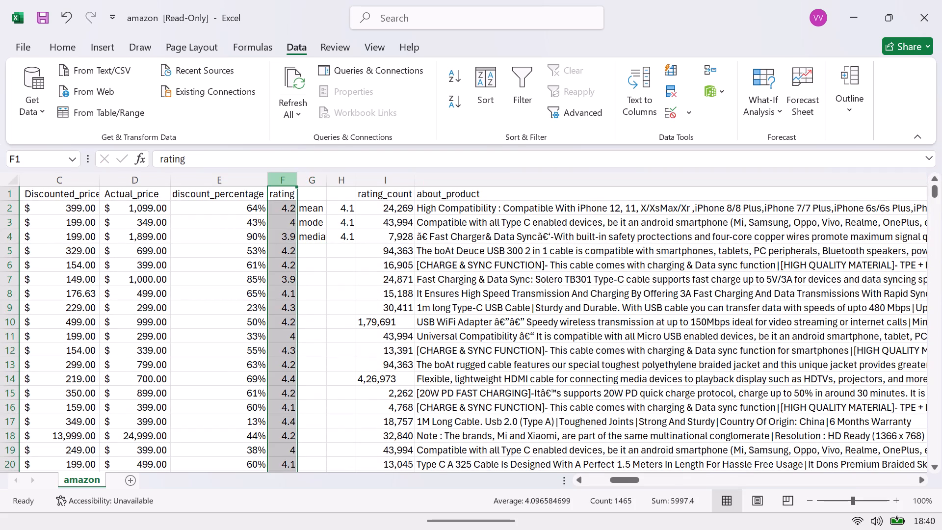
key(ctrl+h)
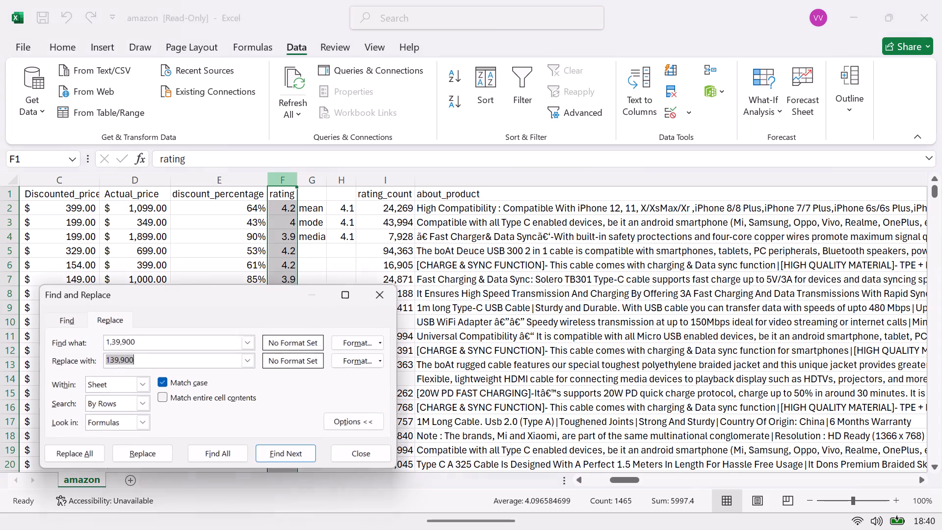
click(170, 348)
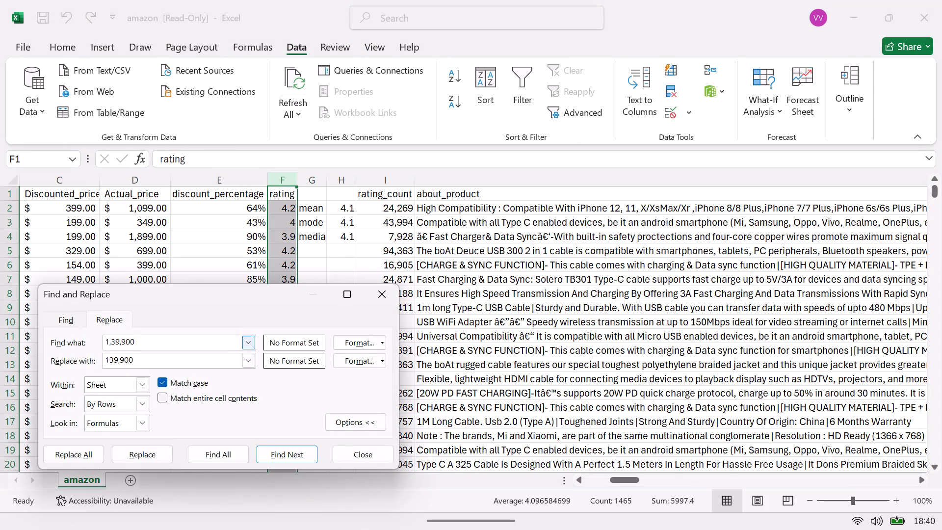
drag(170, 348, 110, 345)
key(BackSpace)
drag(140, 367, 90, 359)
text(4.1)
click(62, 451)
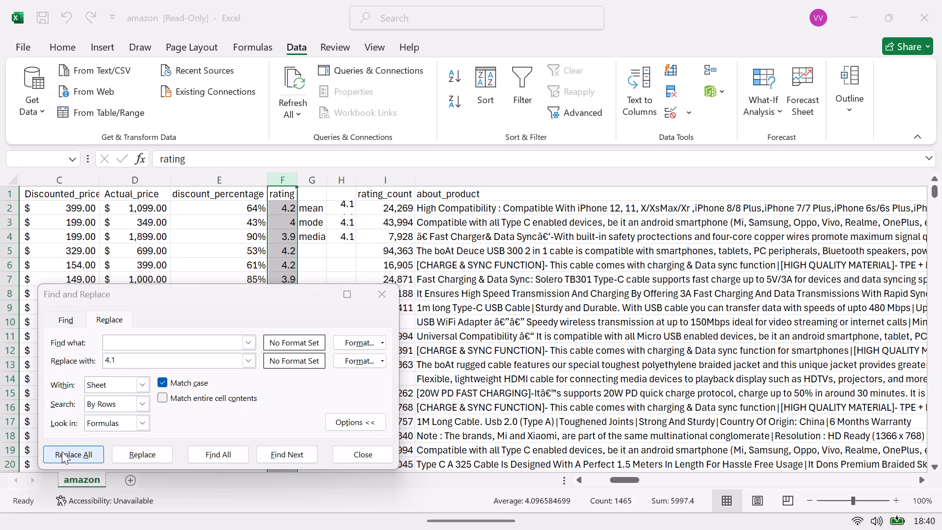
click(464, 302)
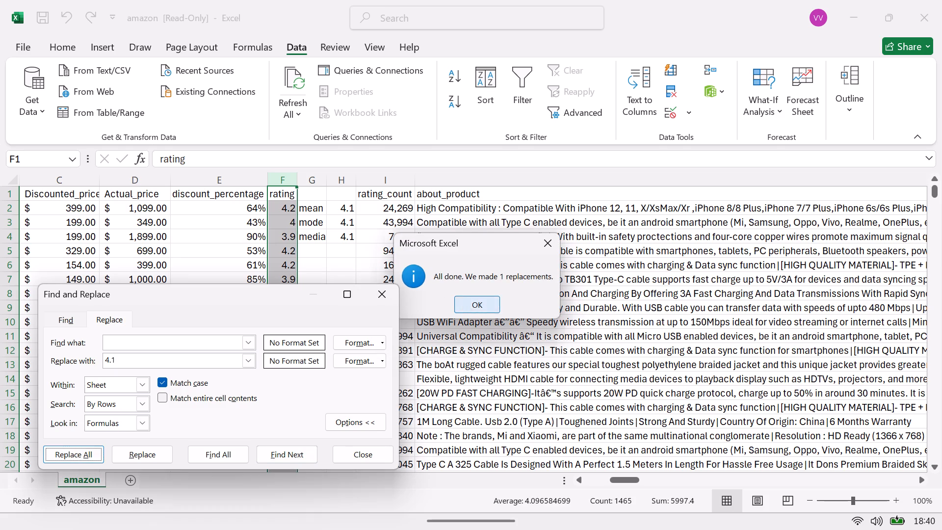
click(380, 460)
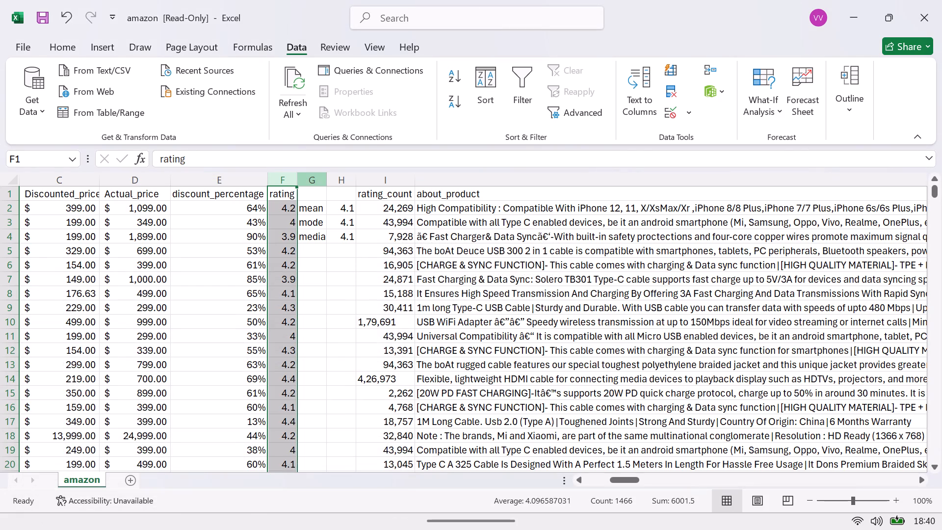
Delete the helper columns G and H holding the mean, mode and median calculations.
drag(317, 183, 339, 181)
right_click(339, 181)
click(404, 342)
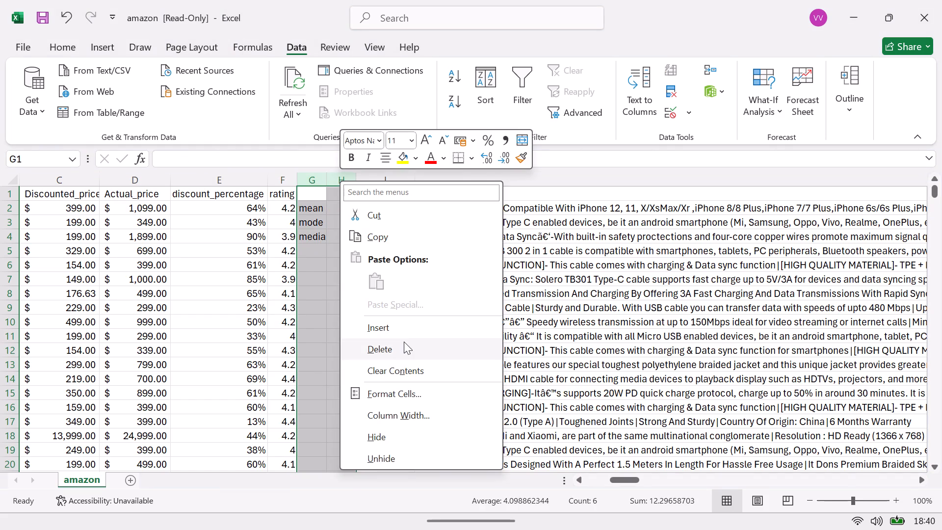
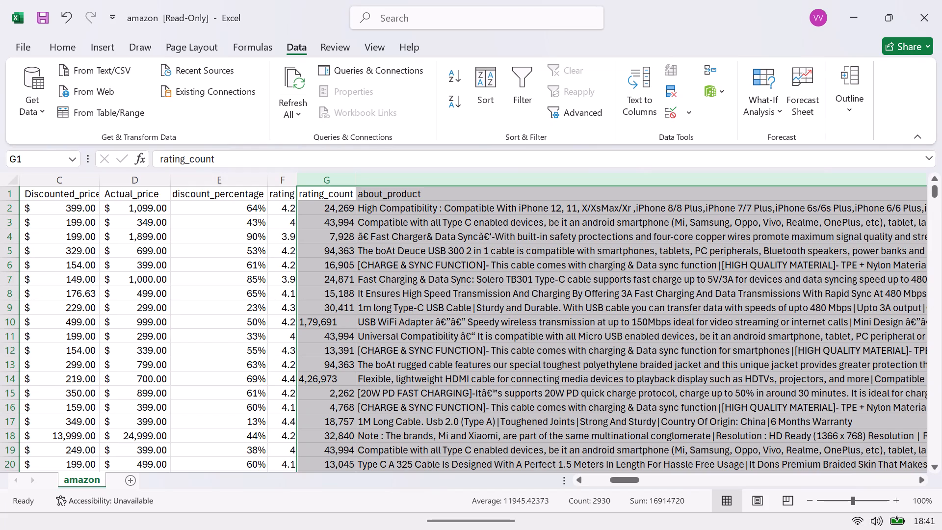
Insert a blank column H between rating_count and about_product.
click(391, 180)
right_click(391, 180)
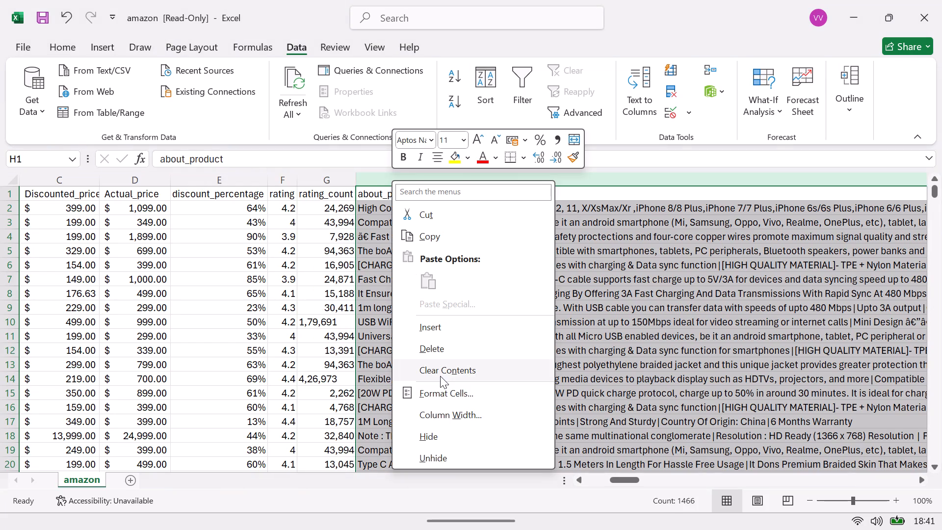
click(463, 332)
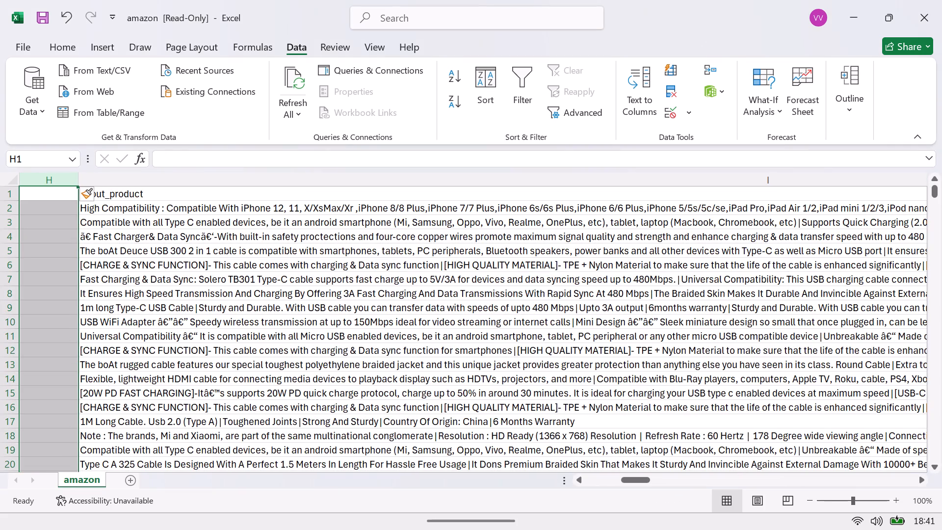
Enter a COUNTIF formula in H2 that counts the ratings in F2:F1466 equal to 4.2.
drag(634, 480, 628, 480)
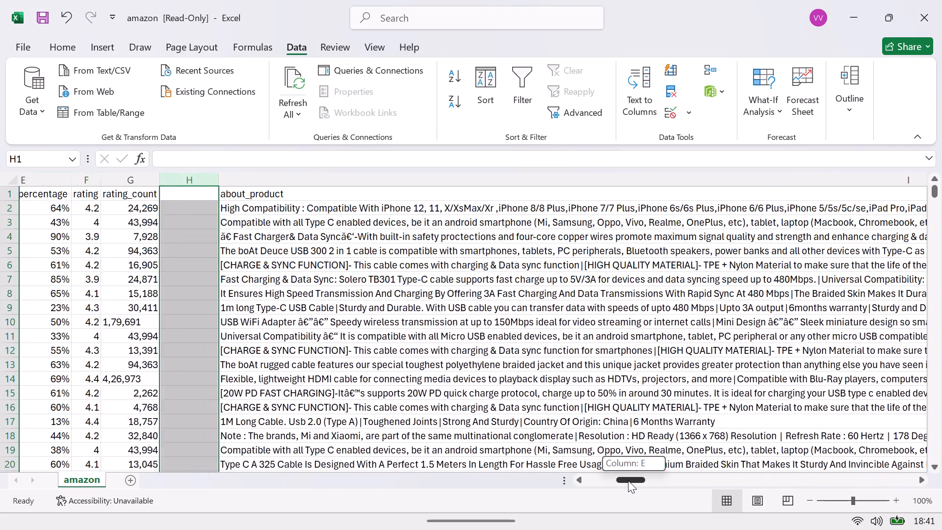
drag(628, 480, 609, 486)
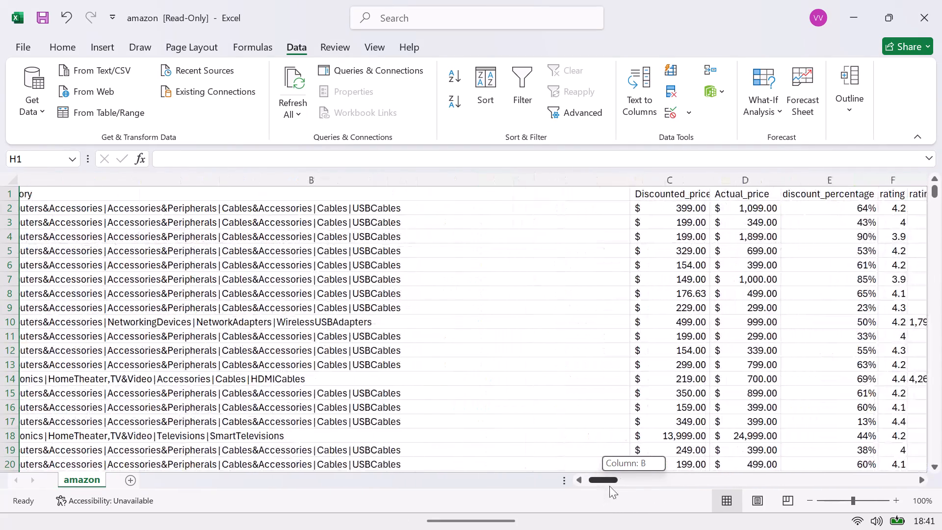
drag(609, 486, 616, 484)
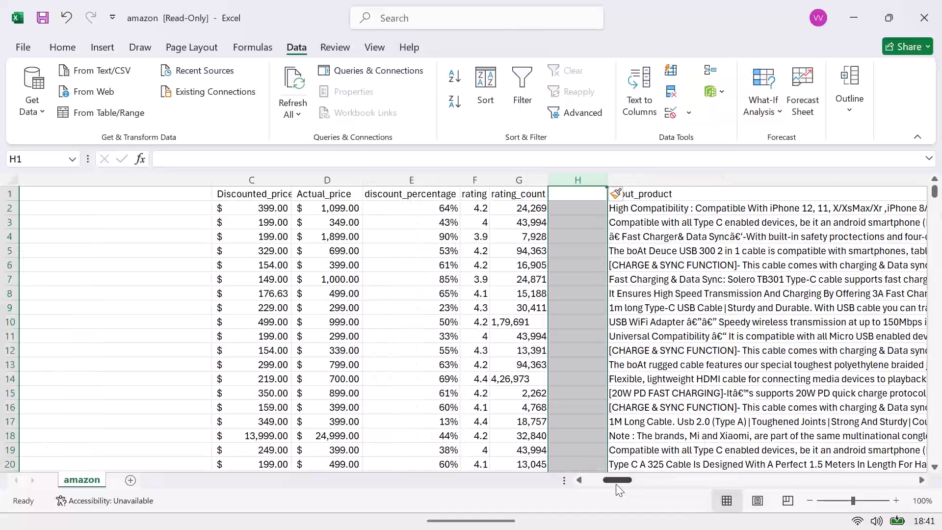
click(580, 213)
key(equal)
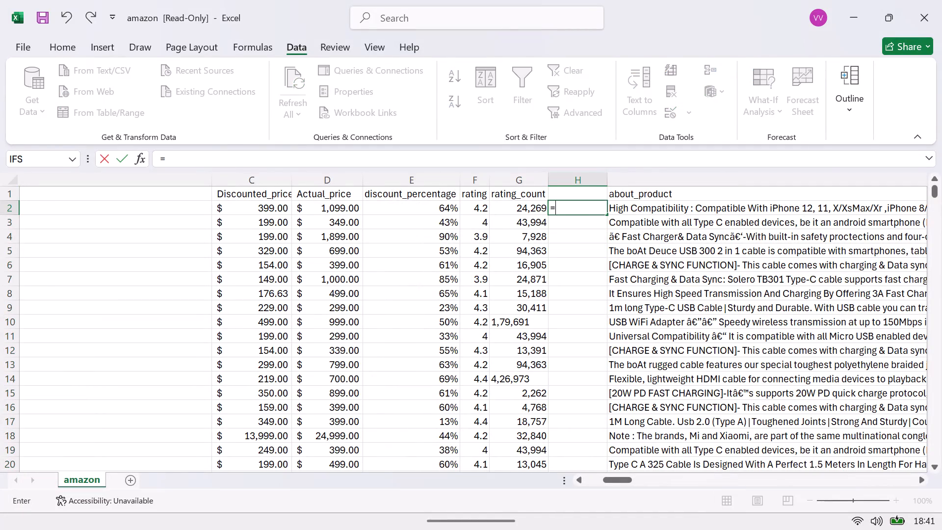
text(coun)
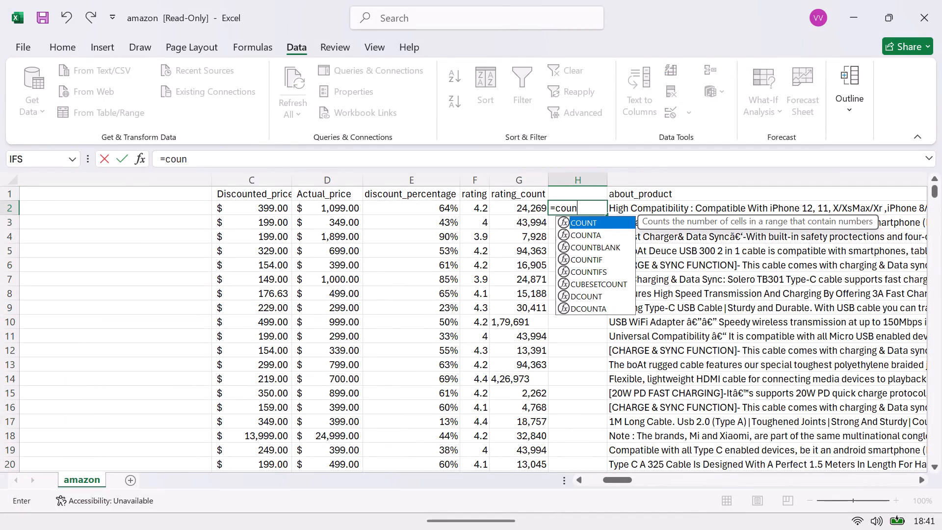
key(i)
key(BackSpace)
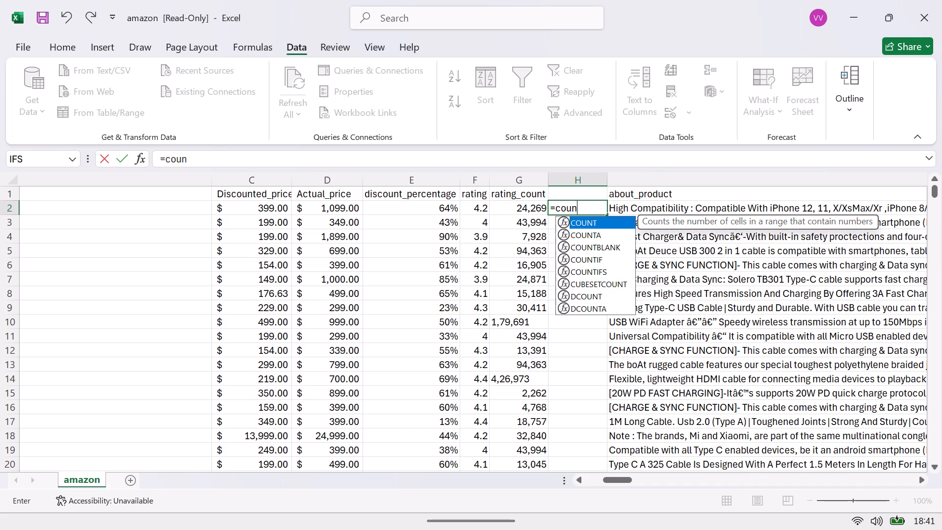
key(Down)
key(Down)
key(Down)
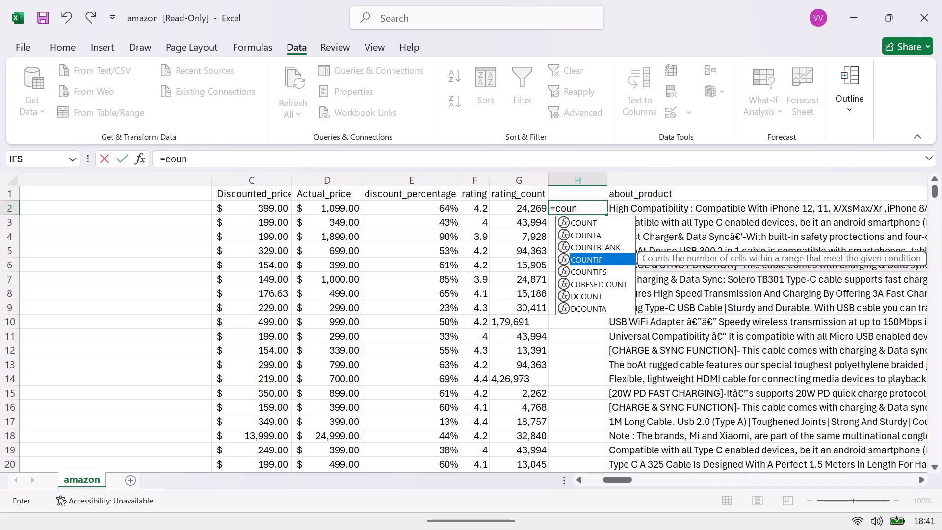
key(Tab)
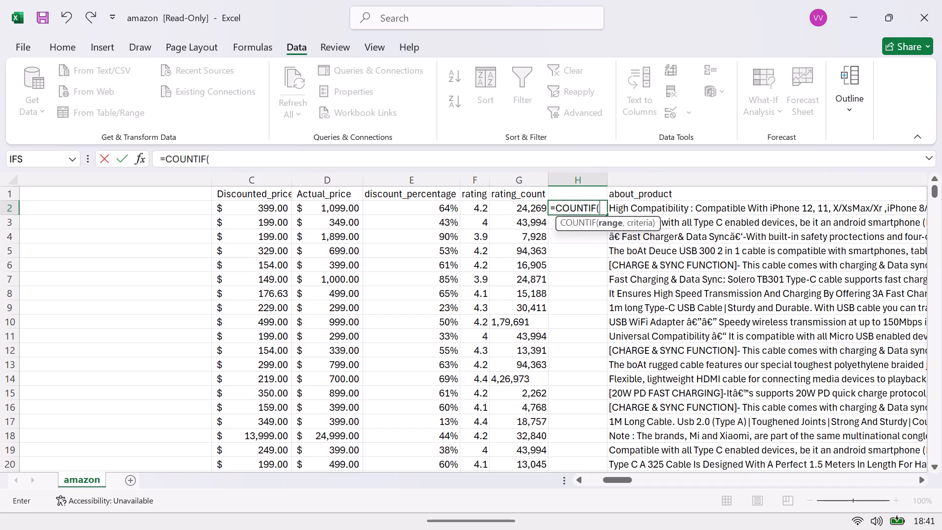
click(465, 205)
key(ctrl+shift+Down)
key(ctrl+shift+Down)
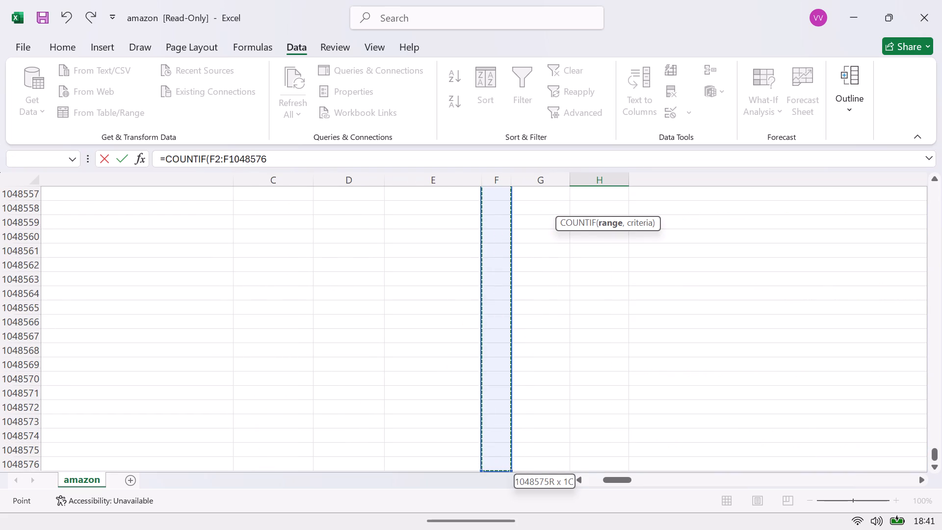
key(ctrl+shift+Up)
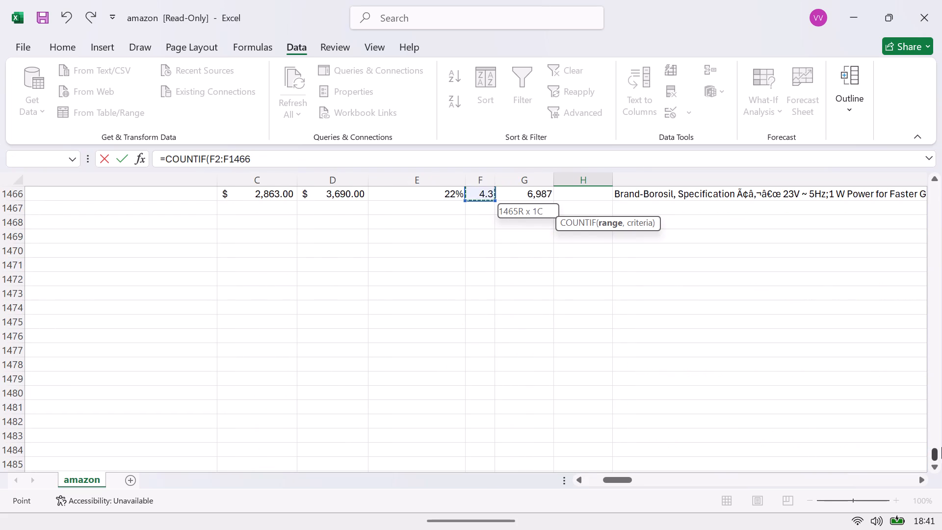
drag(937, 453, 933, 289)
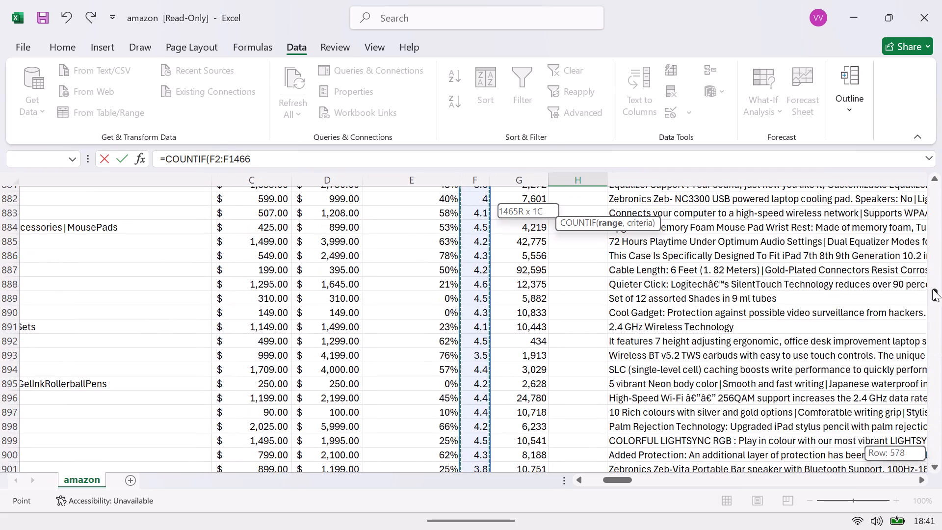
drag(933, 289, 941, 158)
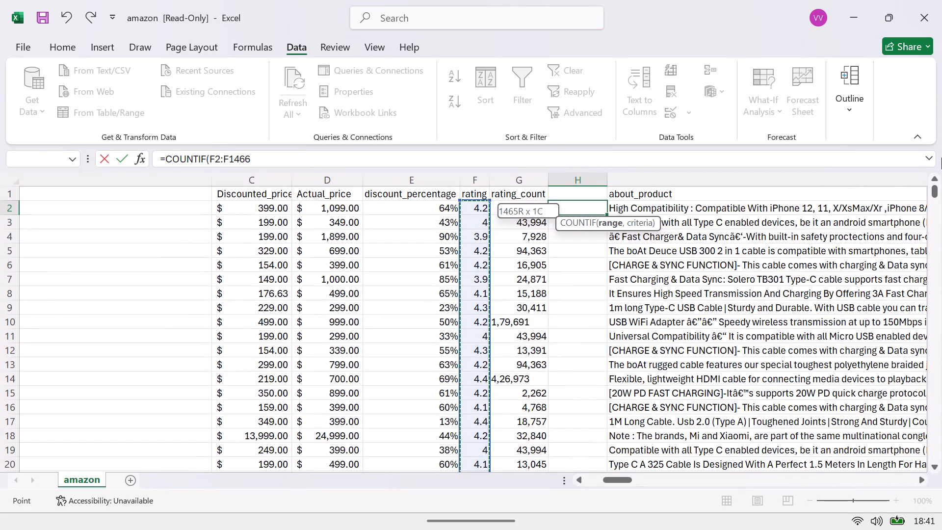
key(shift+parenright)
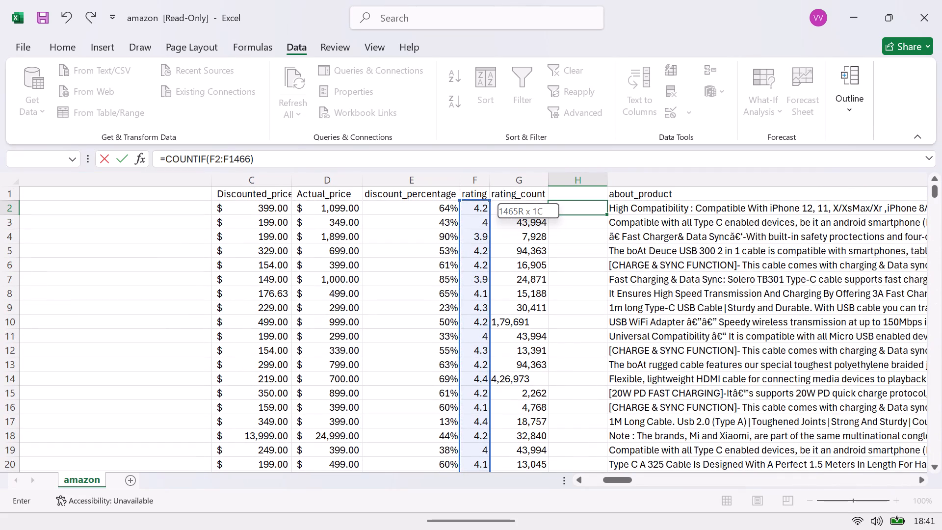
click(250, 161)
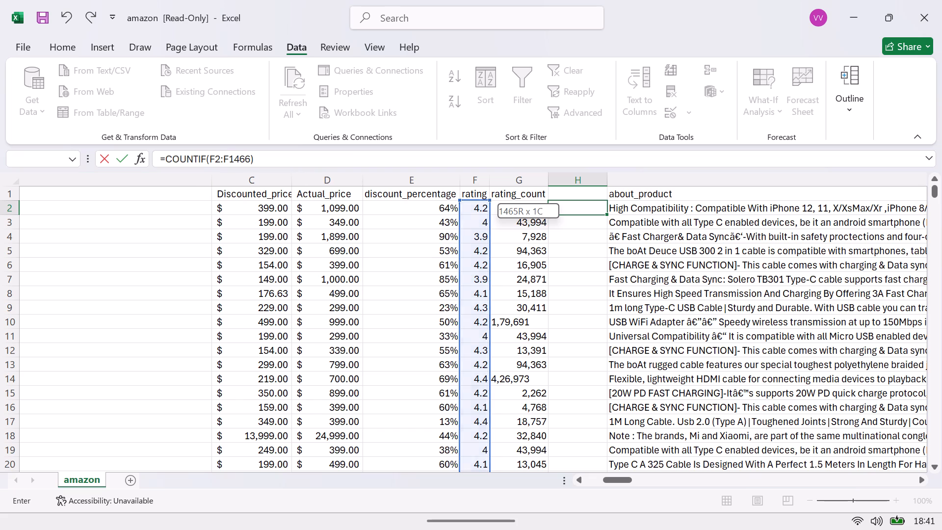
key(comma)
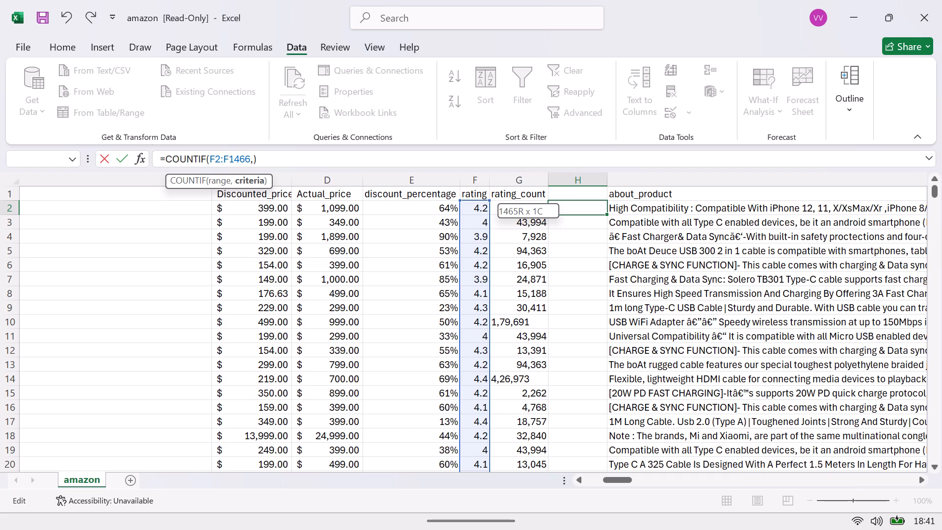
text(4.2)
key(Return)
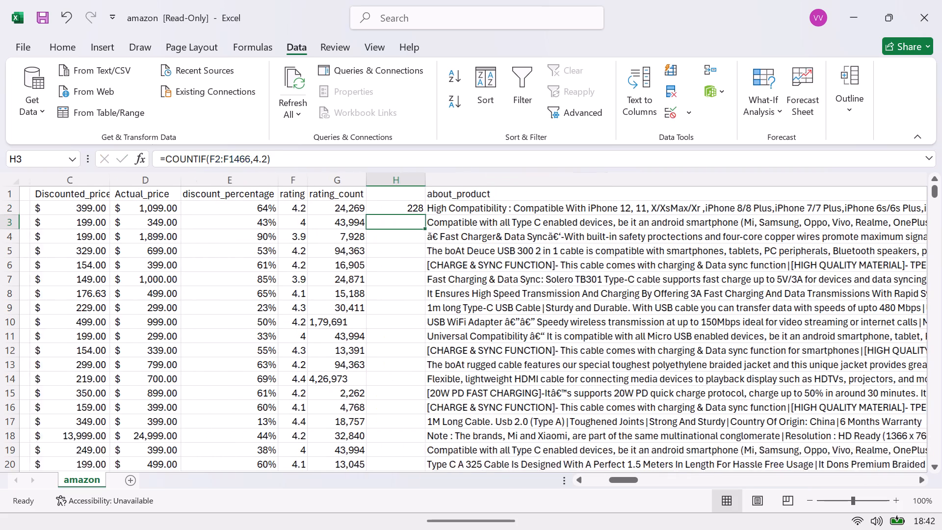
Look through the rating column from the COUNTIF result down to the last data row and back up.
click(395, 205)
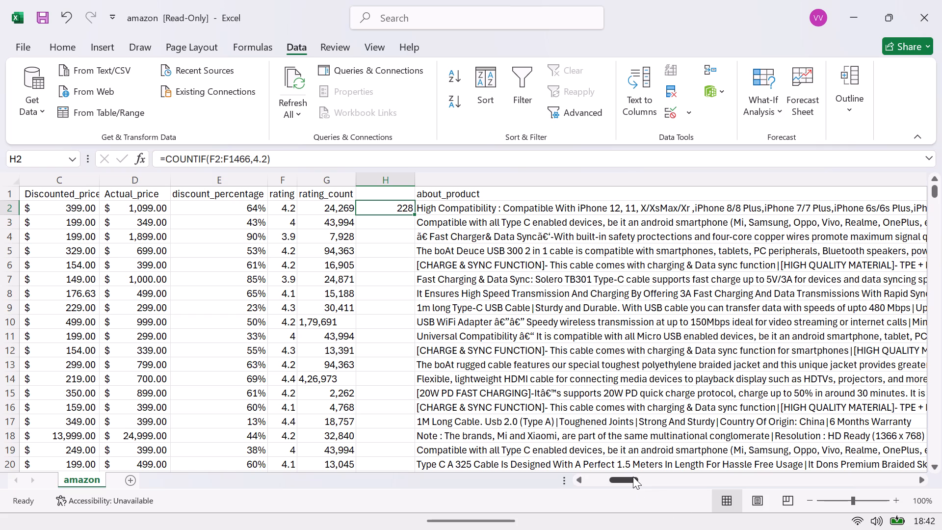
drag(633, 477, 626, 479)
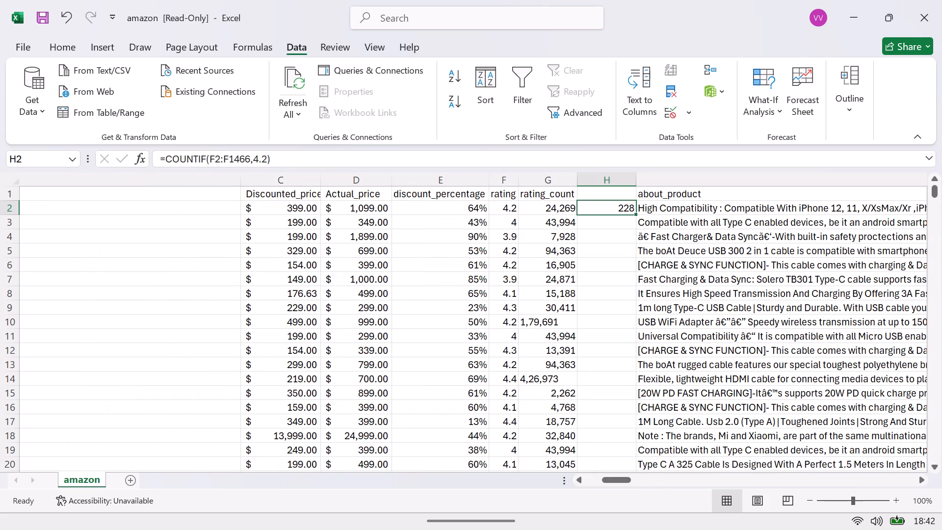
drag(941, 188, 941, 398)
drag(935, 194, 941, 227)
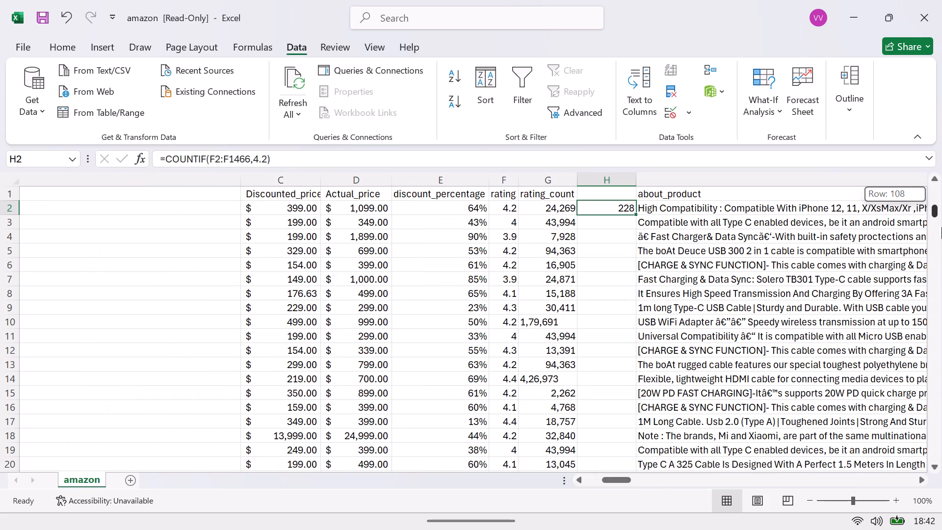
drag(941, 227, 939, 460)
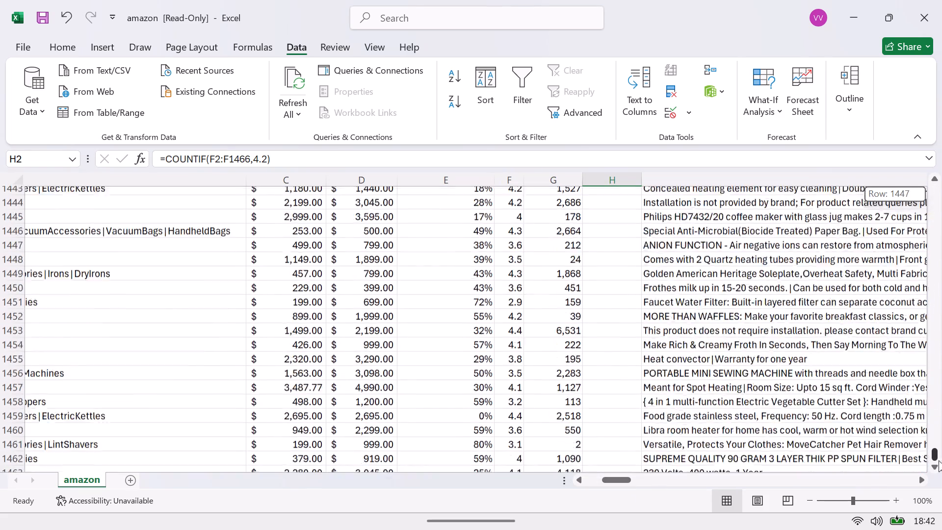
drag(939, 460, 940, 471)
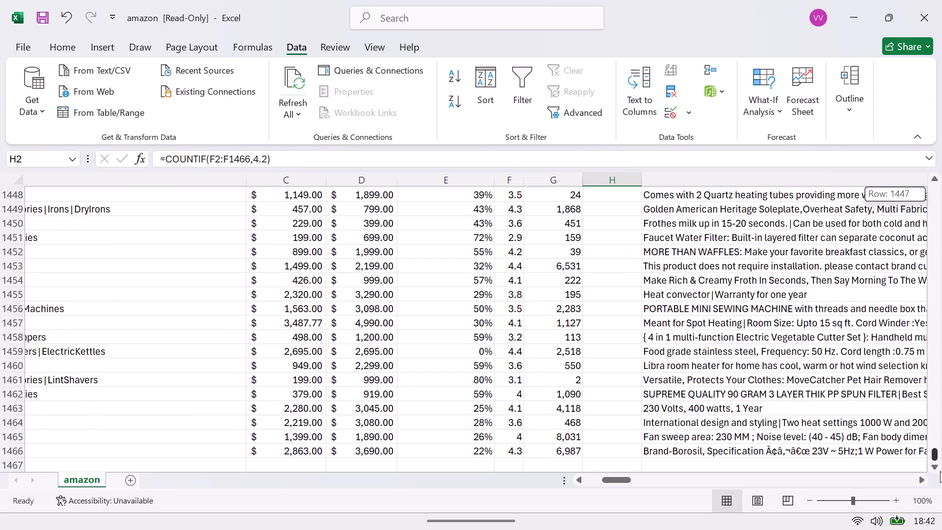
drag(940, 471, 941, 291)
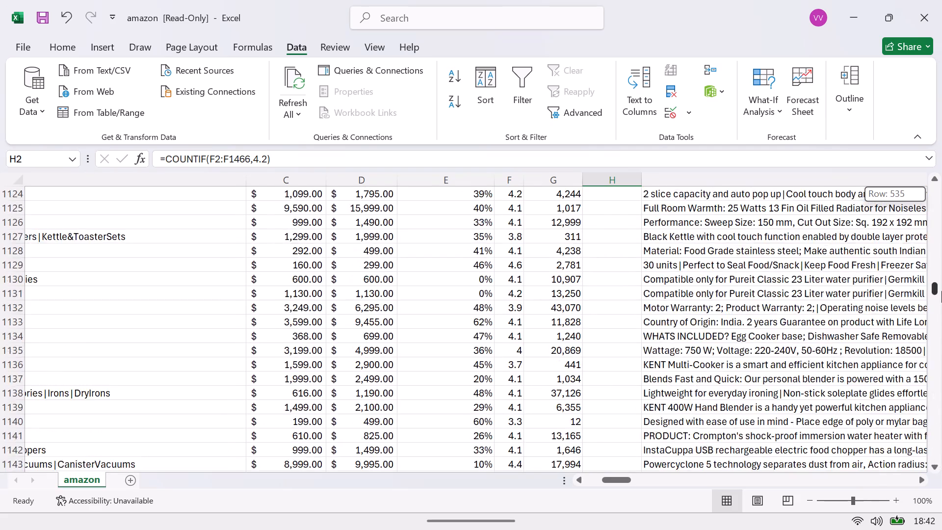
drag(941, 291, 941, 165)
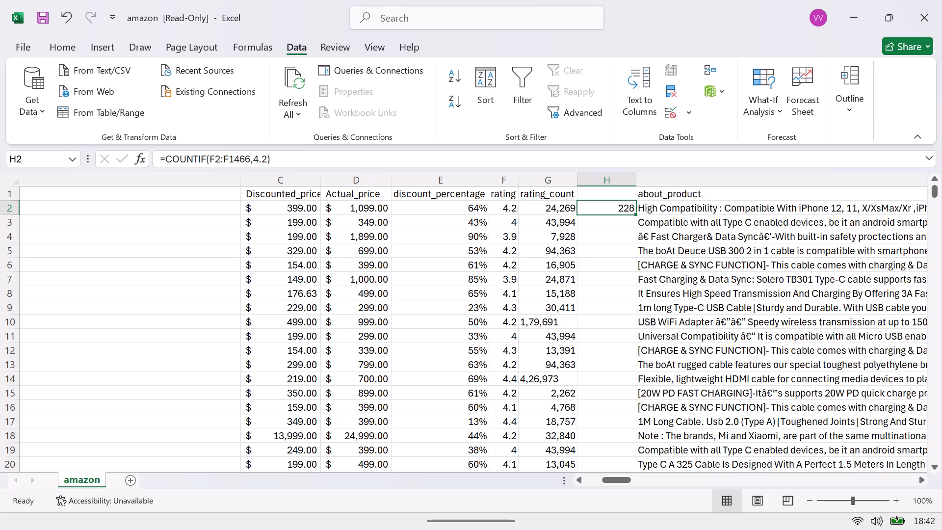
Change the criterion of the COUNTIF formula in H2 to a reference to cell F2.
click(615, 210)
double_click(615, 210)
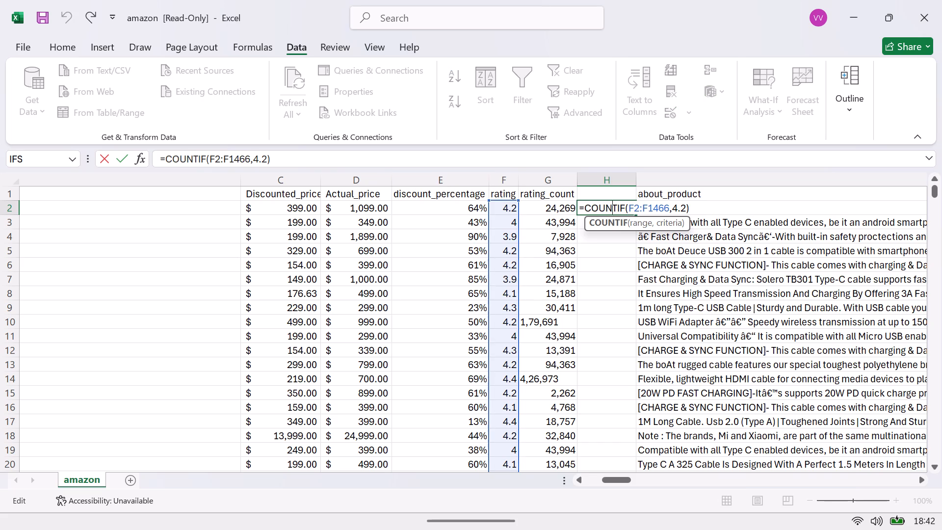
click(685, 208)
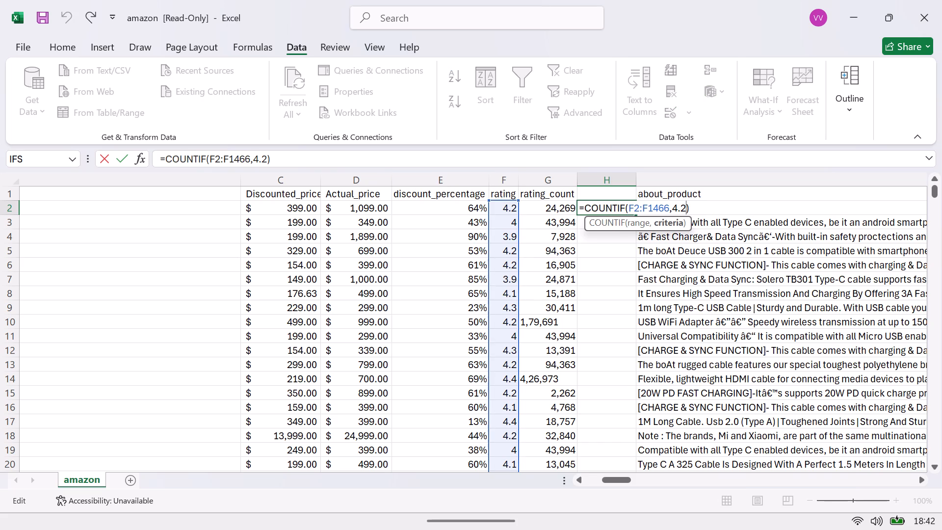
key(BackSpace)
key(BackSpace)
key(BackSpace)
click(497, 209)
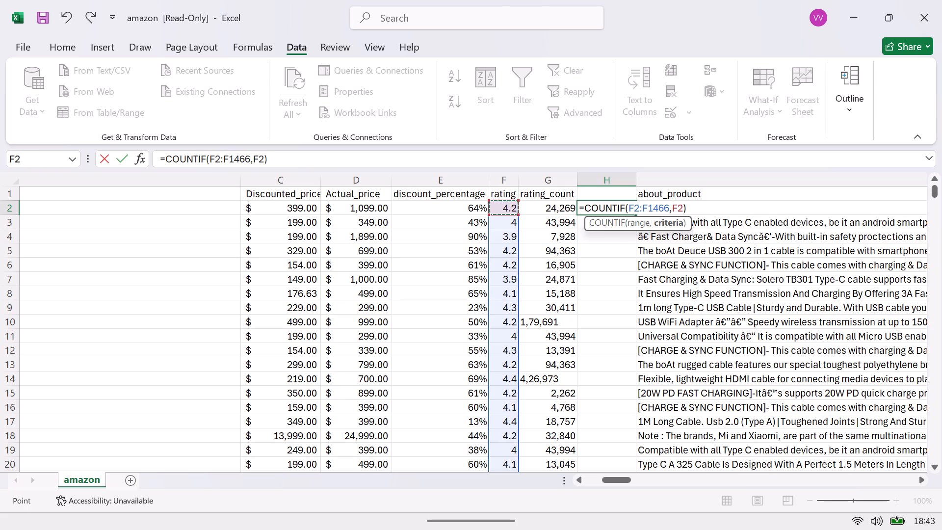
key(Return)
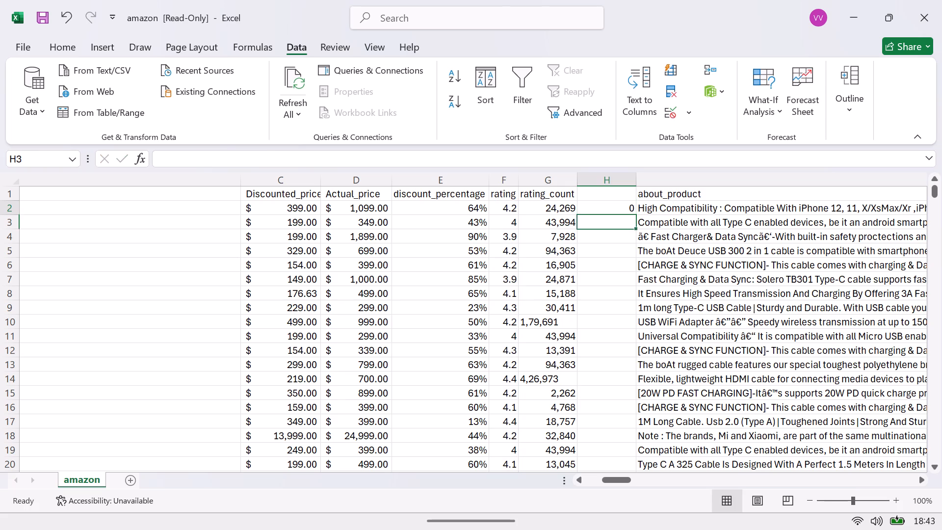
Fill the COUNTIF formula from H2 down column H for all data rows.
click(612, 206)
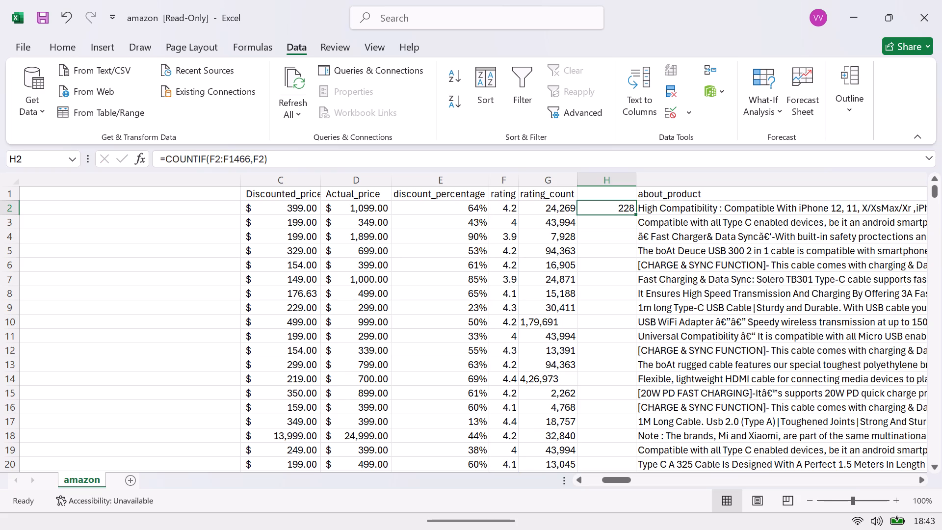
double_click(635, 213)
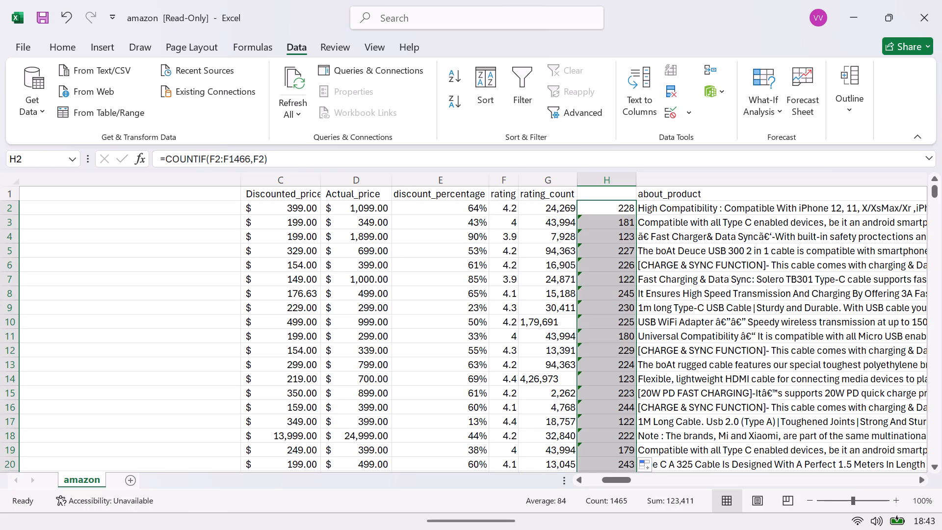
Lock the row references of the COUNTIF range in H2 so the formula reads =COUNTIF(F$2:F$1466,F2).
double_click(609, 225)
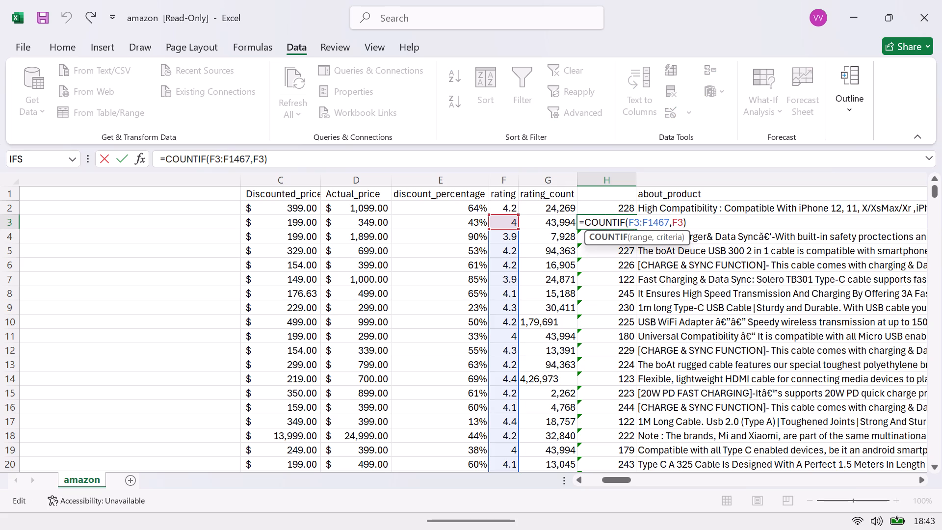
double_click(619, 209)
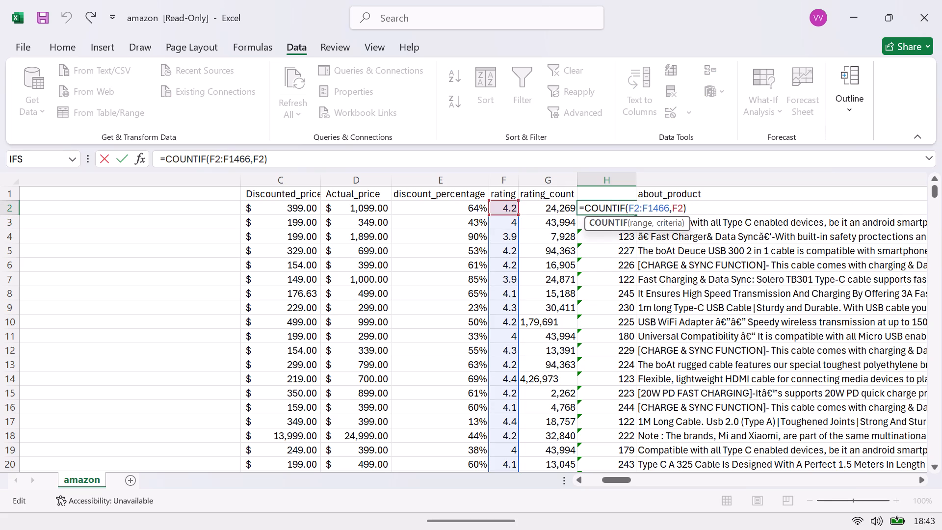
click(634, 209)
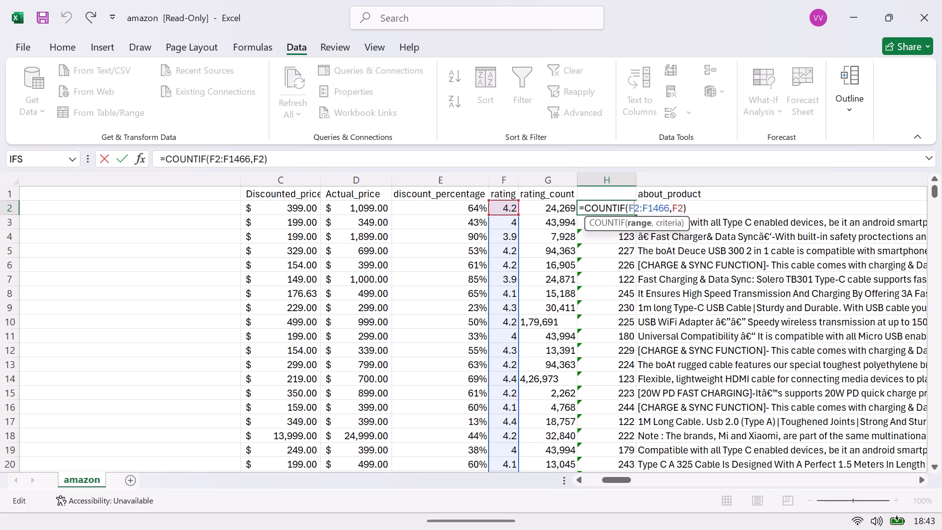
key(shift+dollar)
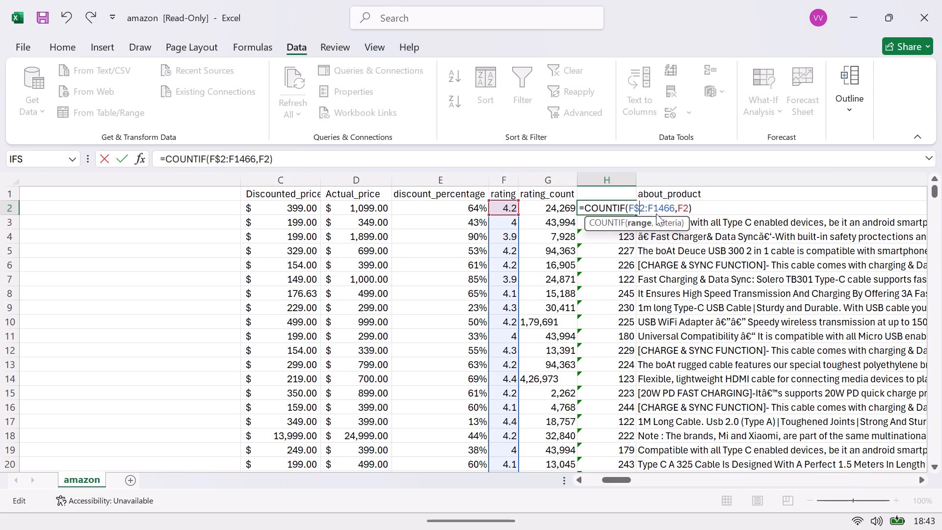
click(654, 207)
key(shift+dollar)
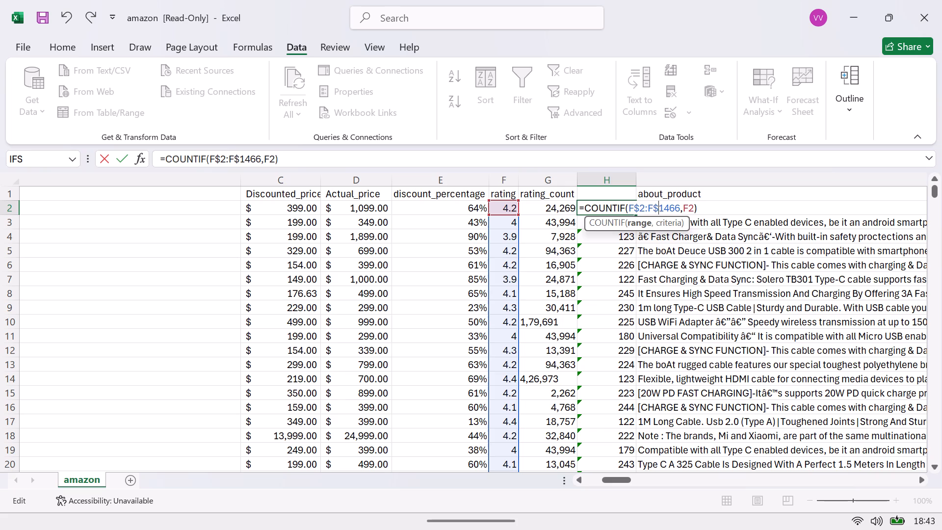
key(Return)
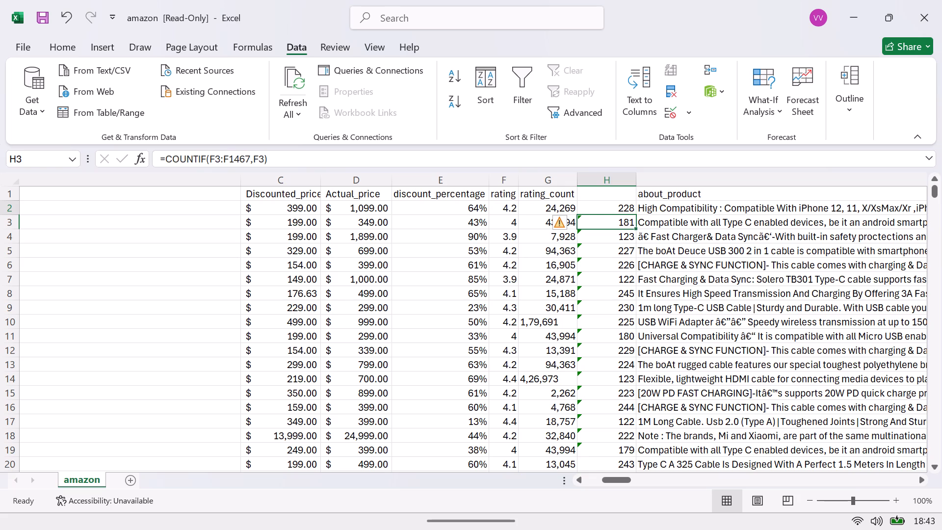
Fill the COUNTIF formula with the locked range from H2 down column H for all data rows.
click(627, 206)
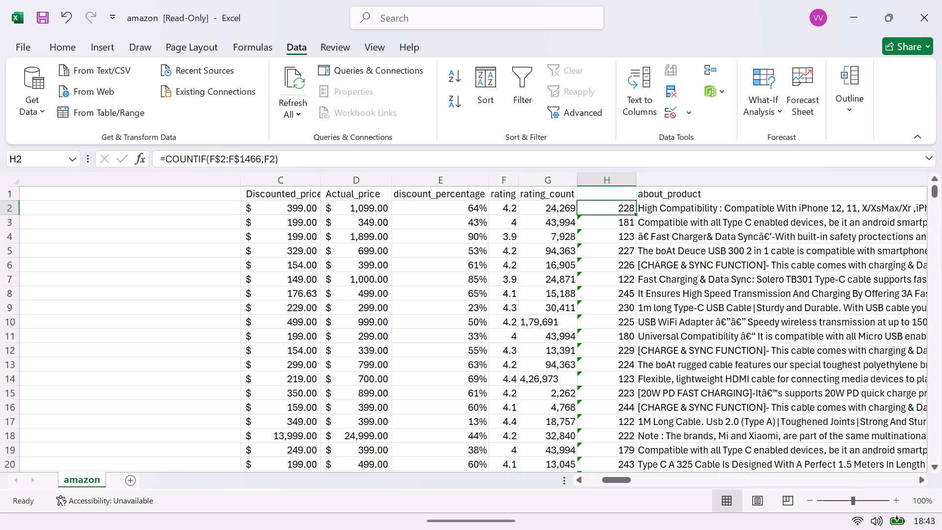
double_click(634, 213)
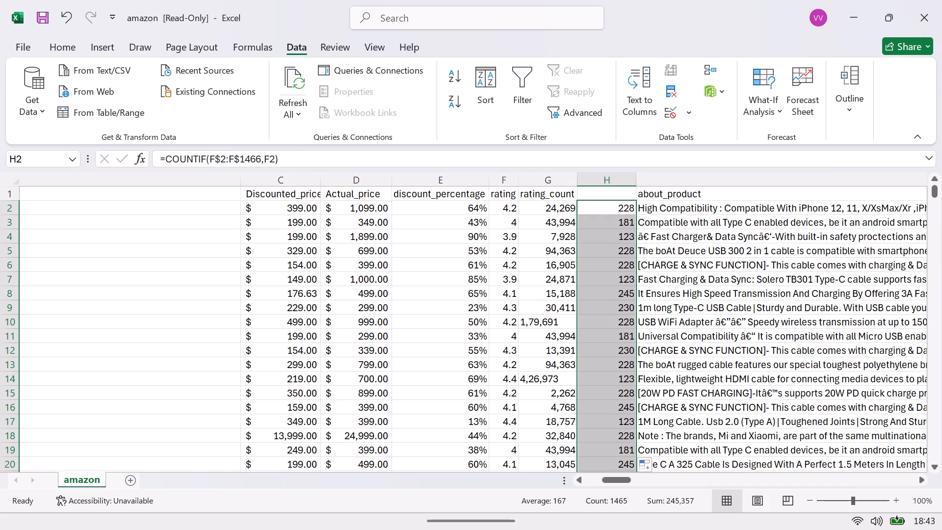
Check the range and criterion references of the filled COUNTIF formulas in H3 and in the last data row, H1466.
double_click(619, 224)
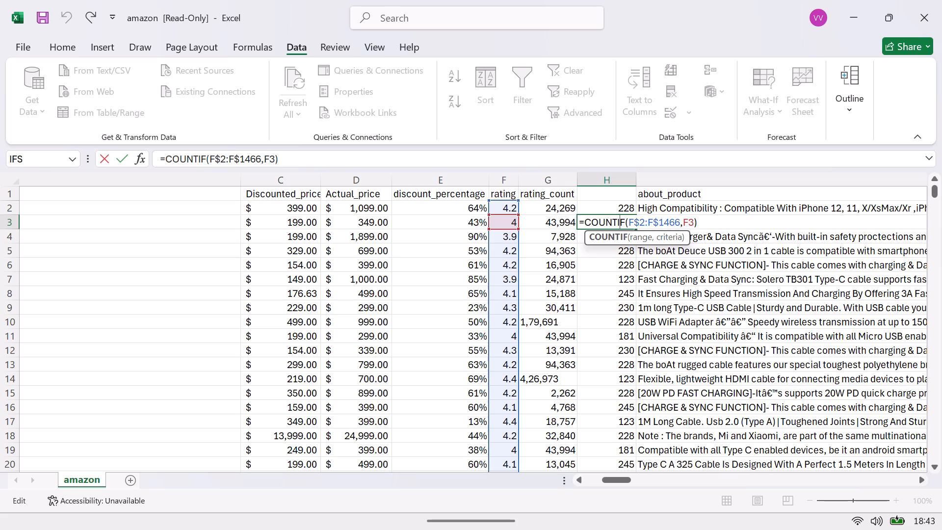
double_click(615, 255)
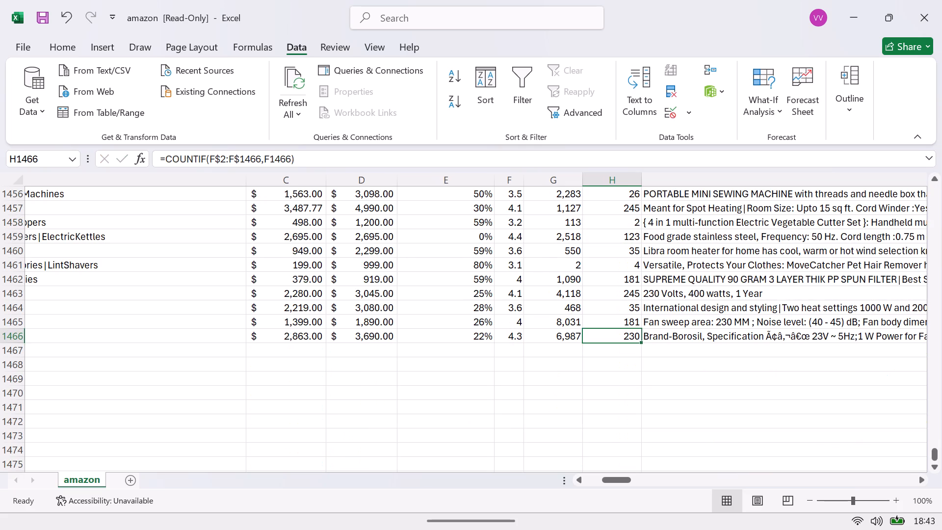
double_click(627, 337)
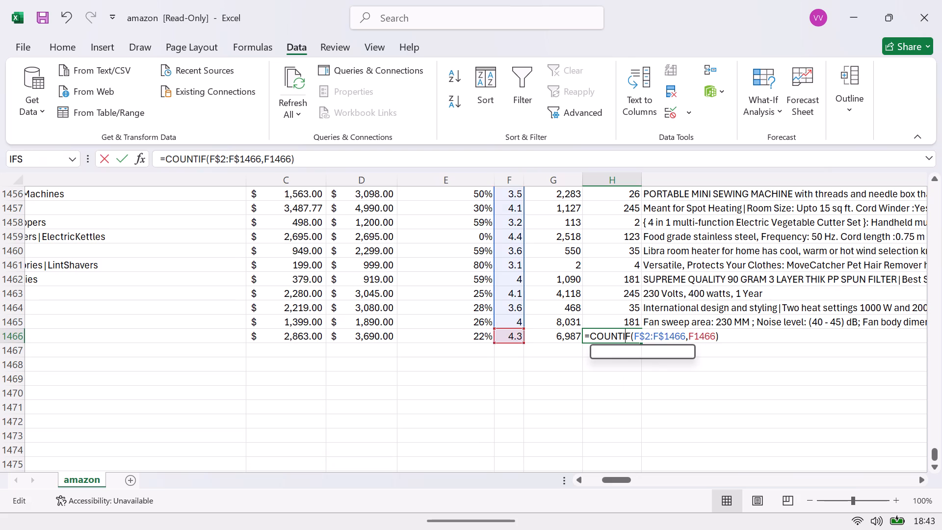
click(607, 375)
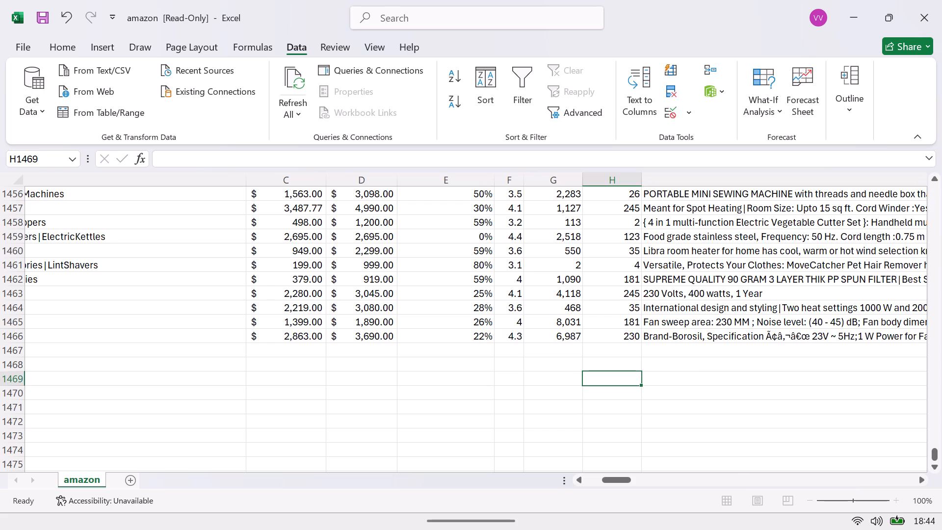
click(931, 226)
click(931, 226)
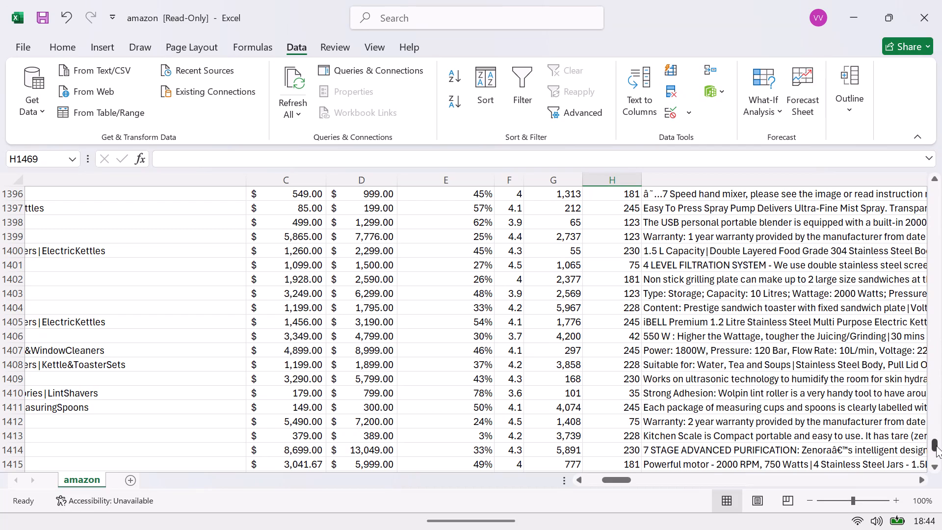
drag(936, 446, 937, 397)
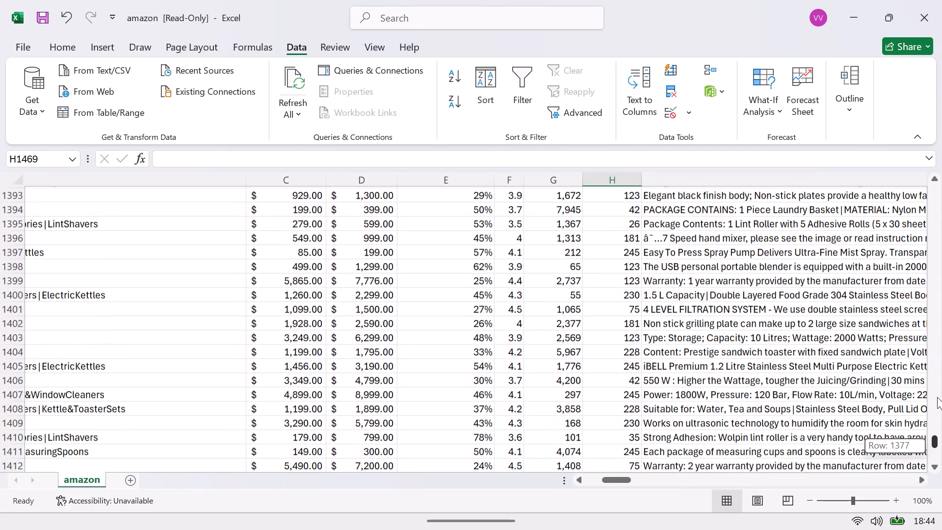
drag(937, 397, 940, 151)
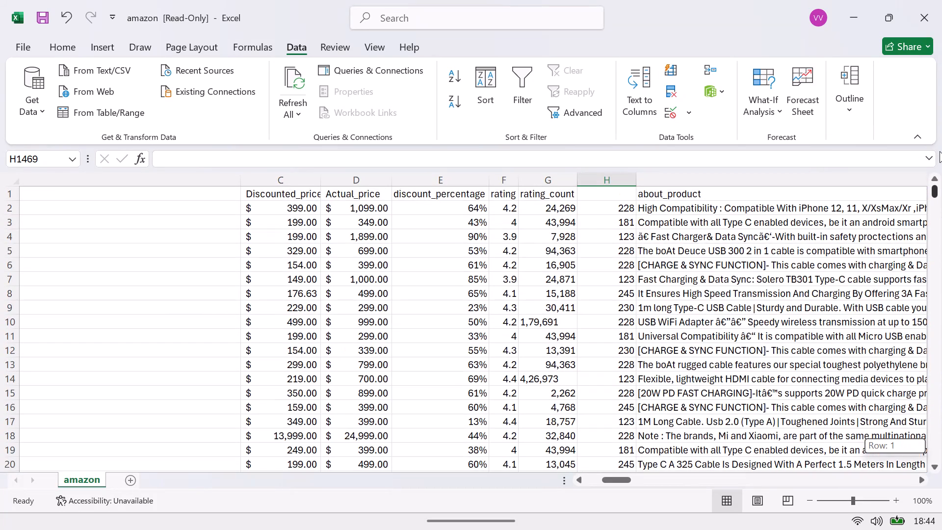
drag(940, 151, 941, 138)
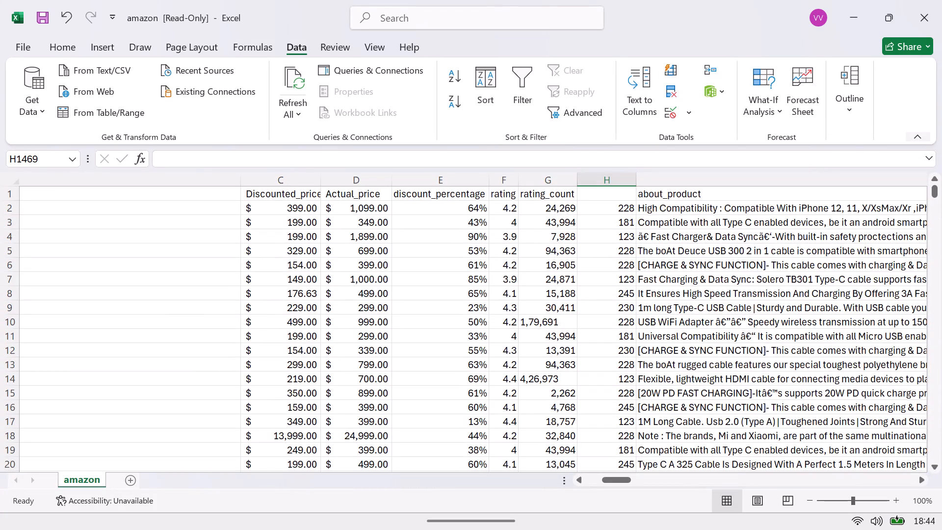
Insert an empty column between the COUNTIF helper column H and the about_product column.
click(667, 175)
right_click(667, 175)
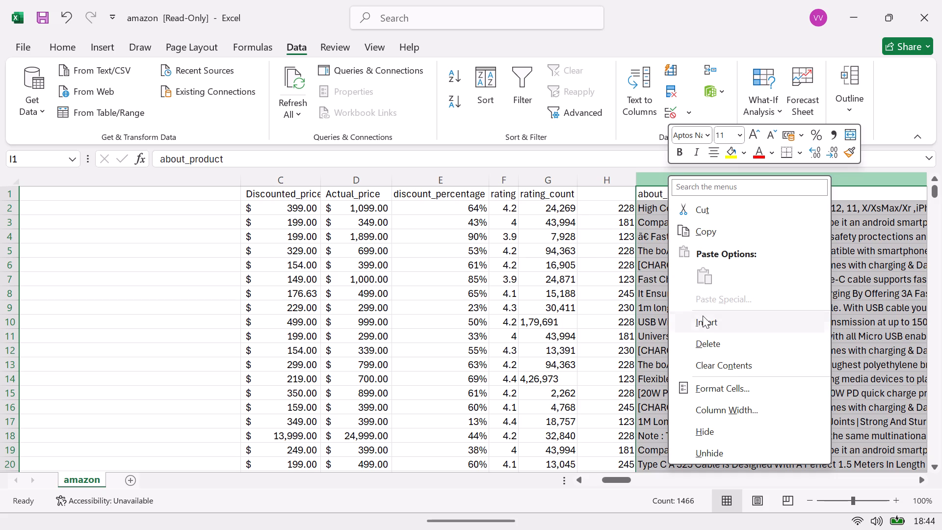
click(702, 318)
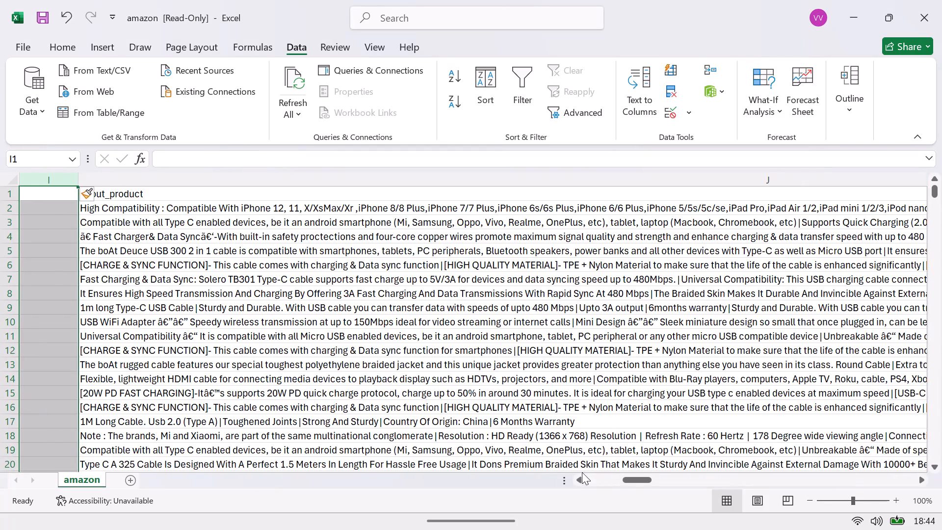
Enter a SUM formula in I2 that totals the COUNTIF results in H2:H1466.
drag(636, 481, 598, 485)
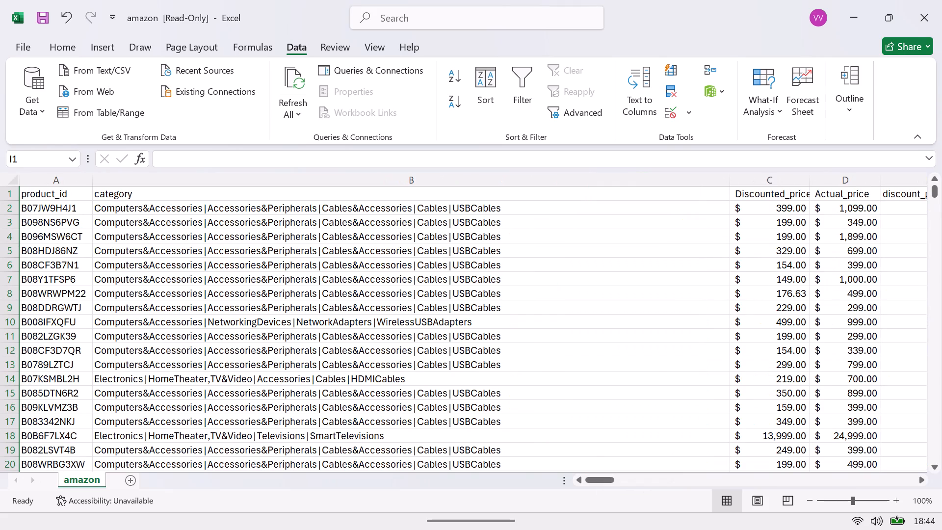
double_click(933, 184)
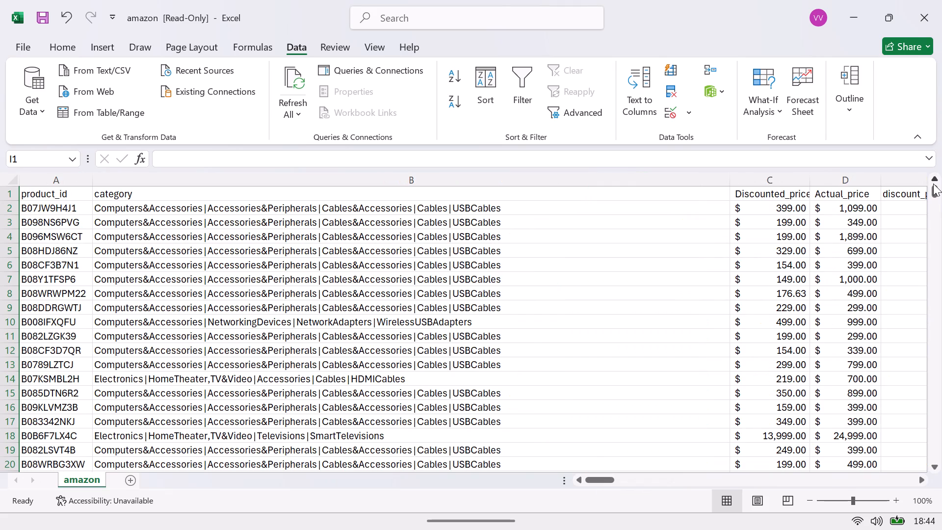
double_click(933, 180)
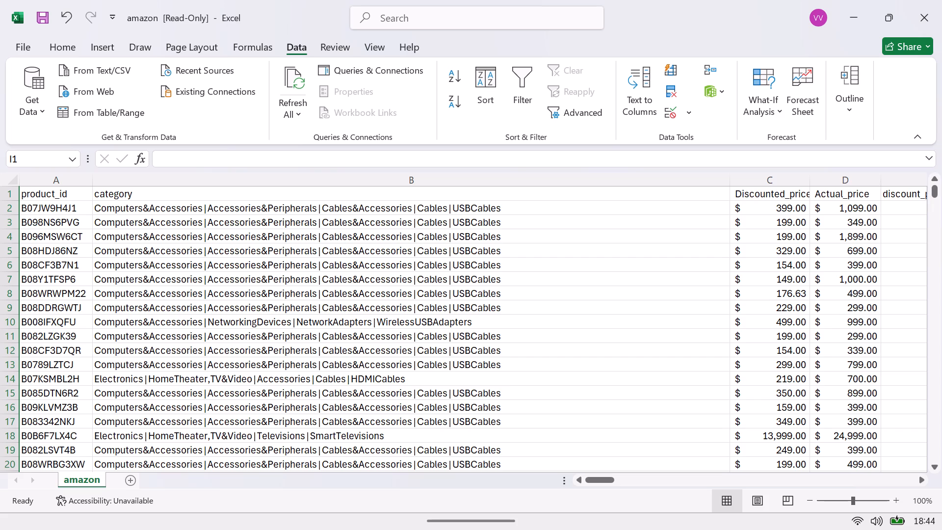
drag(602, 480, 625, 476)
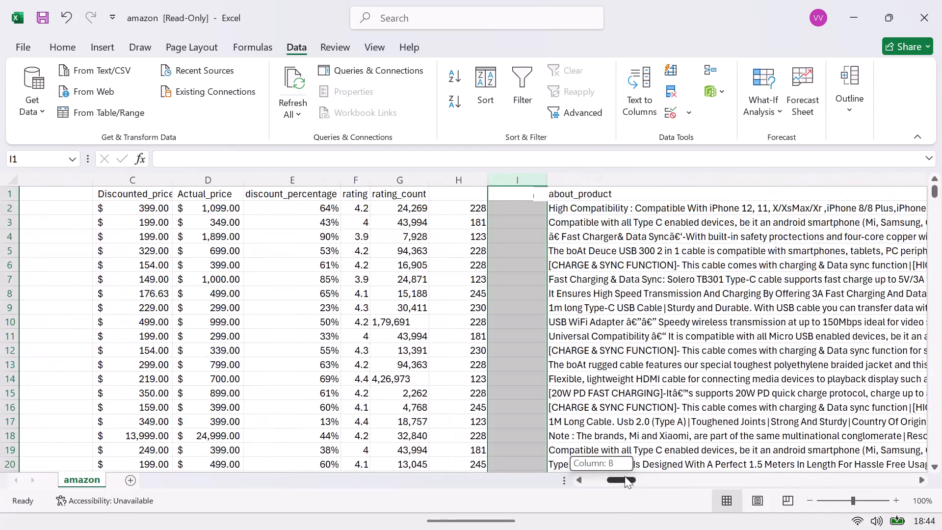
drag(625, 476, 625, 476)
click(468, 204)
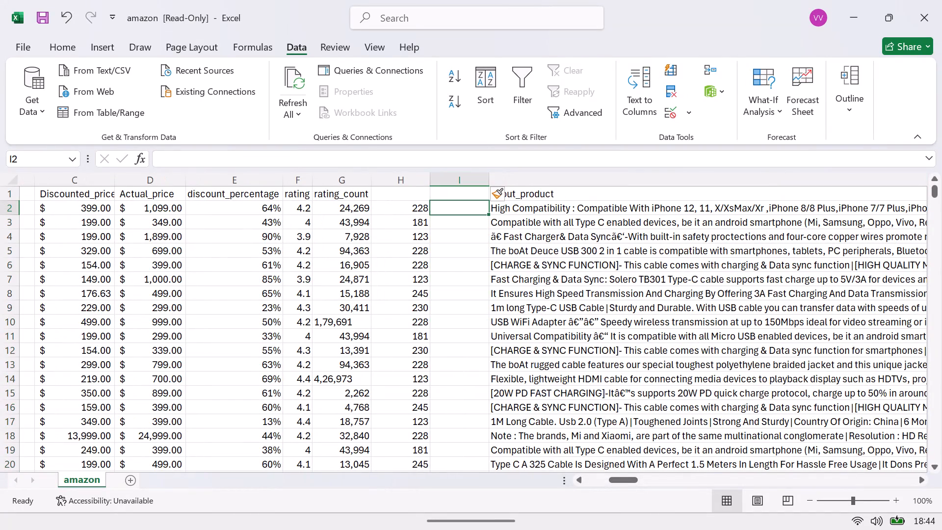
key(equal)
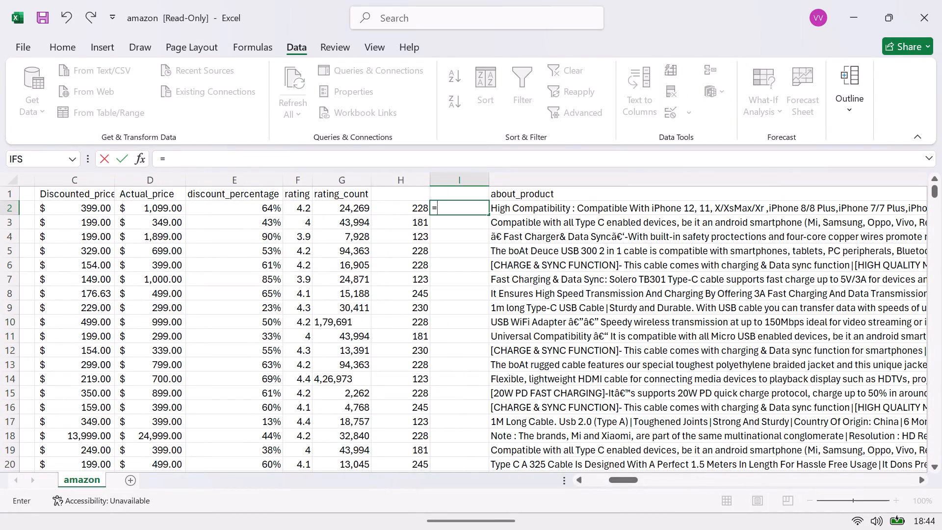
text(sum)
key(Tab)
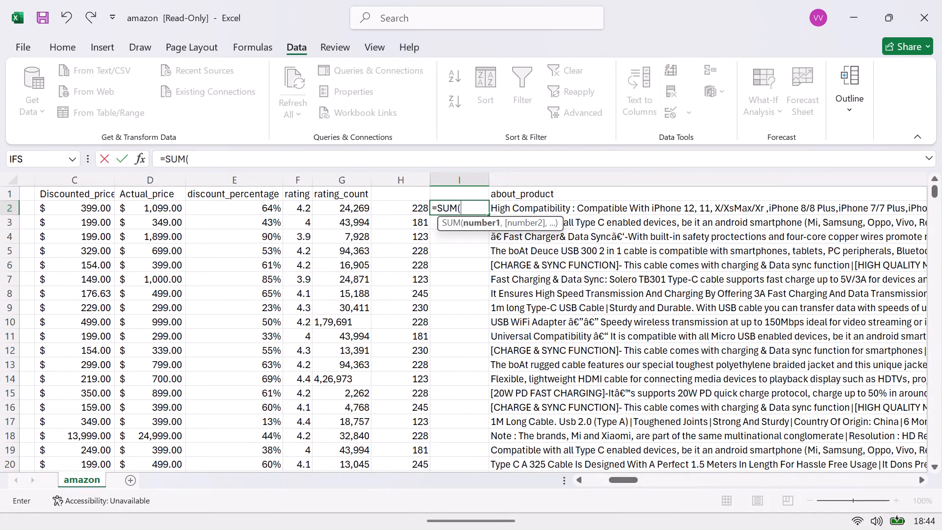
click(397, 206)
key(ctrl+shift+Down)
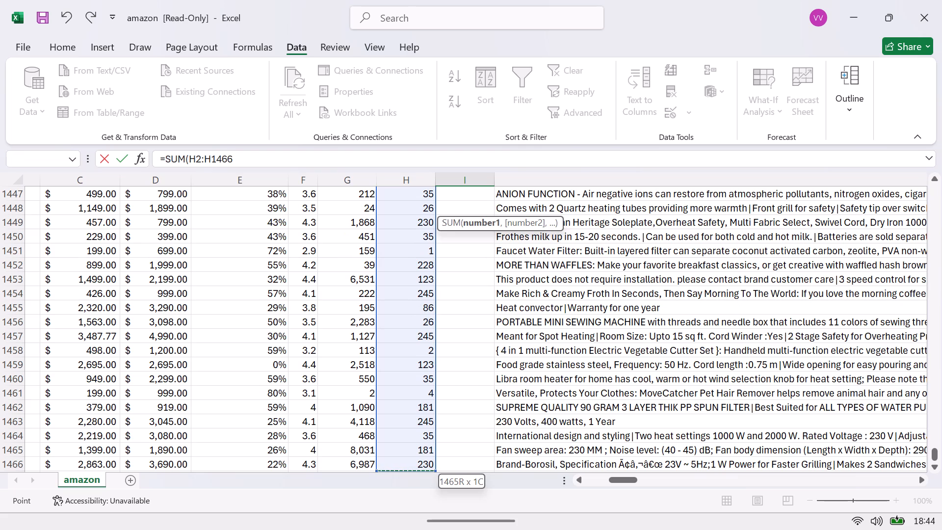
key(shift+parenright)
key(Return)
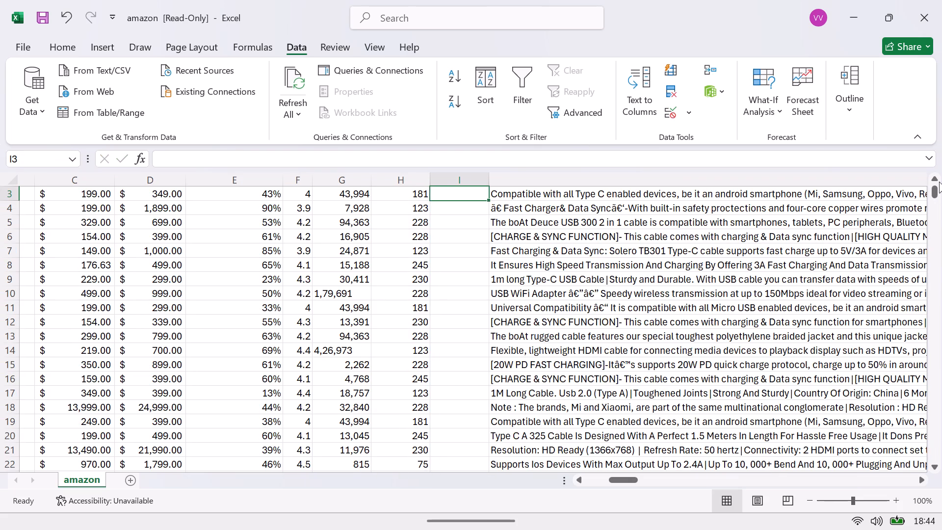
Look through the rating and COUNTIF columns from the top rows down to the last data row.
double_click(939, 180)
drag(939, 180, 933, 190)
drag(933, 190, 931, 206)
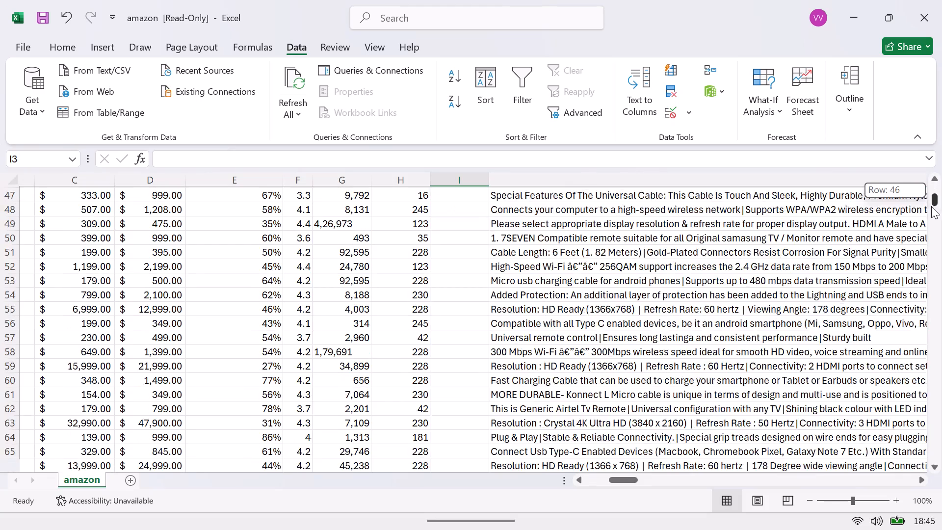
drag(931, 206, 935, 297)
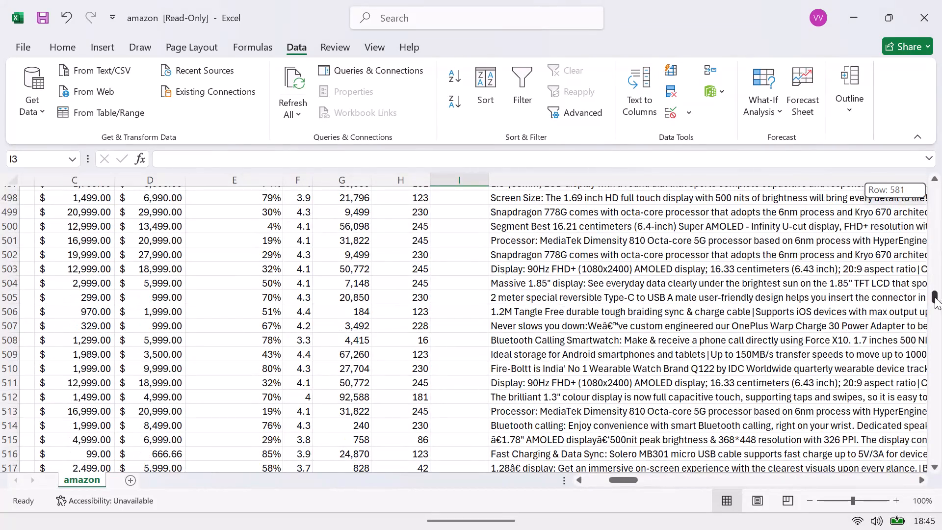
drag(935, 297, 923, 357)
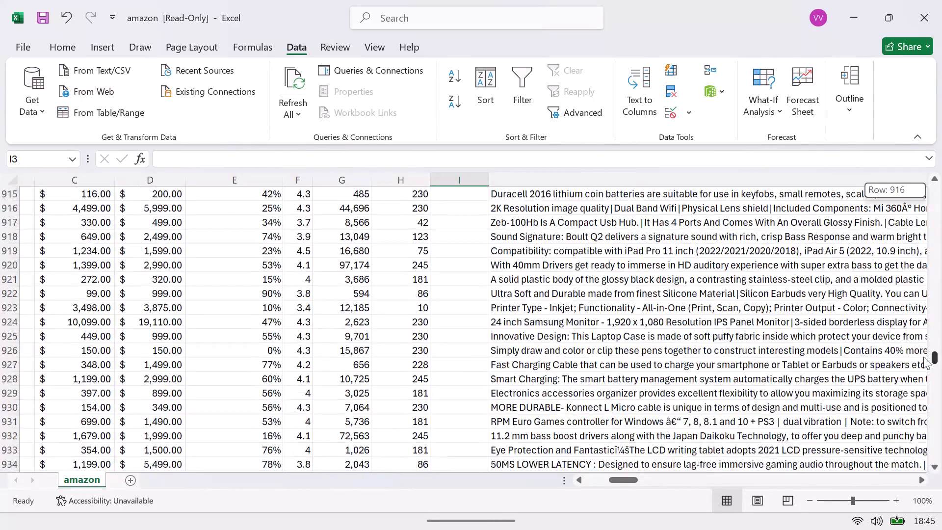
drag(923, 357, 923, 357)
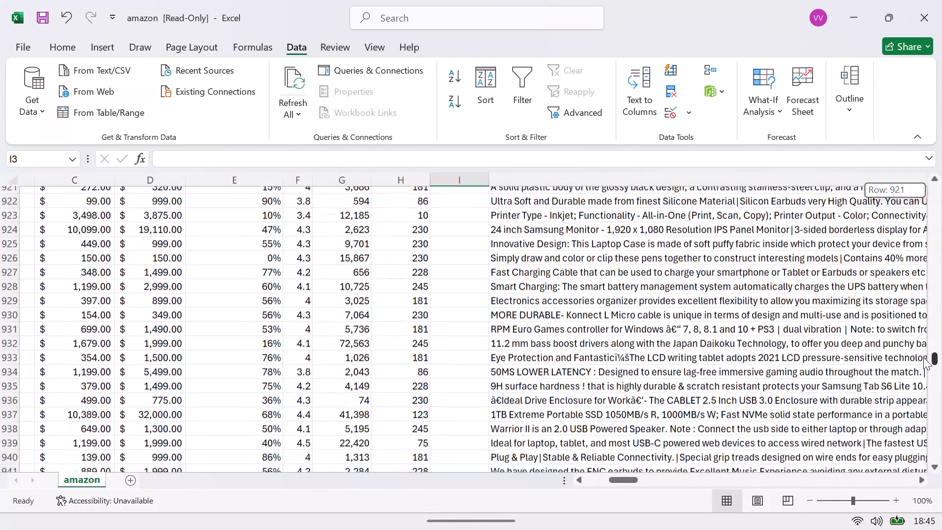
drag(923, 357, 925, 390)
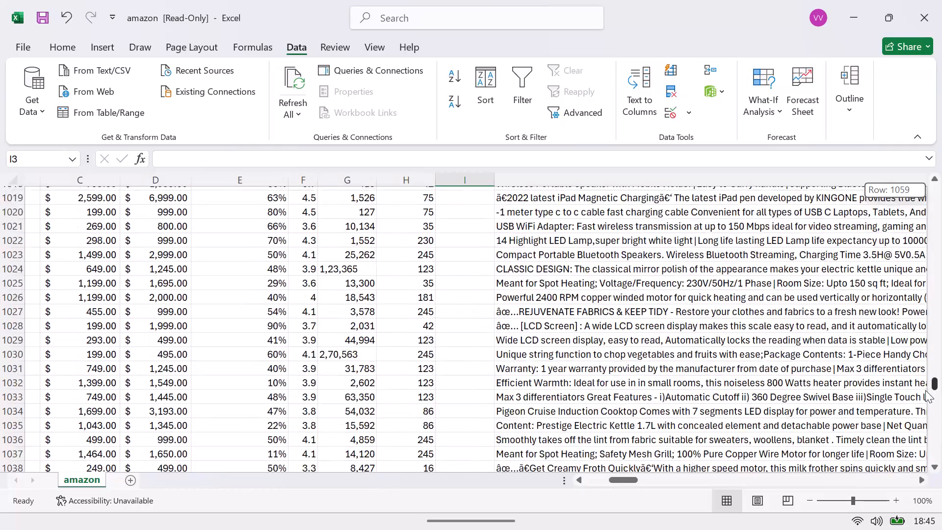
drag(925, 390, 937, 479)
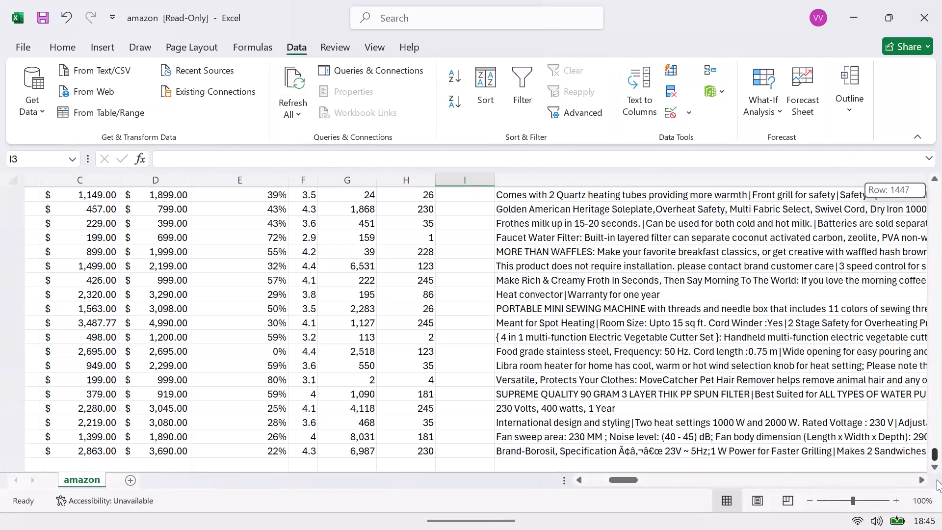
drag(937, 479, 941, 472)
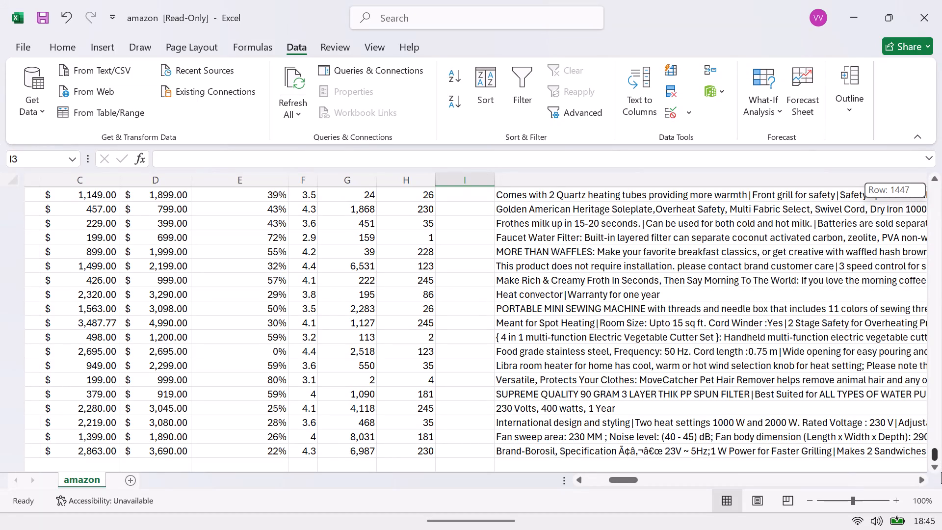
Clear the SUM formula from cell I2 in the empty column beside the COUNTIF results.
drag(941, 472, 939, 458)
drag(936, 458, 941, 371)
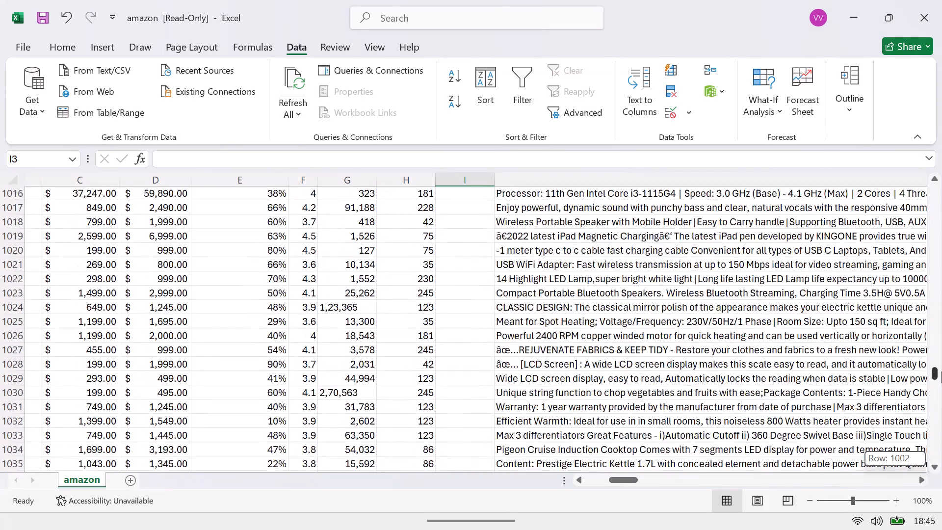
drag(941, 371, 941, 228)
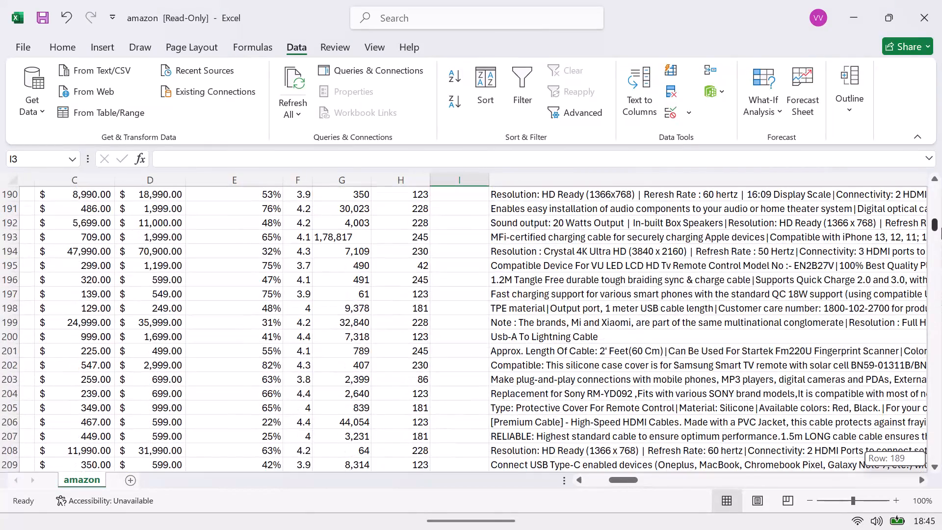
drag(941, 228, 937, 165)
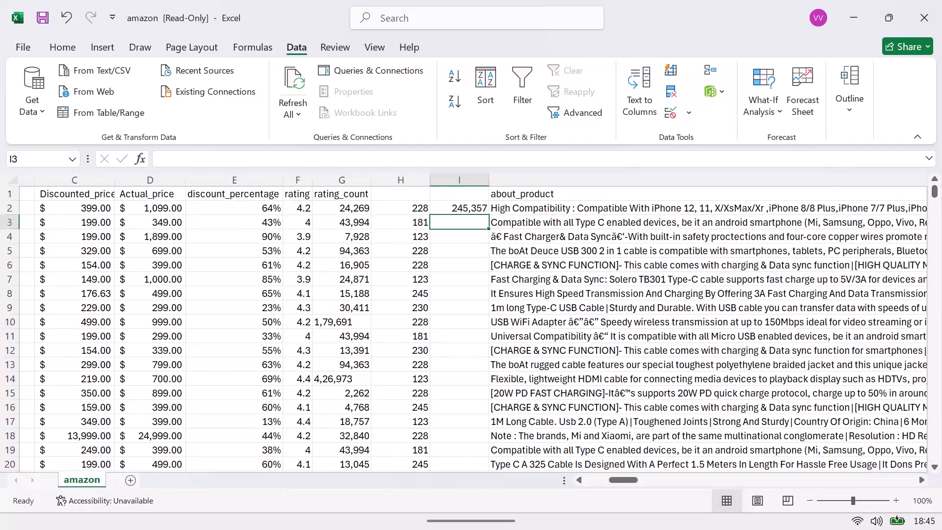
click(467, 211)
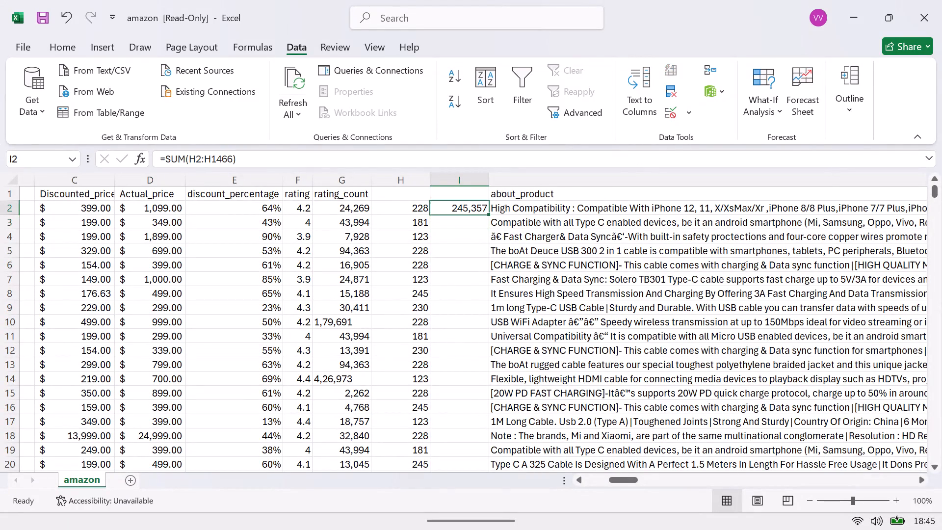
double_click(467, 211)
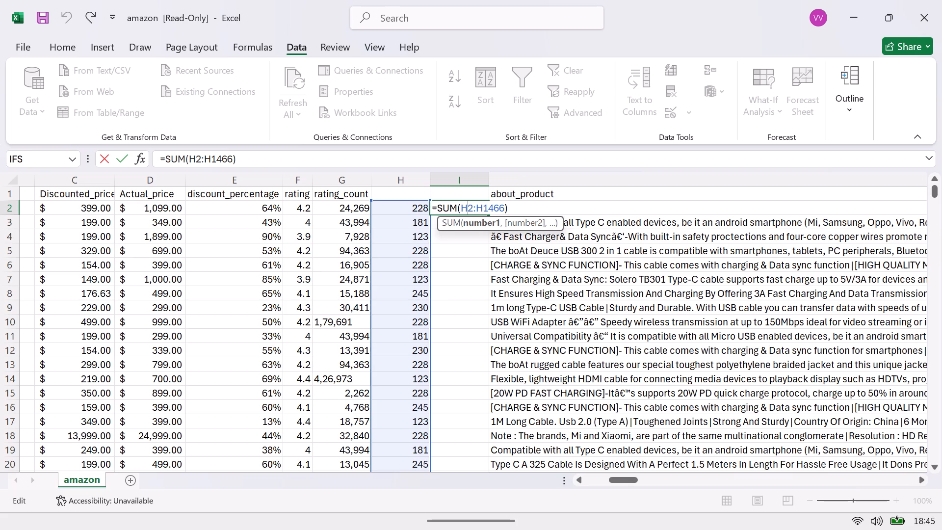
click(513, 206)
click(479, 220)
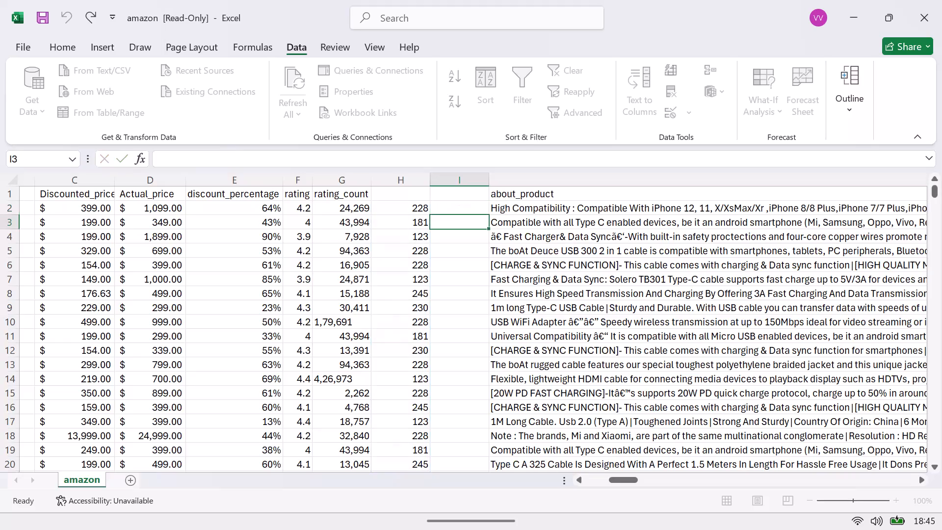
click(479, 212)
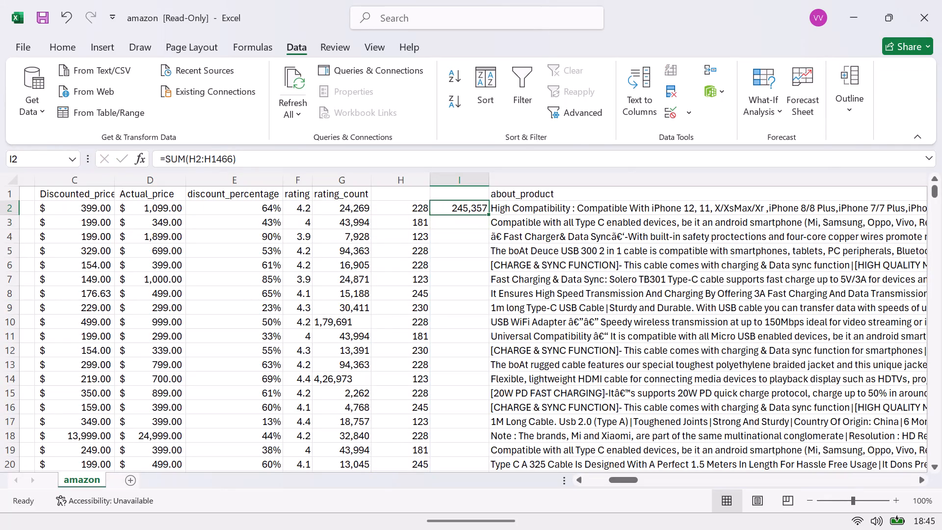
key(BackSpace)
click(468, 225)
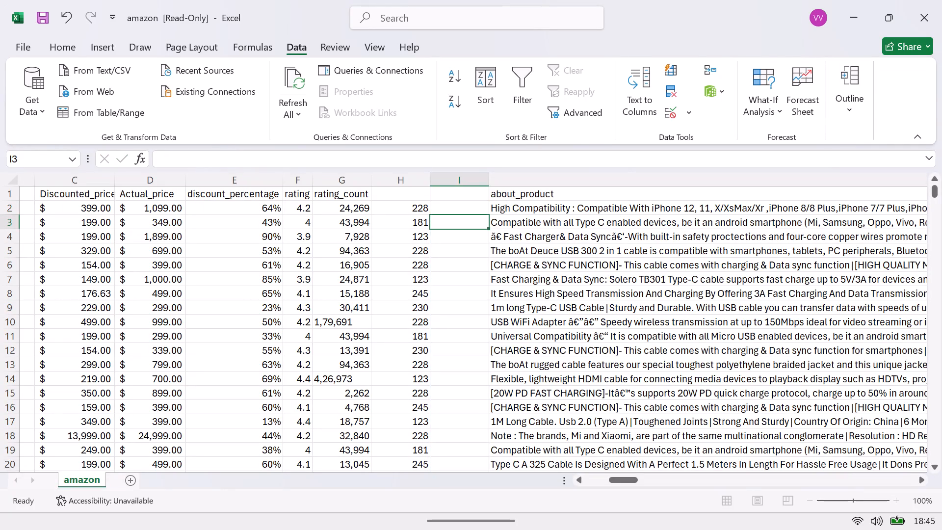
Inspect the COUNTIF formulas in helper column H at rows 8 and 1464.
double_click(407, 294)
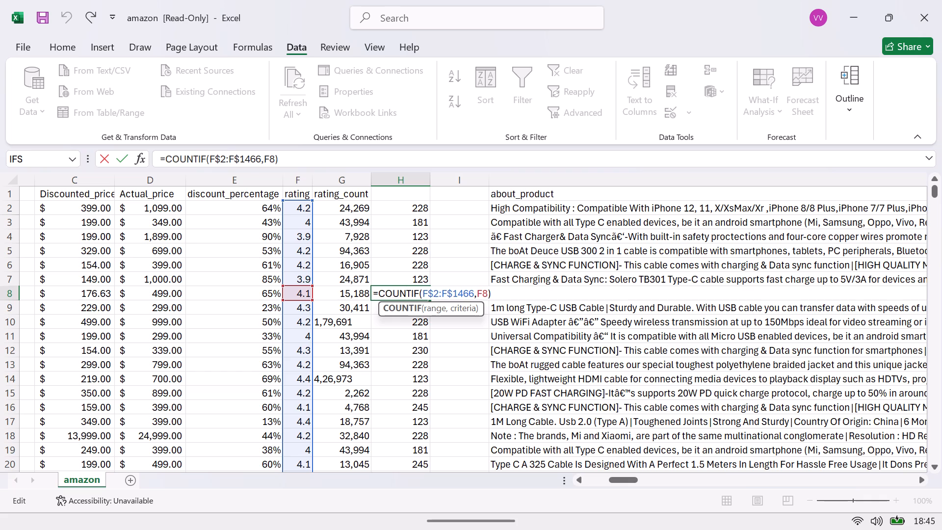
double_click(418, 356)
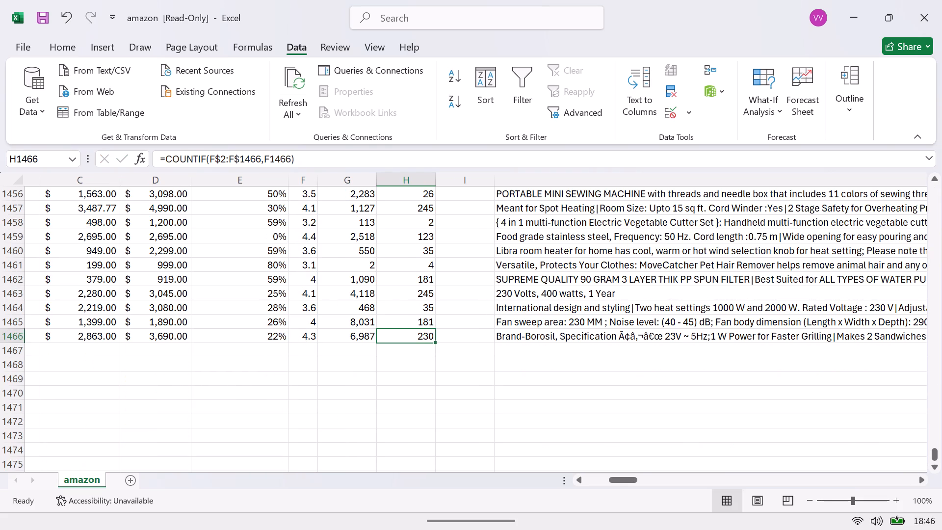
double_click(425, 307)
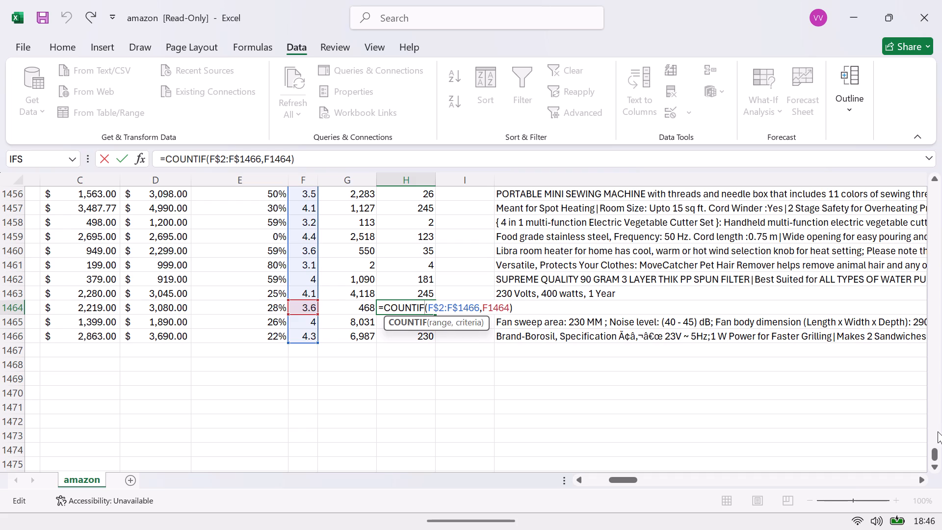
drag(934, 451, 914, 135)
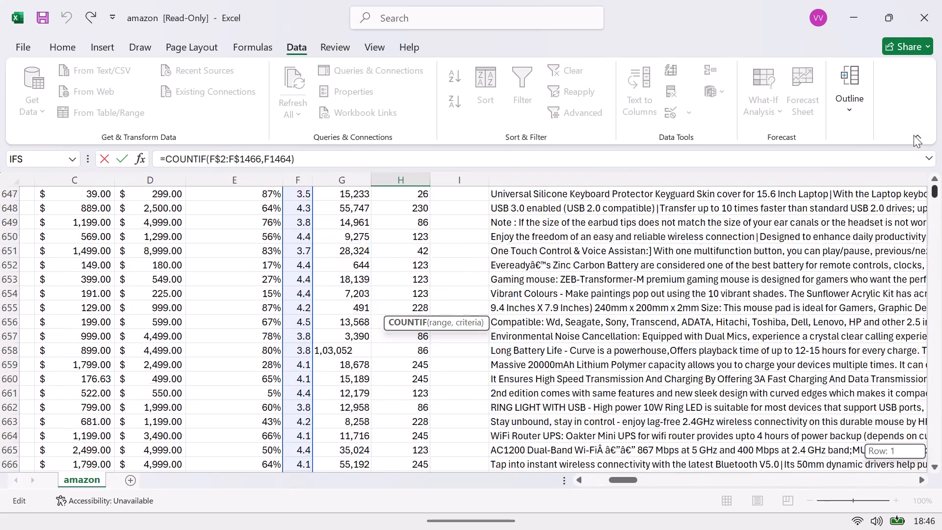
drag(914, 135, 910, 92)
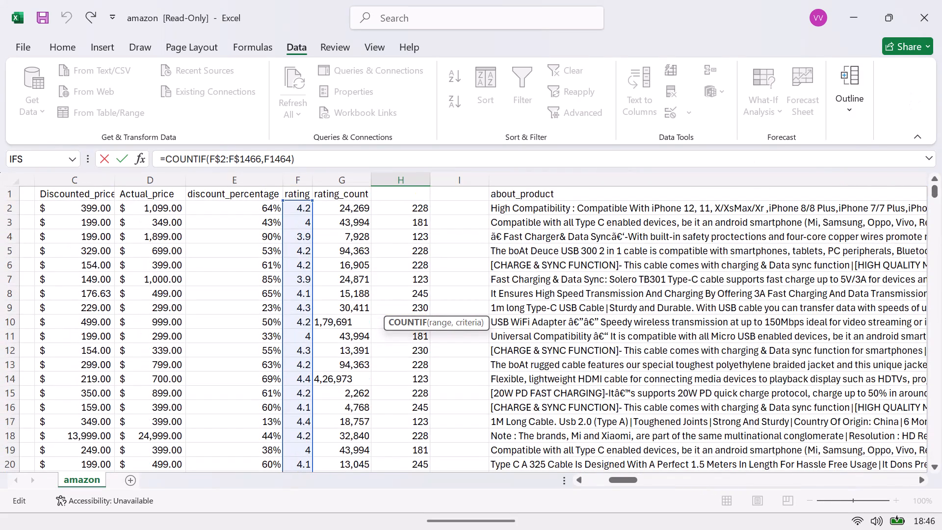
Overwrite the category header in B1 with a single space.
click(357, 174)
click(356, 186)
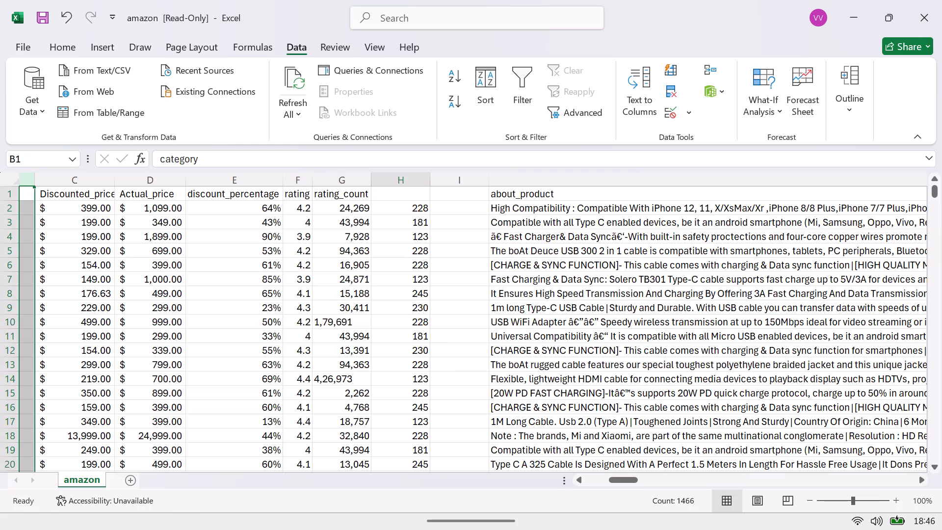
click(355, 182)
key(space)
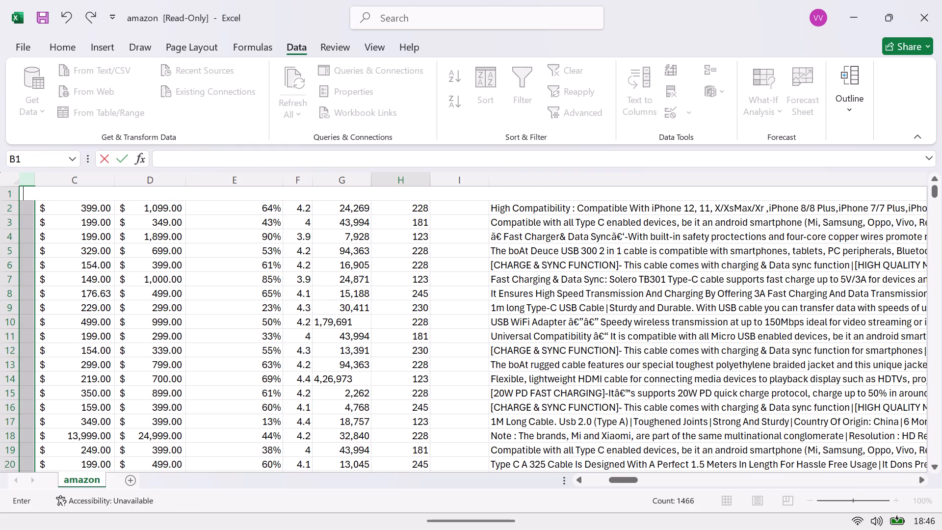
click(375, 318)
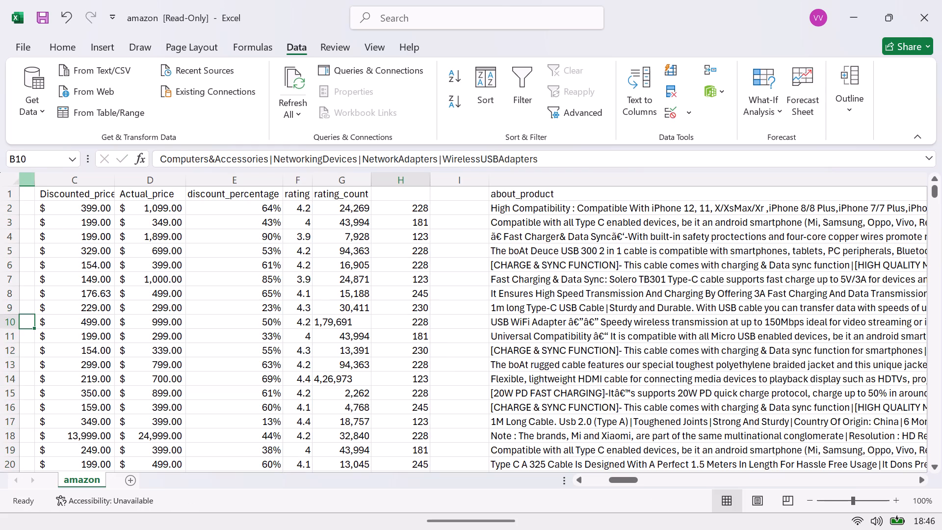
Delete the entire rating_count column between the rating column and the COUNTIF helper column.
click(361, 180)
click(356, 185)
click(454, 307)
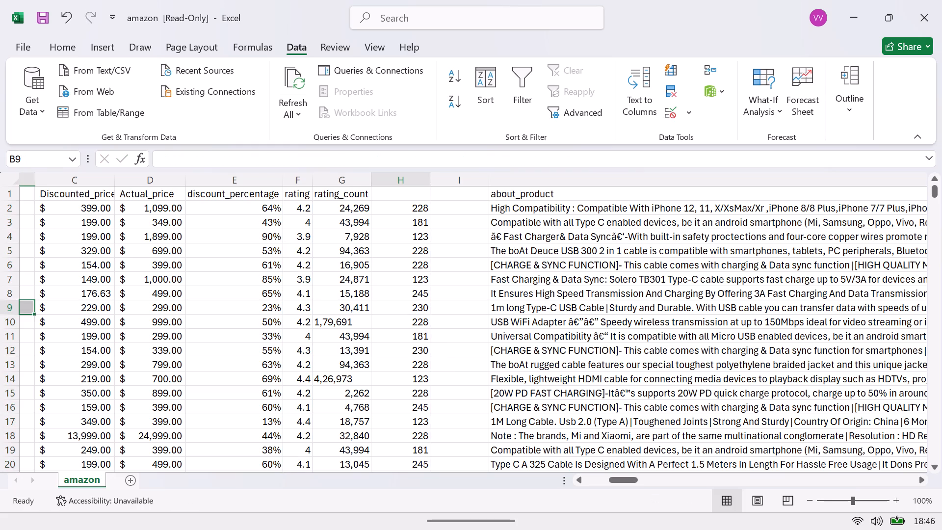
click(357, 184)
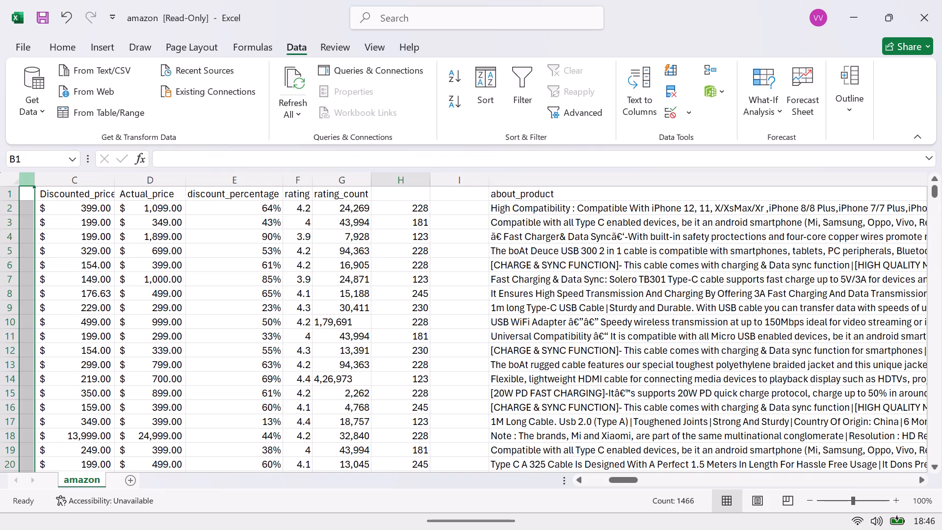
drag(622, 480, 594, 485)
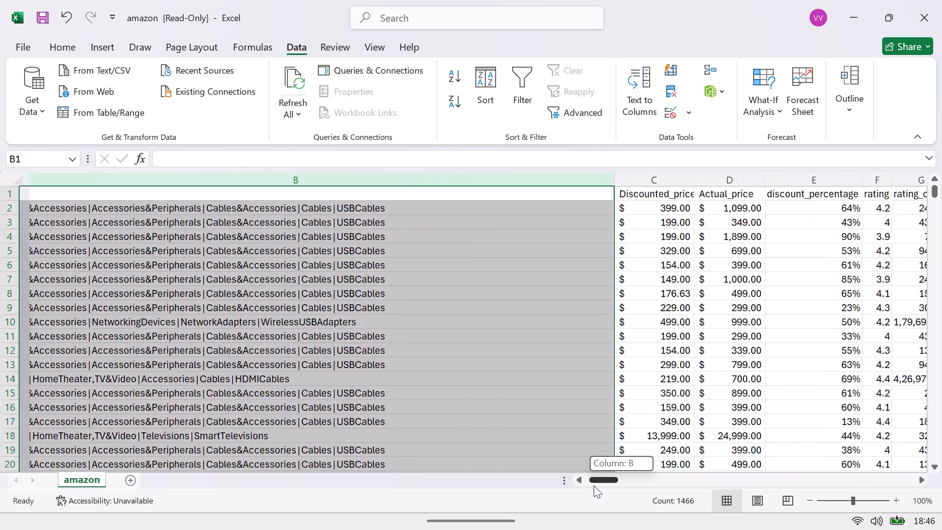
drag(594, 485, 582, 487)
click(856, 396)
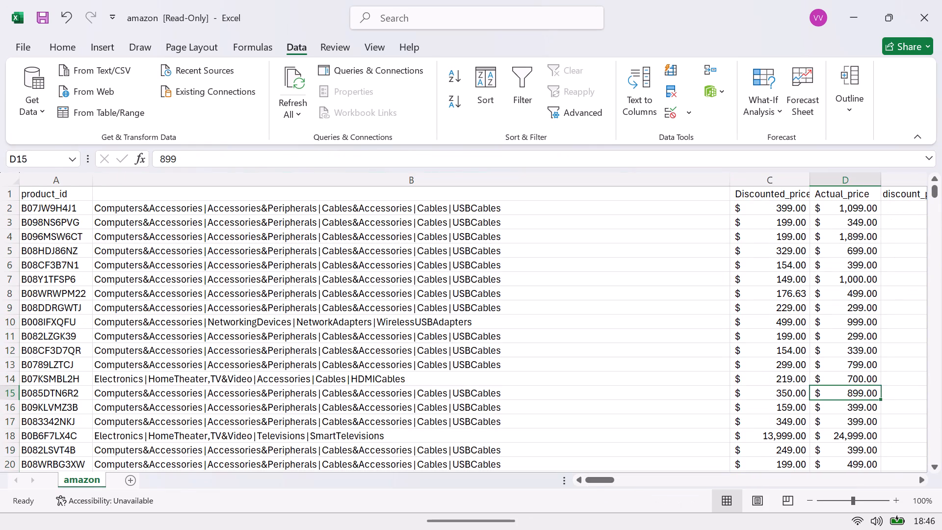
drag(606, 479, 637, 474)
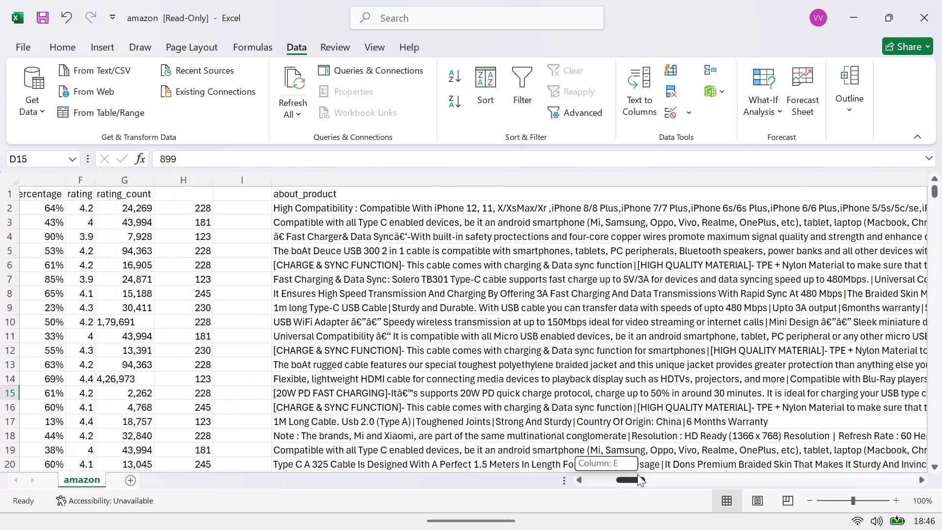
drag(637, 474, 630, 477)
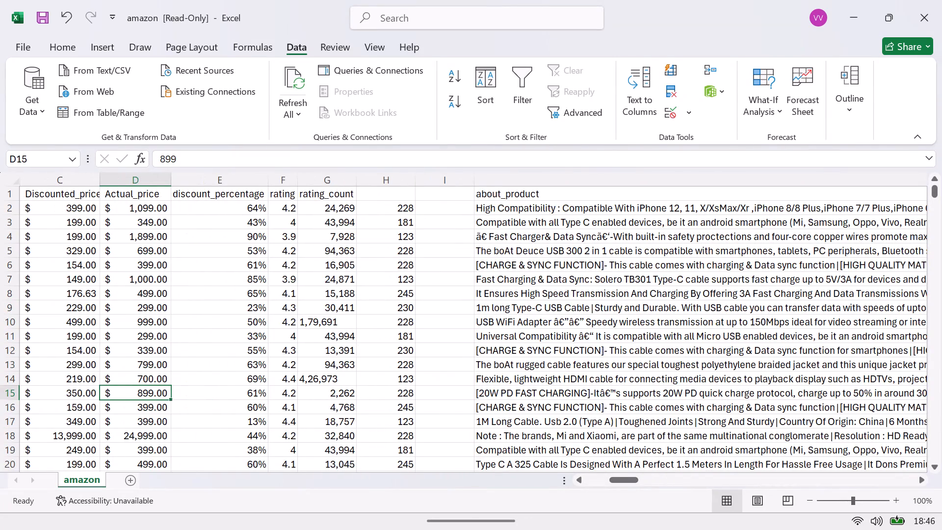
click(338, 184)
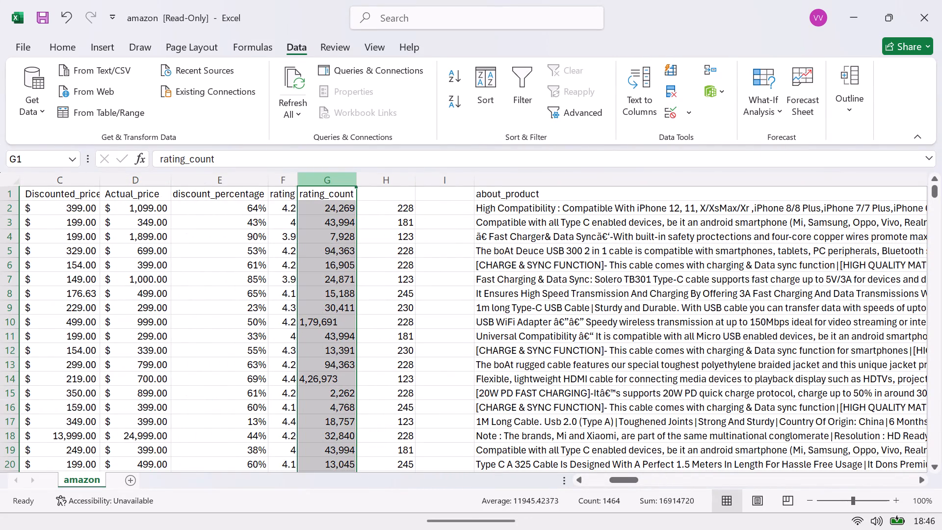
right_click(338, 184)
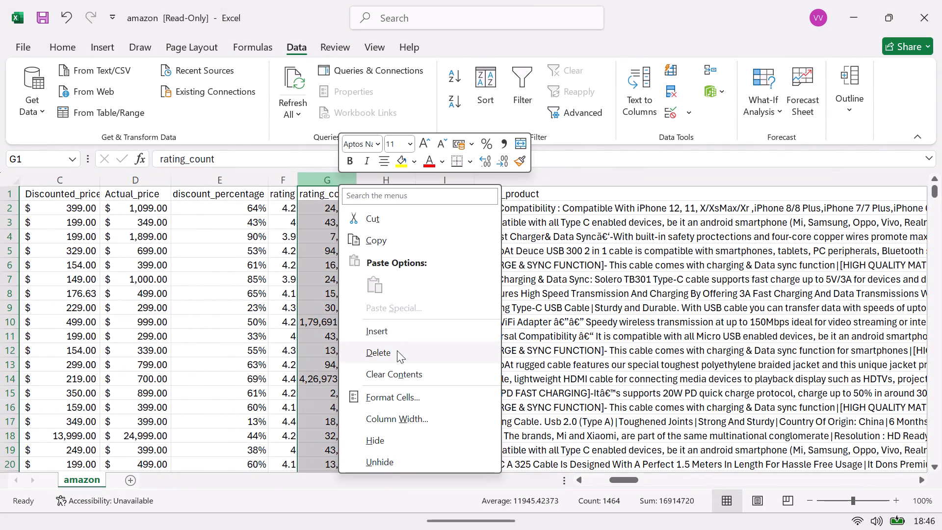
click(397, 350)
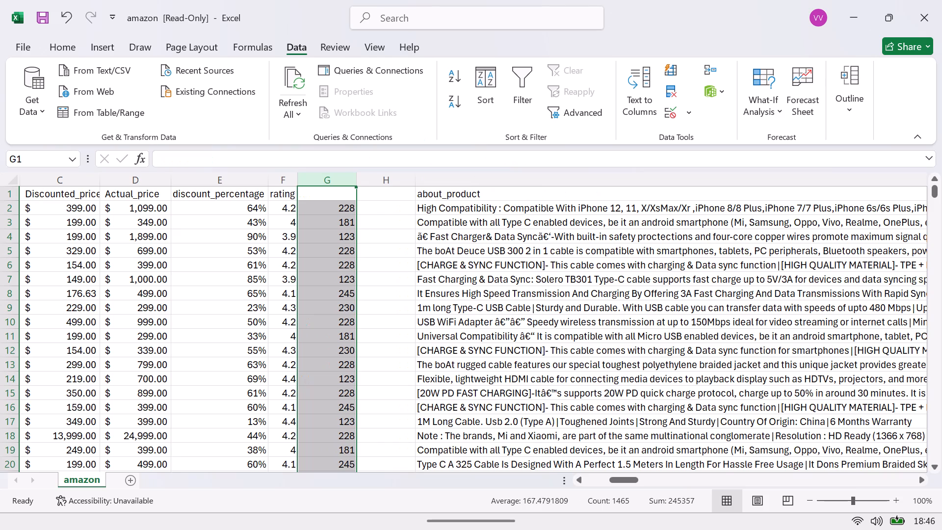
Enter the header Rating_Count in G1 above the COUNTIF results.
click(341, 197)
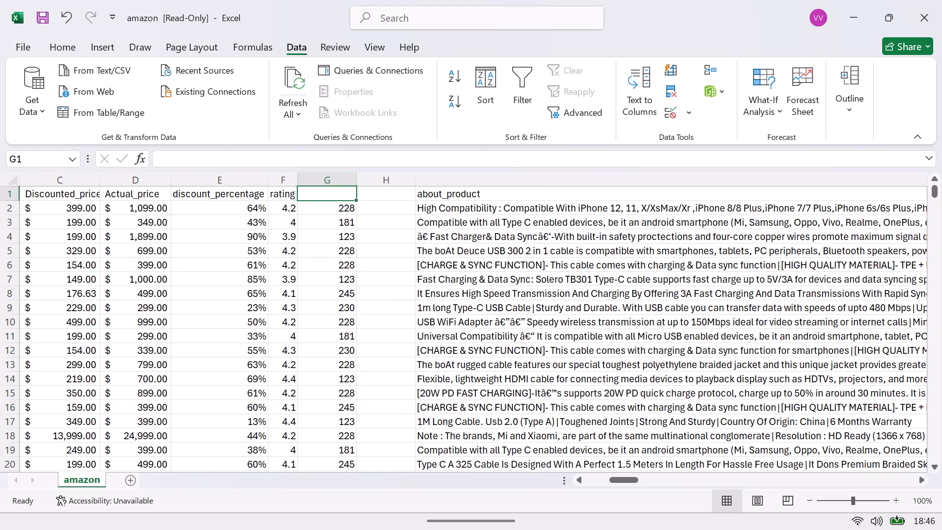
key(BackSpace)
key(BackSpace)
key(BackSpace)
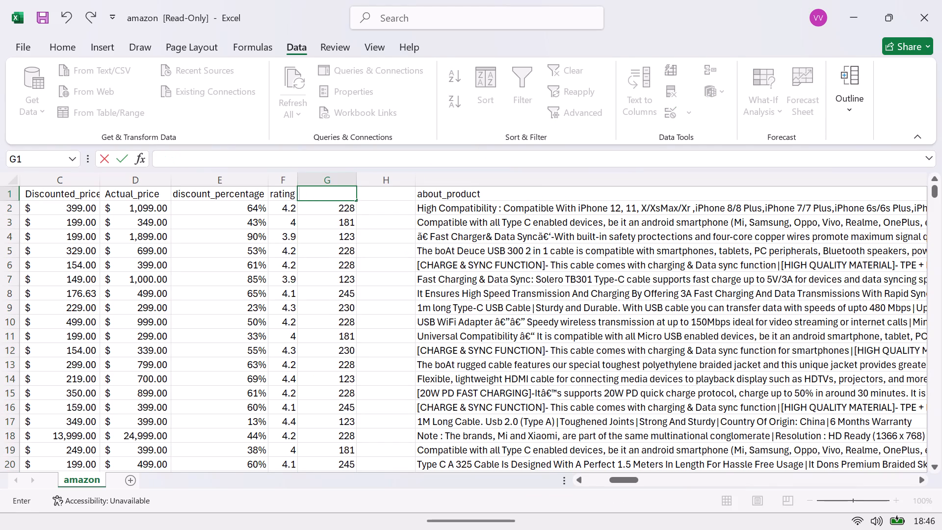
text(rating)
key(BackSpace)
key(BackSpace)
key(BackSpace)
key(BackSpace)
key(BackSpace)
key(BackSpace)
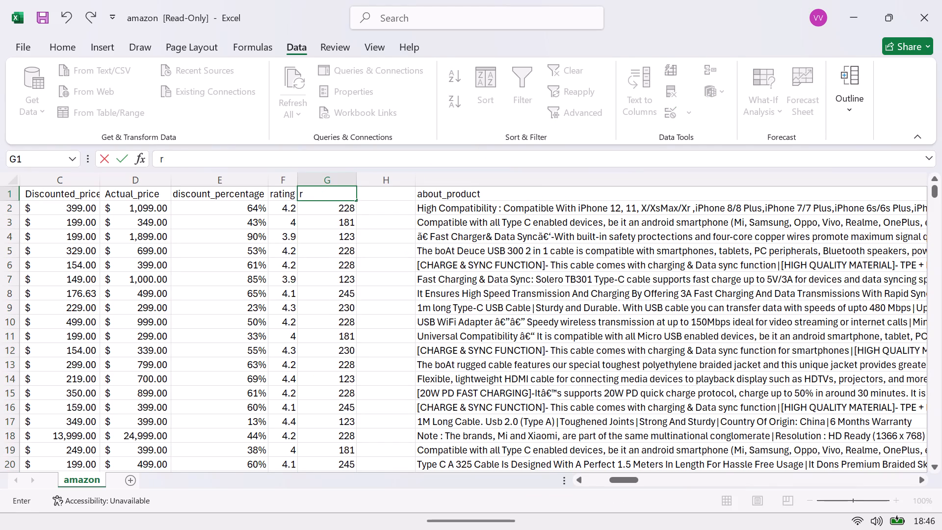
text(ating)
key(shift+underscore)
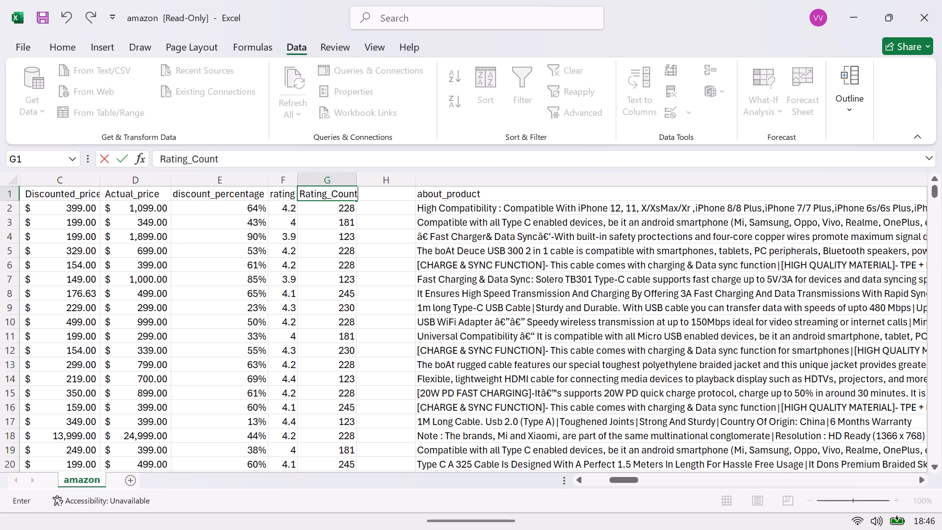
key(Return)
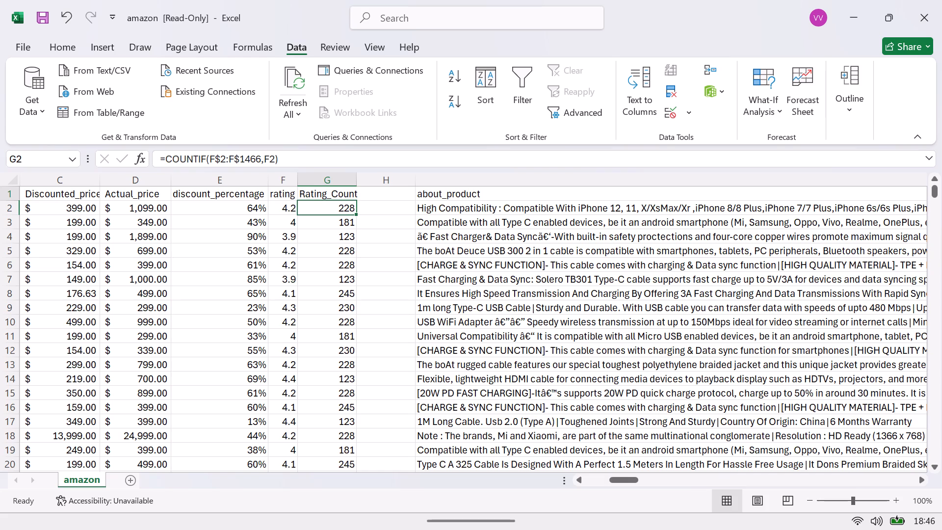
Delete the about_product column.
click(452, 184)
right_click(452, 184)
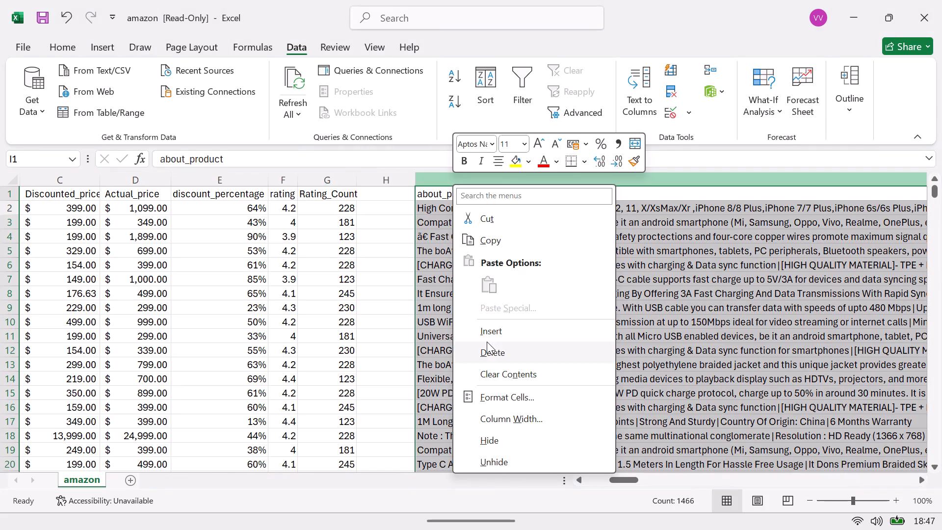
click(487, 346)
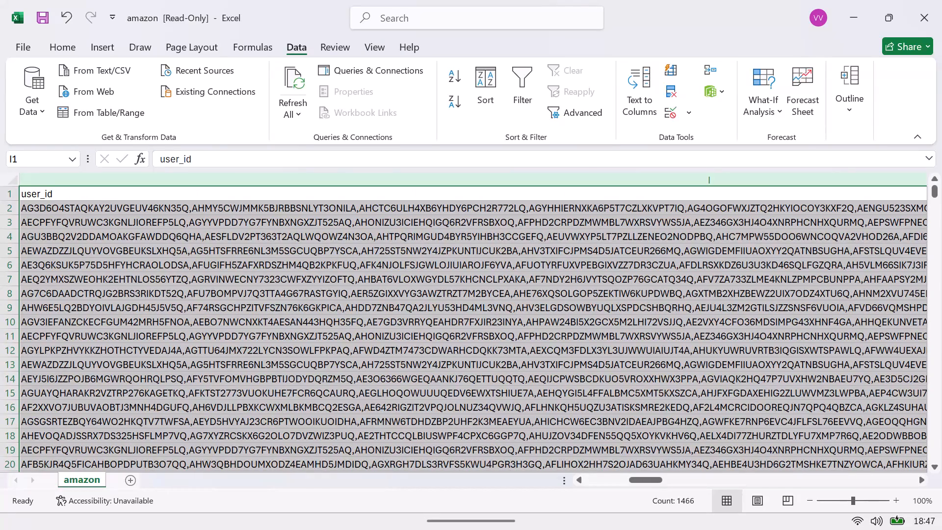
Look through the remaining columns from product_id and the prices to Rating_Count, user_id and user_name.
drag(642, 480, 614, 483)
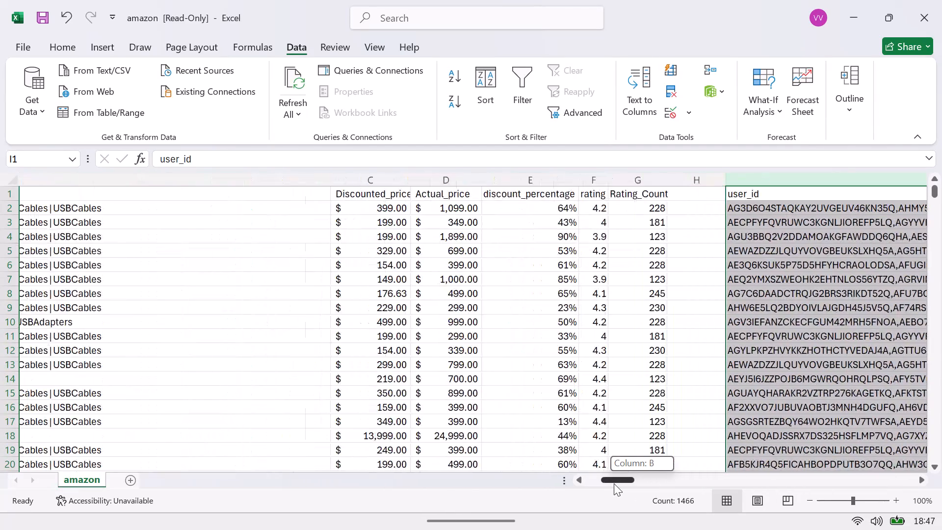
drag(614, 483, 630, 476)
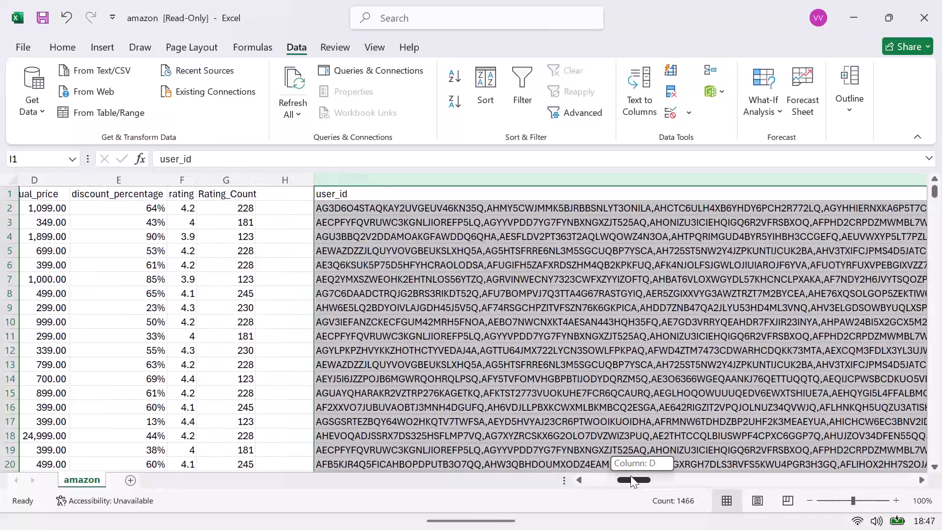
drag(630, 476, 682, 468)
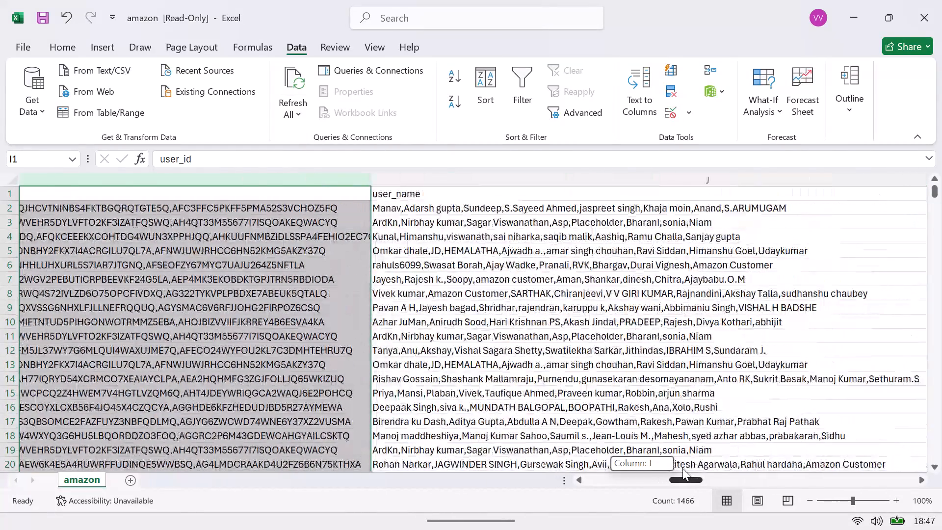
drag(682, 468, 389, 462)
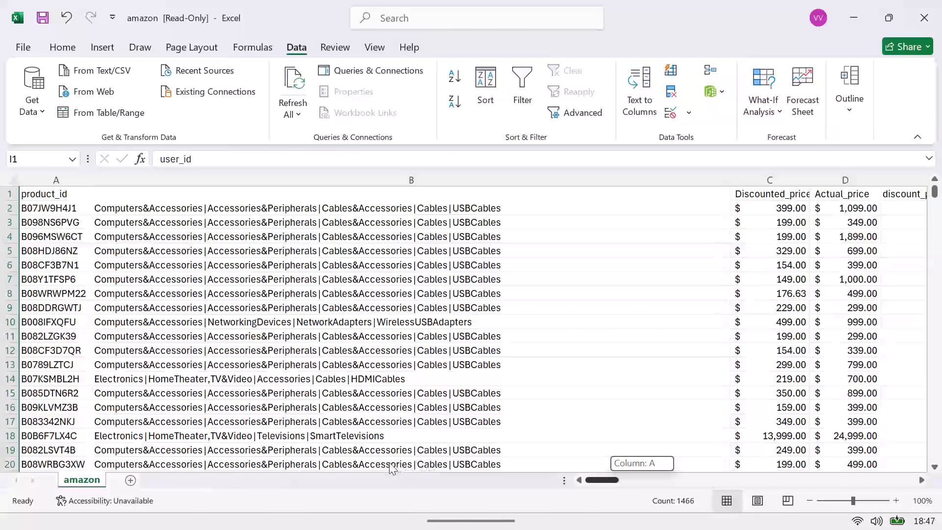
drag(389, 462, 552, 485)
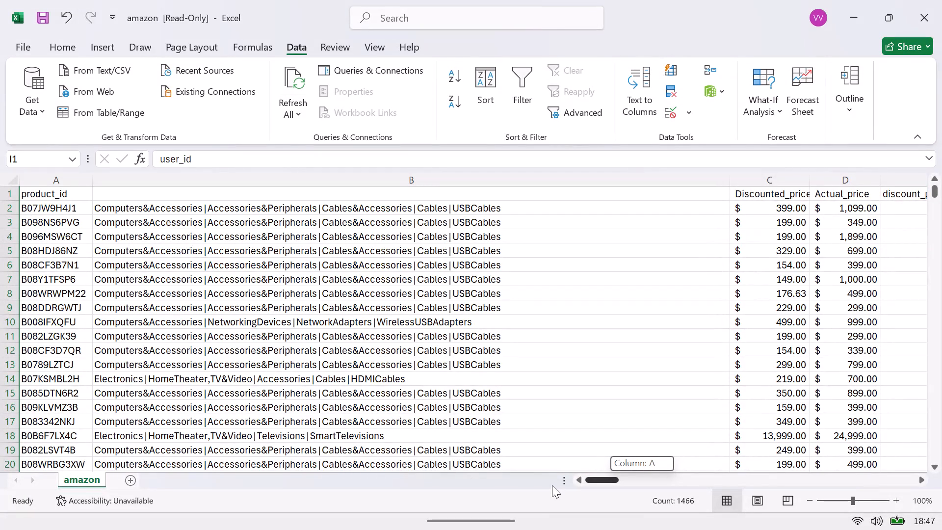
drag(552, 485, 583, 480)
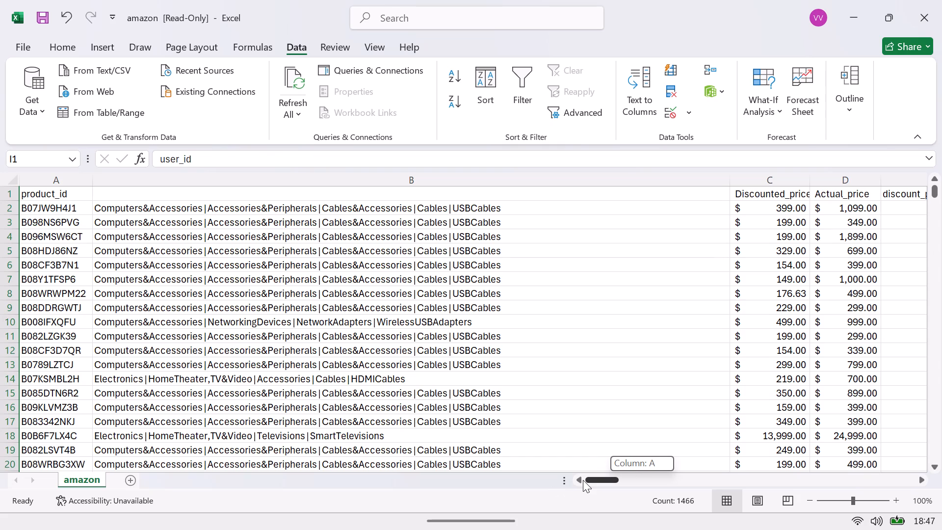
drag(583, 480, 596, 481)
drag(596, 481, 611, 478)
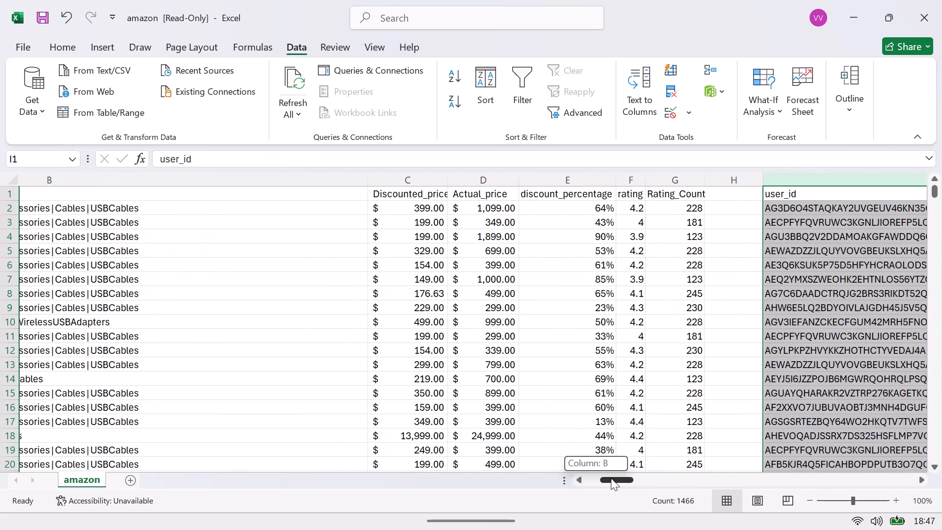
drag(611, 478, 615, 477)
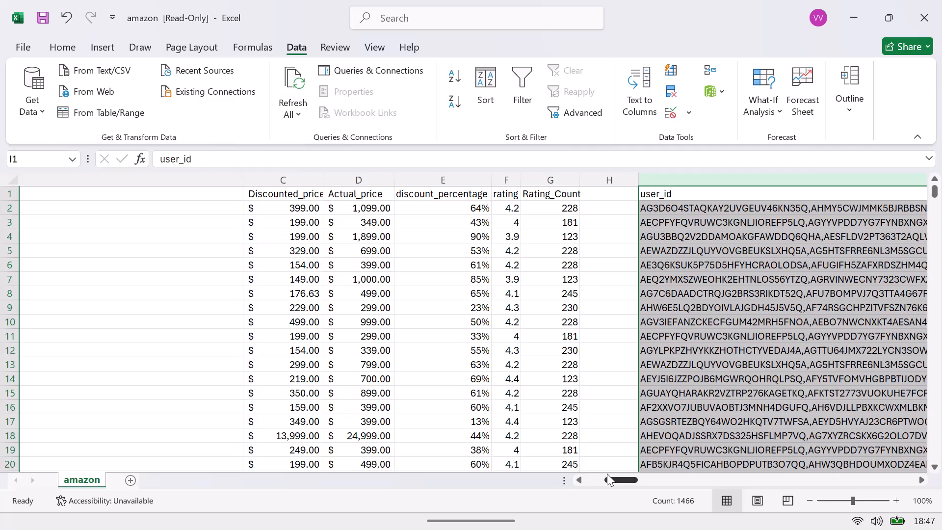
drag(616, 477, 629, 471)
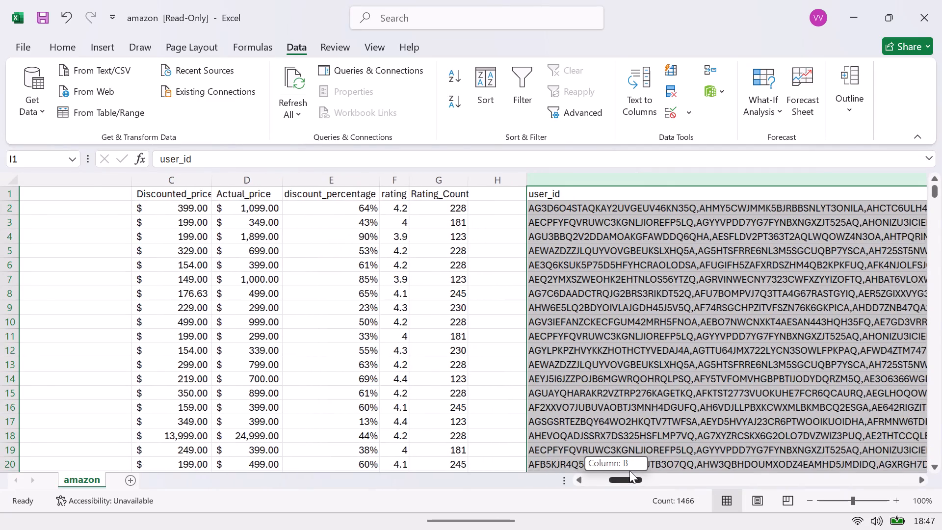
drag(629, 471, 630, 471)
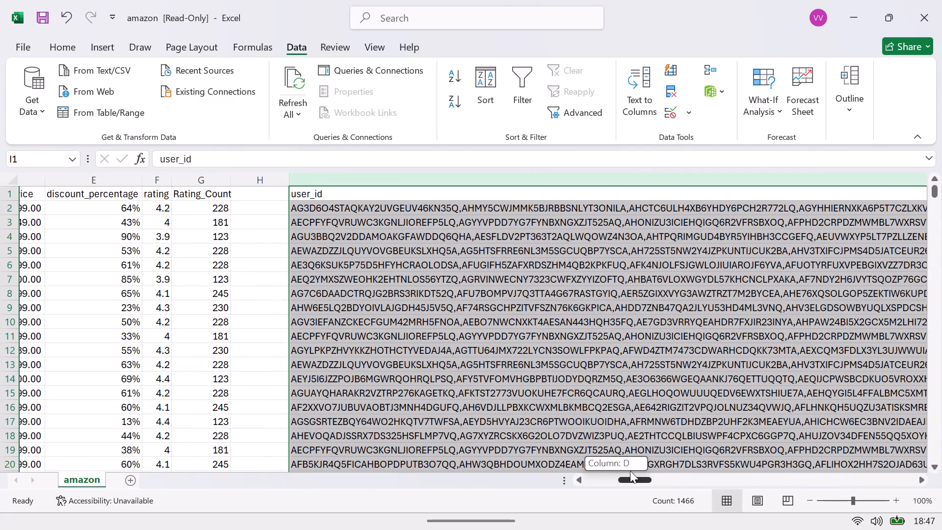
drag(630, 471, 630, 470)
drag(630, 470, 630, 470)
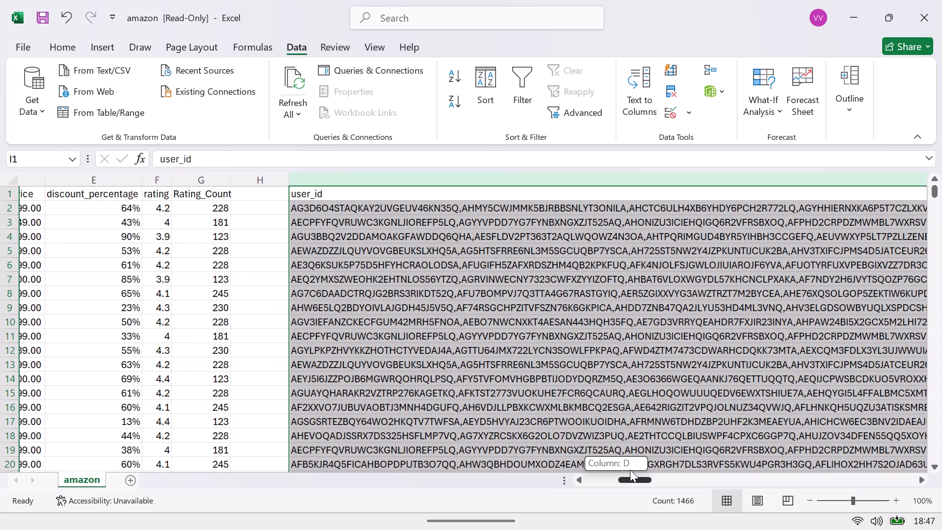
drag(630, 470, 665, 467)
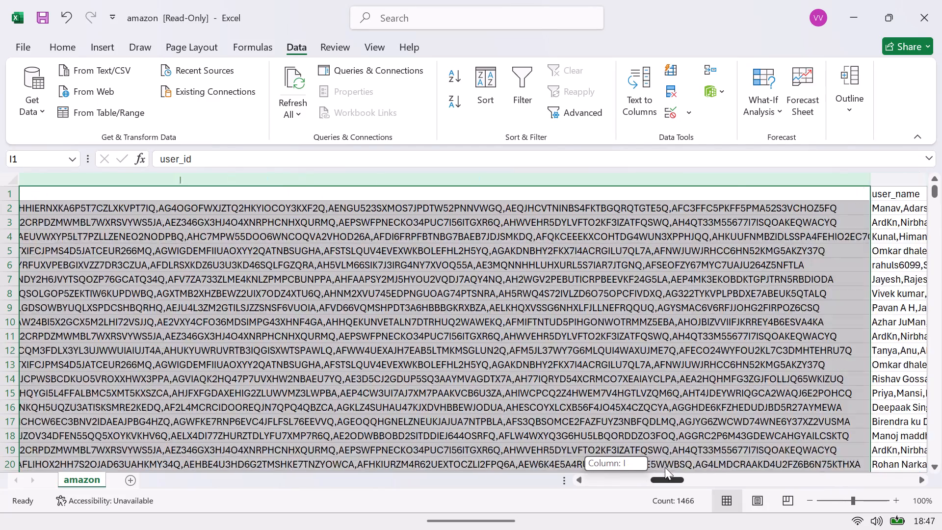
drag(665, 467, 680, 477)
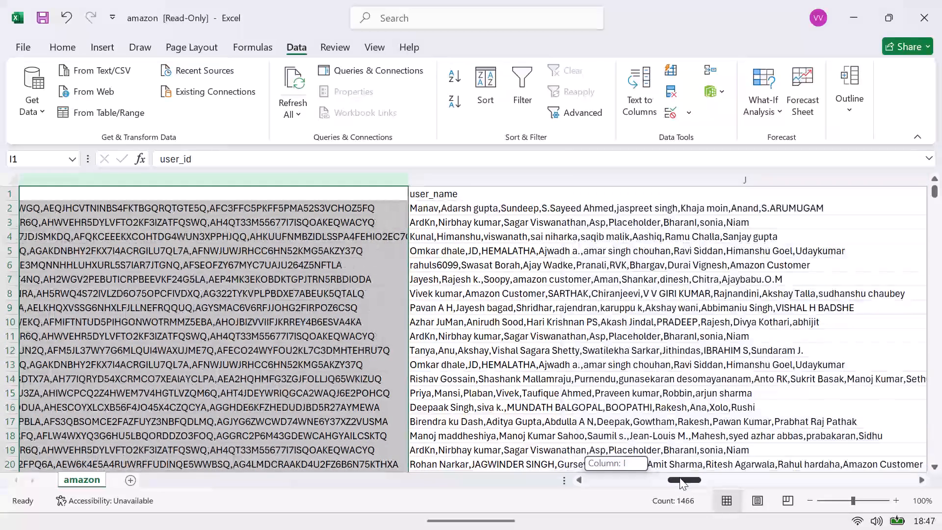
drag(680, 477, 675, 480)
drag(675, 480, 638, 492)
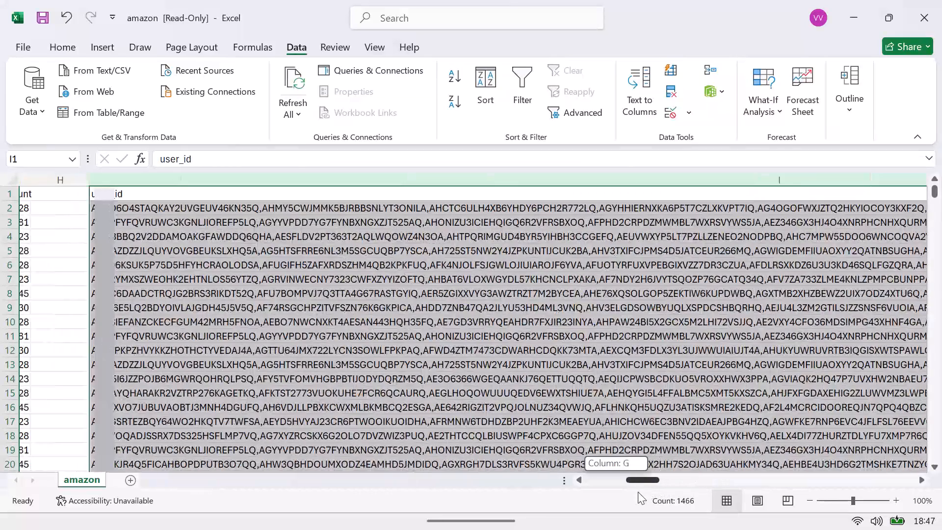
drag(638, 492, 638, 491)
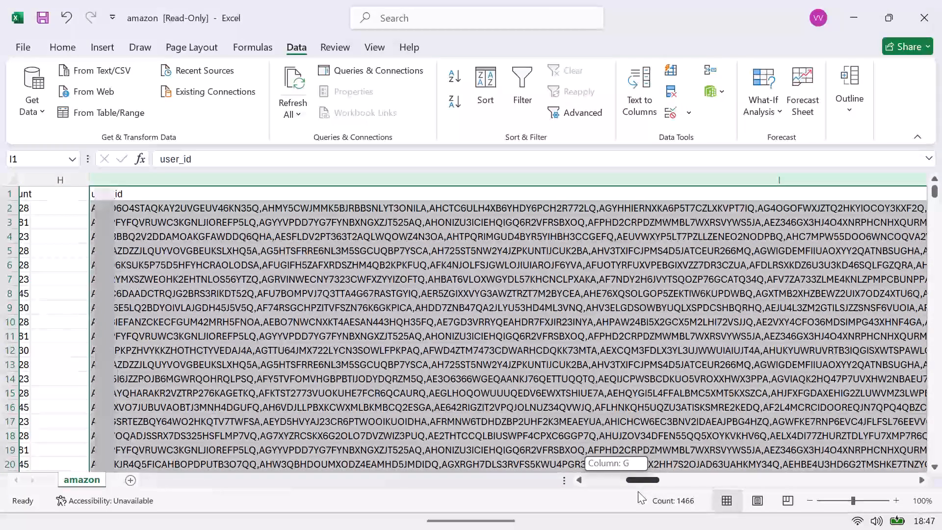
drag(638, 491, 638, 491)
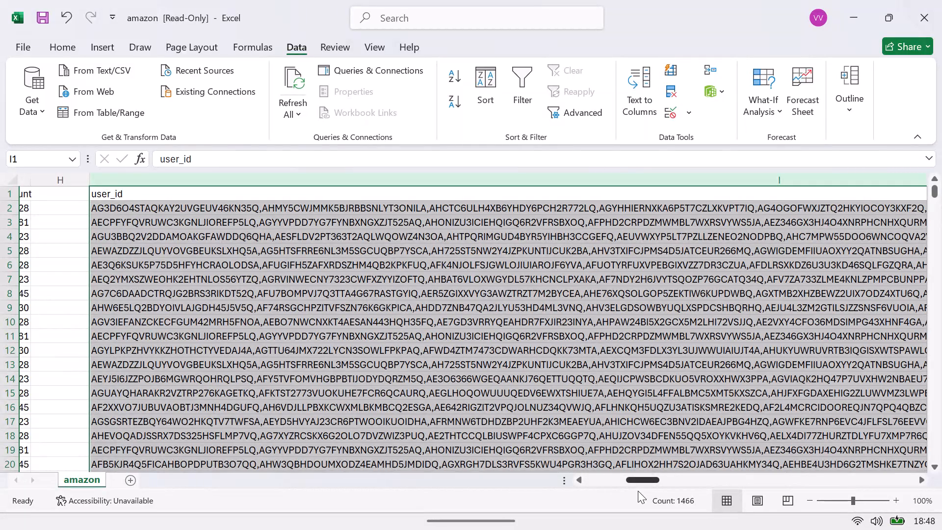
Capture a screen snip of the user_id header and the first row of IDs beneath it, across the column's visible width.
click(566, 210)
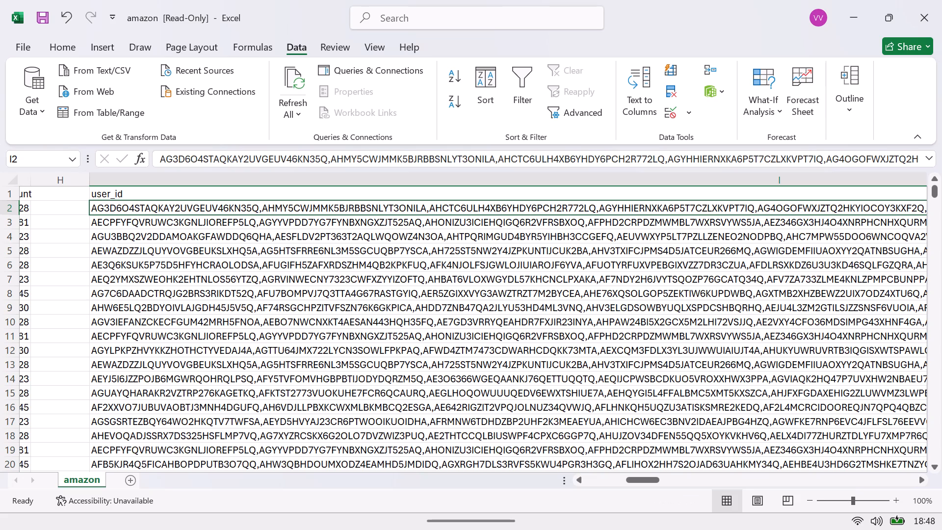
key(Print)
drag(89, 183, 741, 210)
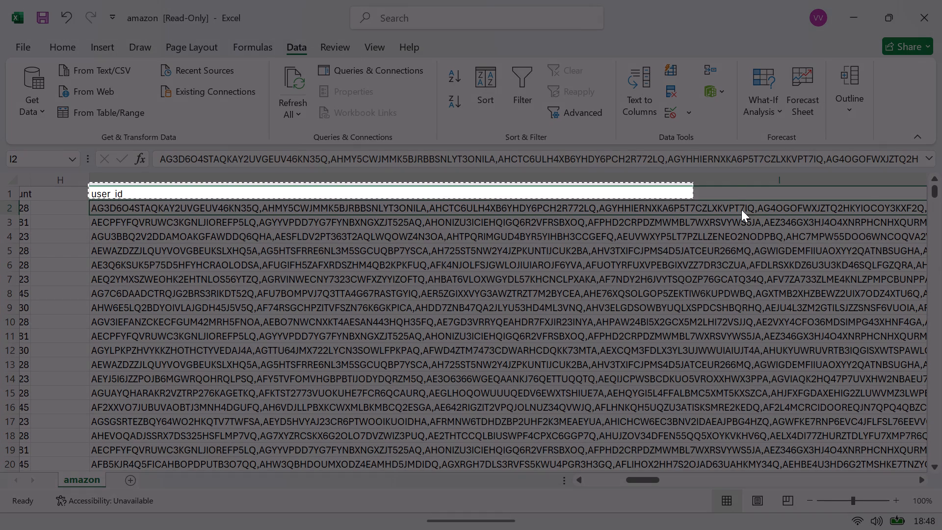
drag(741, 210, 924, 217)
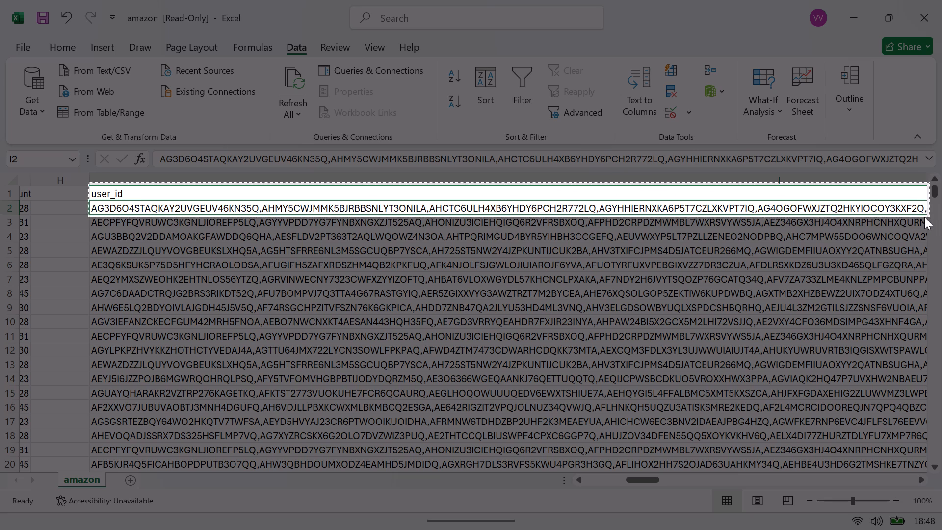
drag(924, 217, 928, 217)
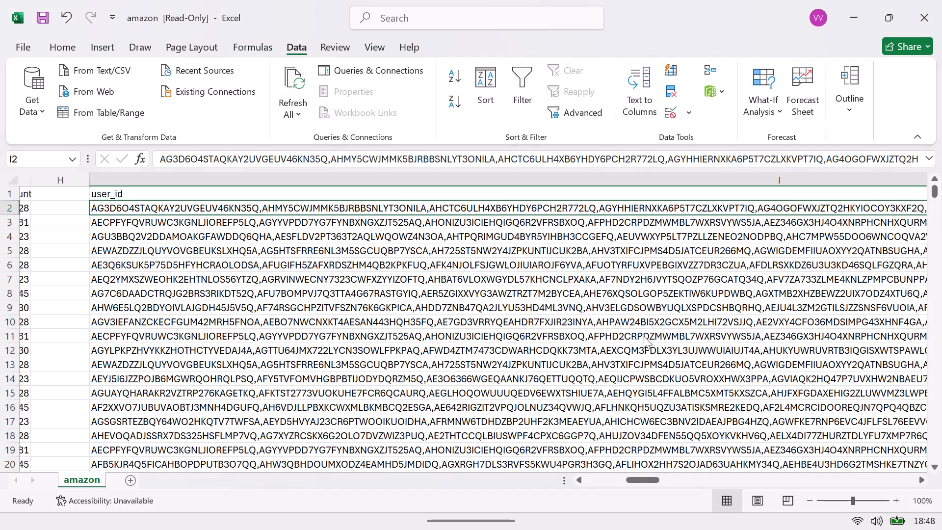
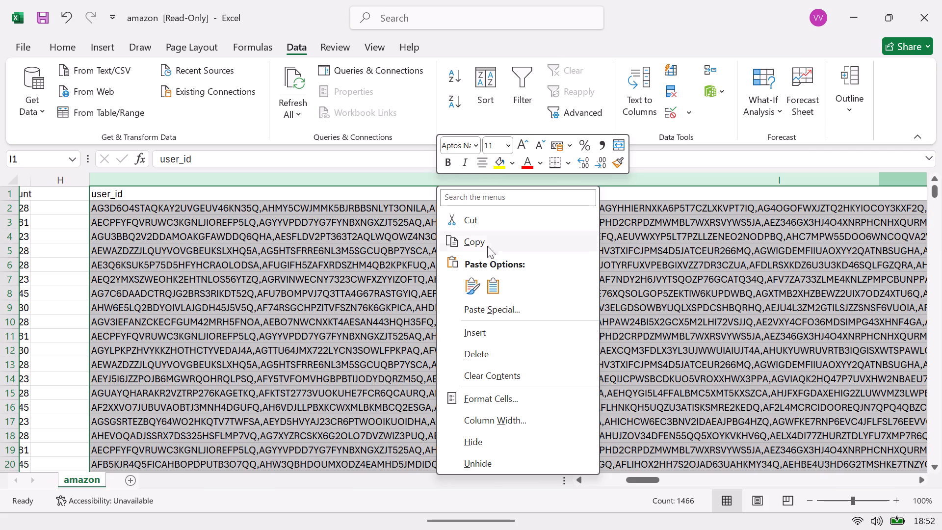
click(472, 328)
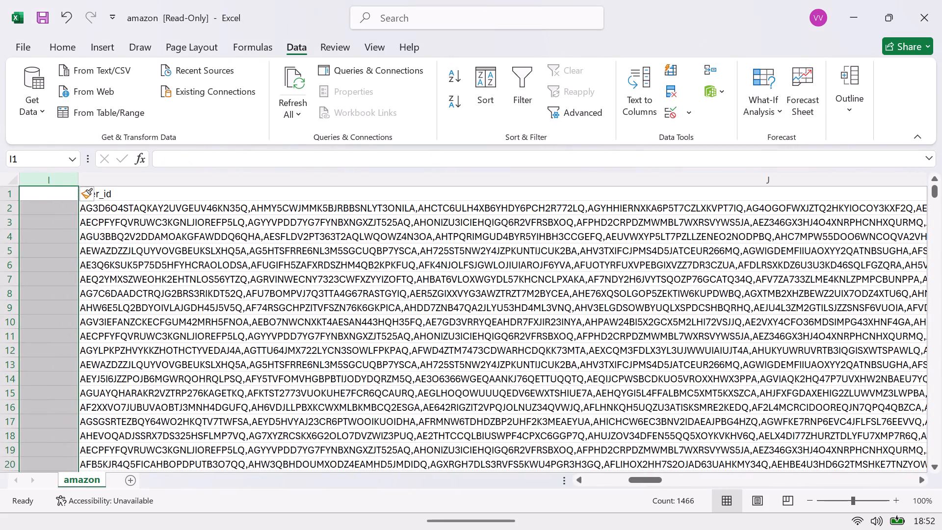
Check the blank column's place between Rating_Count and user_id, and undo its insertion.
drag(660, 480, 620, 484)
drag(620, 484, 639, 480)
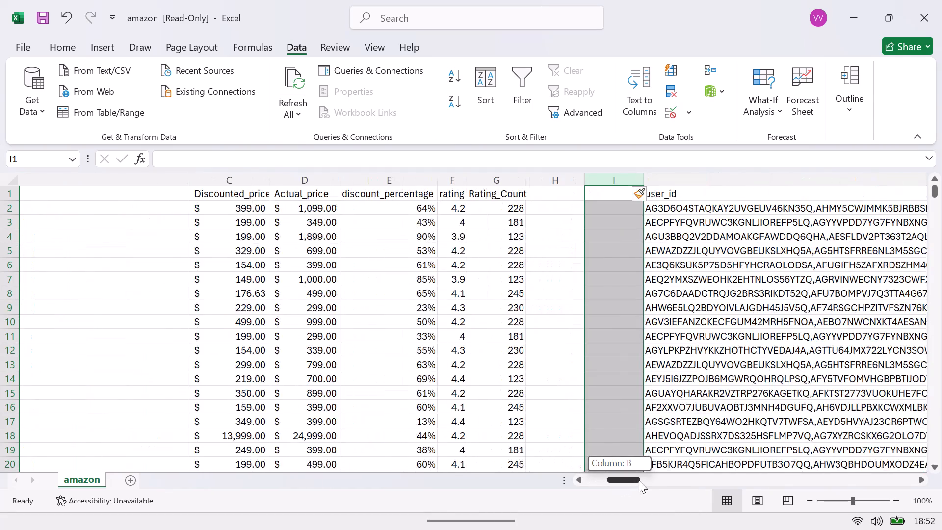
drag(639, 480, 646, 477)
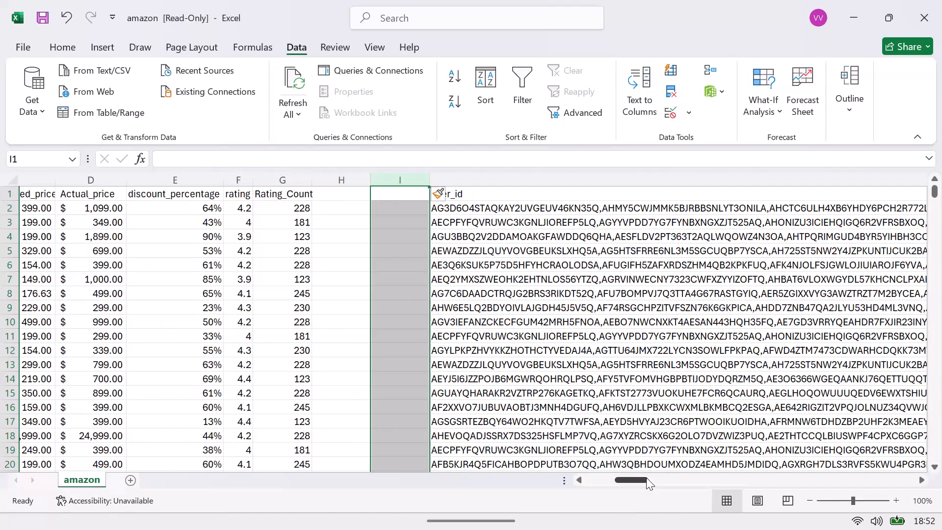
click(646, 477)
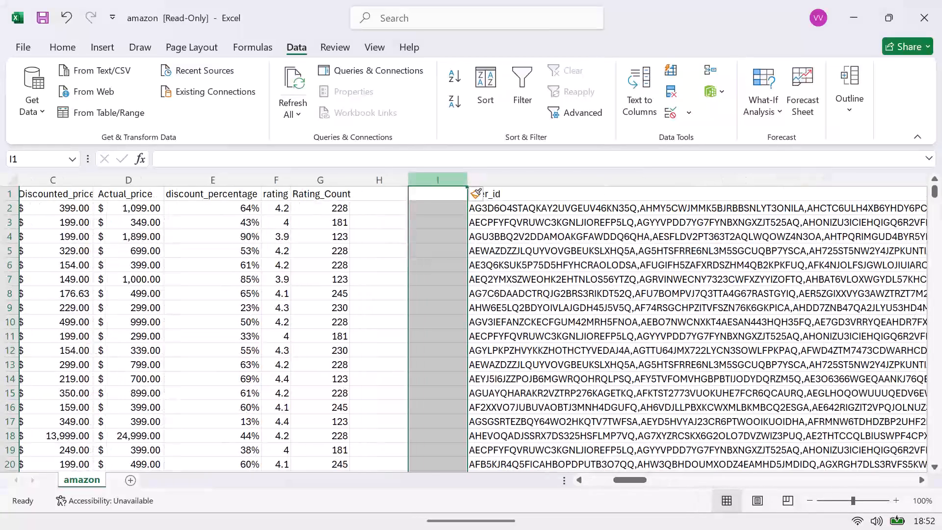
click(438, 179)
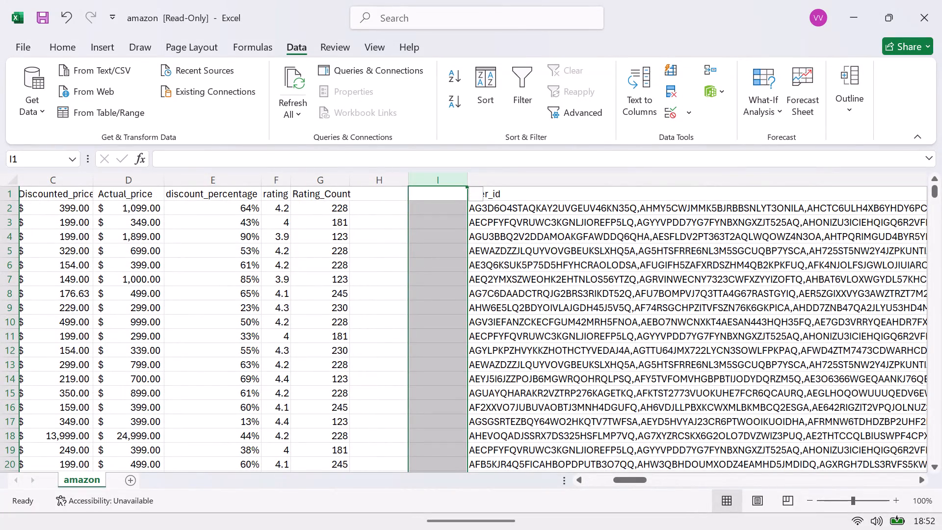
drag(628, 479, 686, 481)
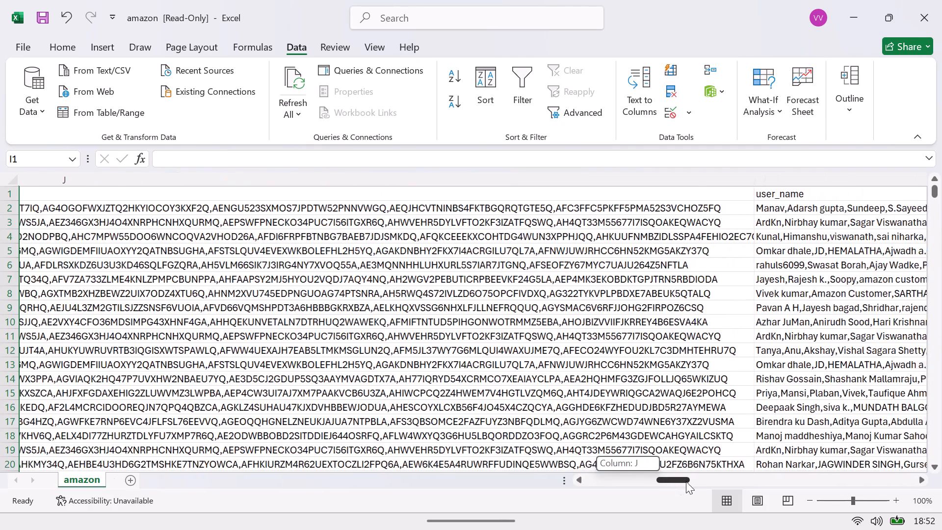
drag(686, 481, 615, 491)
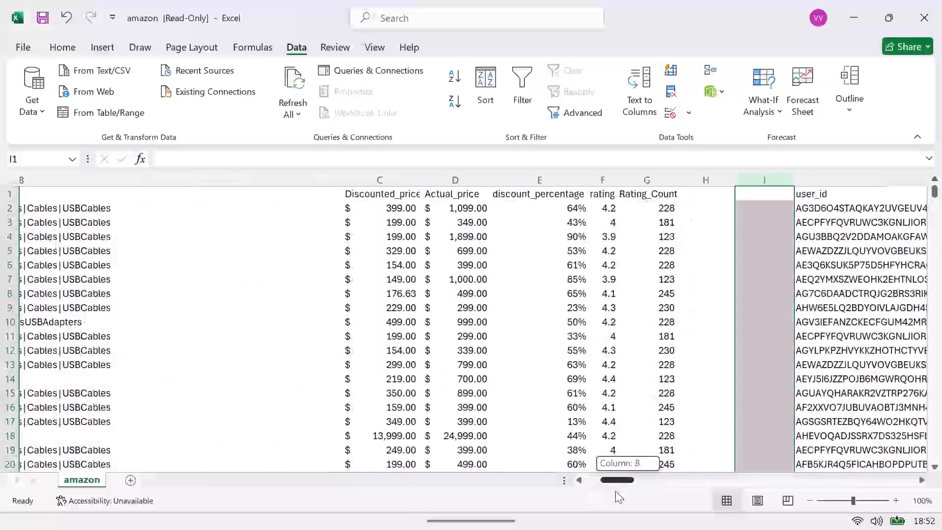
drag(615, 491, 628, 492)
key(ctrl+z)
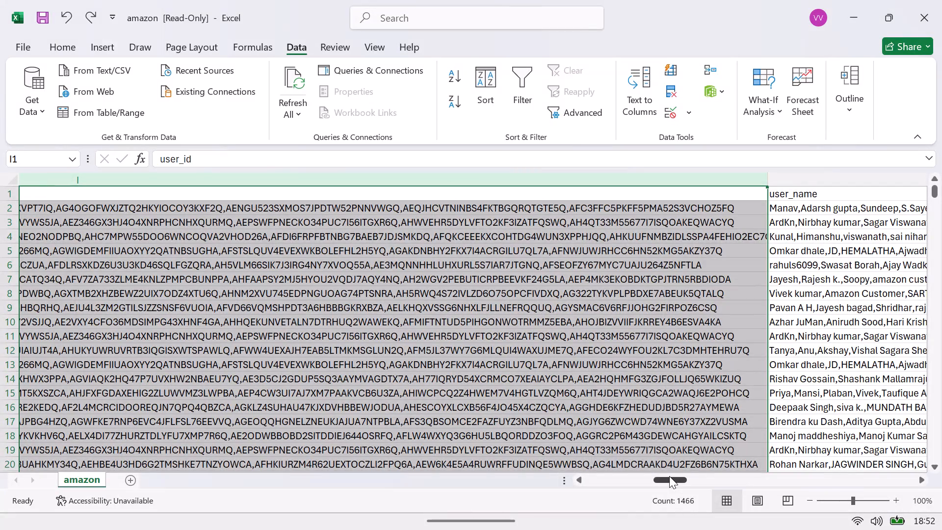
Insert a blank column between the user_id and user_name columns.
click(669, 476)
drag(669, 476, 689, 475)
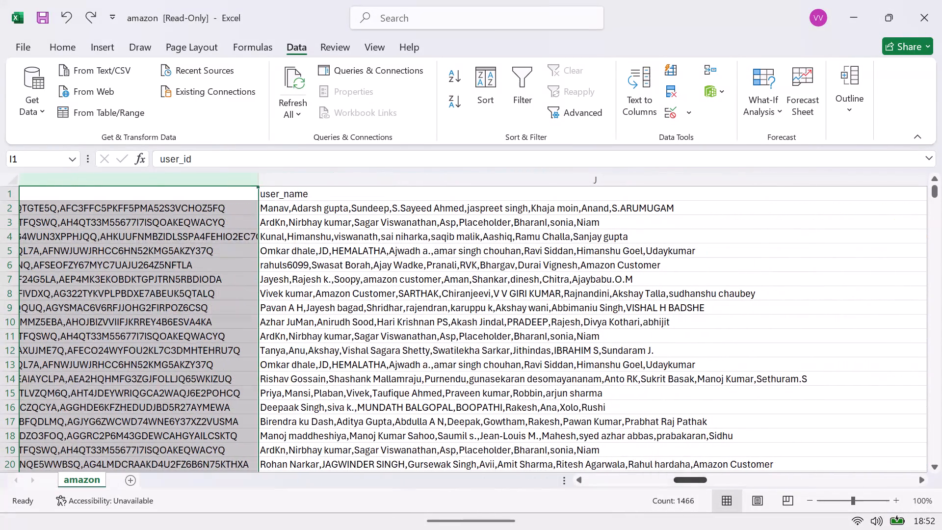
click(482, 179)
right_click(482, 179)
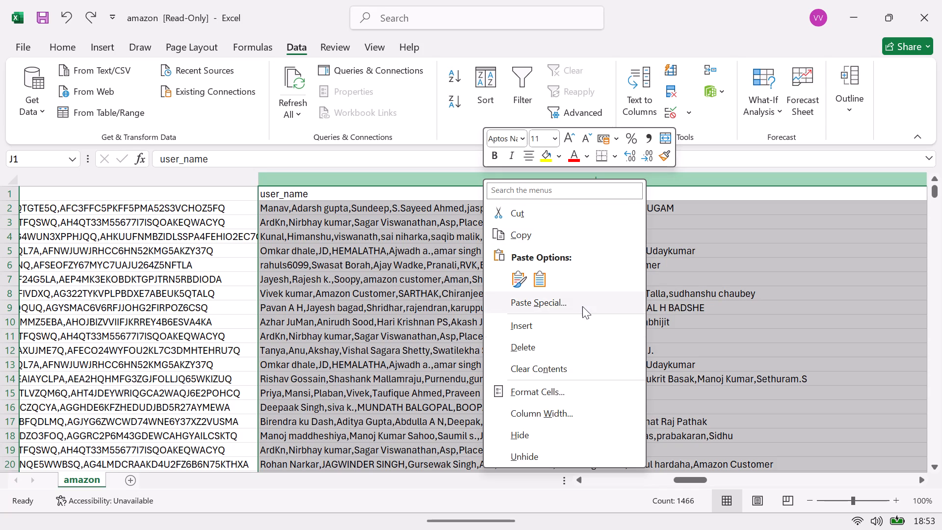
click(566, 332)
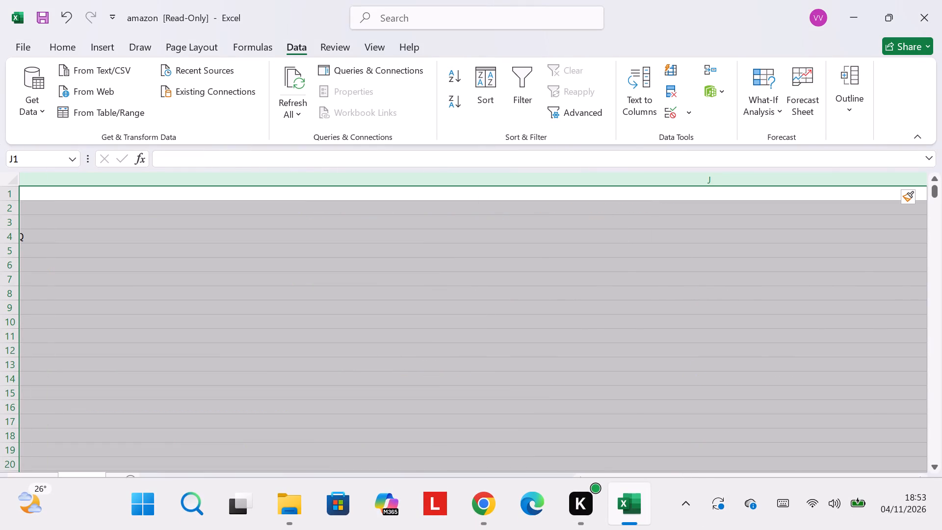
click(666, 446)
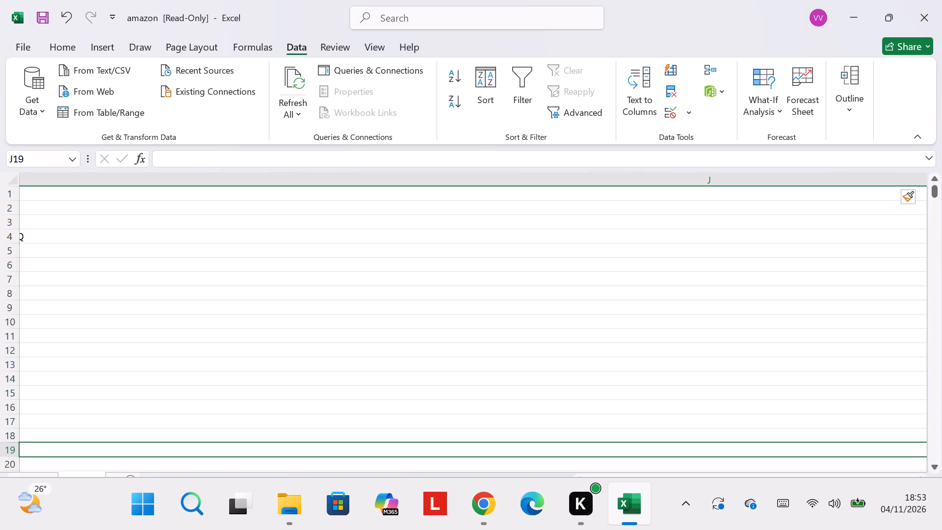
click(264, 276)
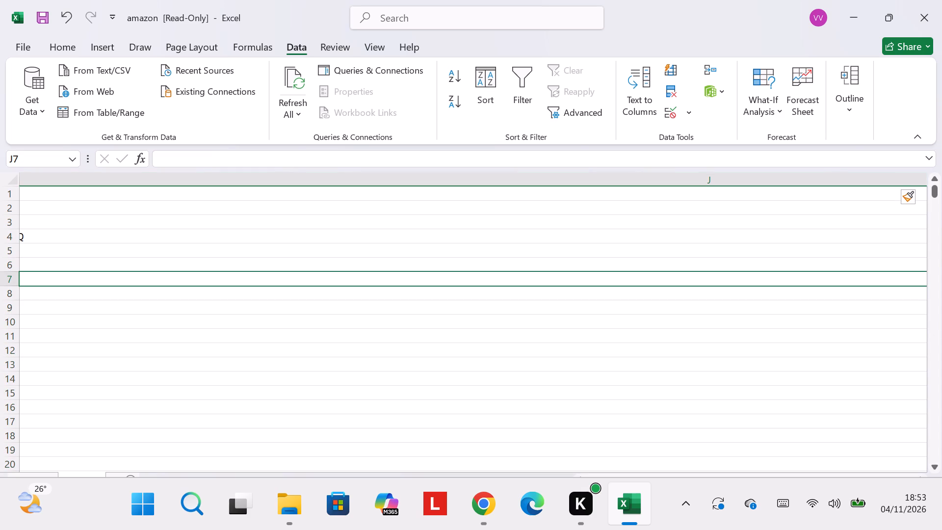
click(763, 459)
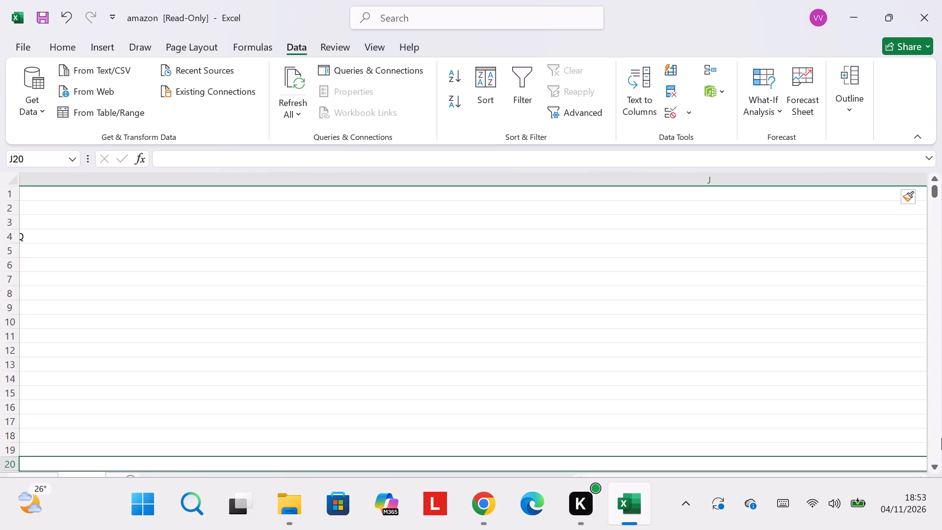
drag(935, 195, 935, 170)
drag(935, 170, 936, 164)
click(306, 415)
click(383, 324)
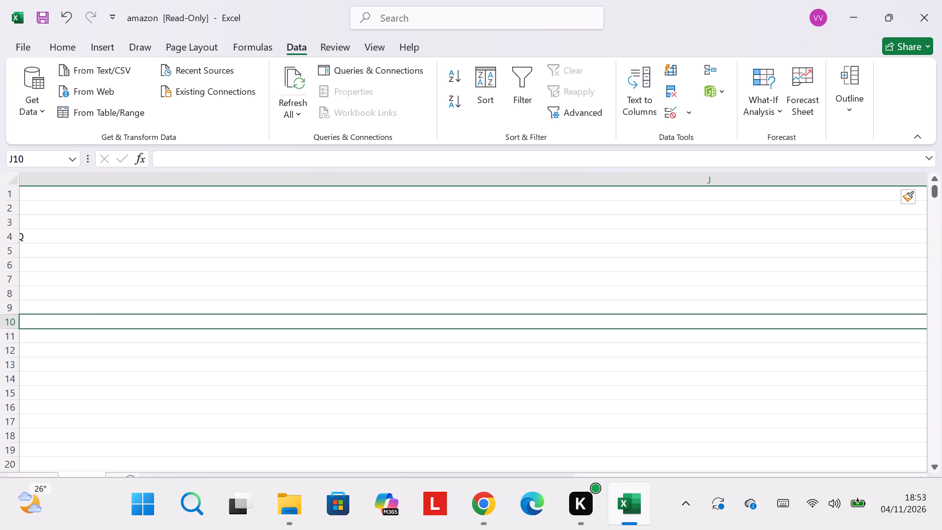
Paste the copied counting formula into J1 of the blank column and change the cell reference inside SUBSTITUTE to I2.
key(Left)
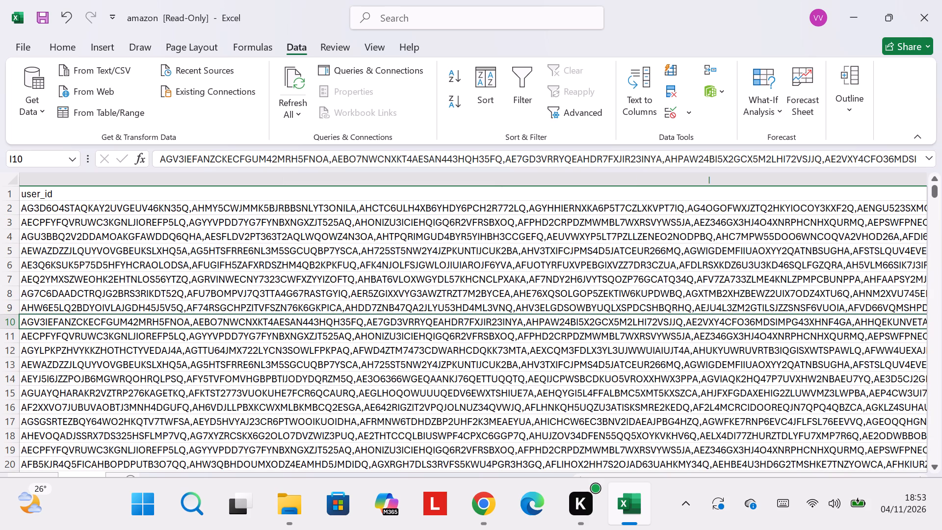
key(Right)
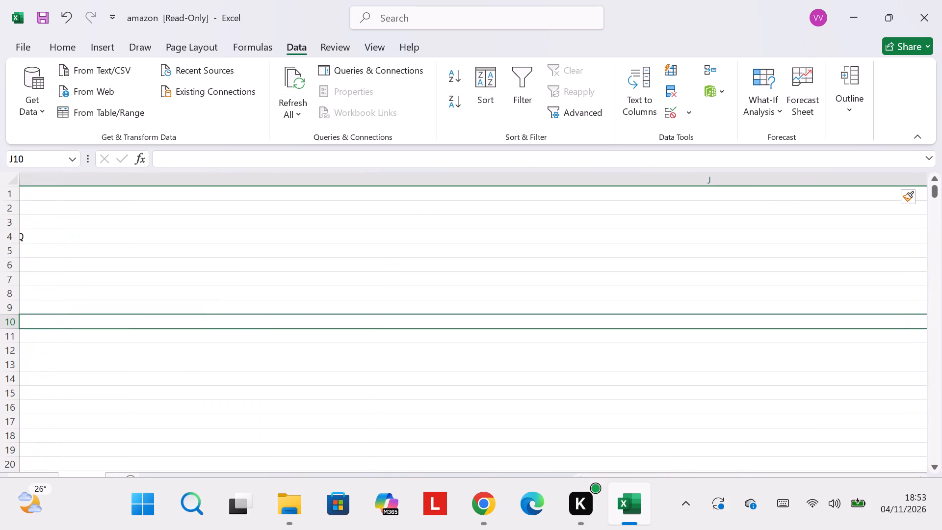
click(127, 194)
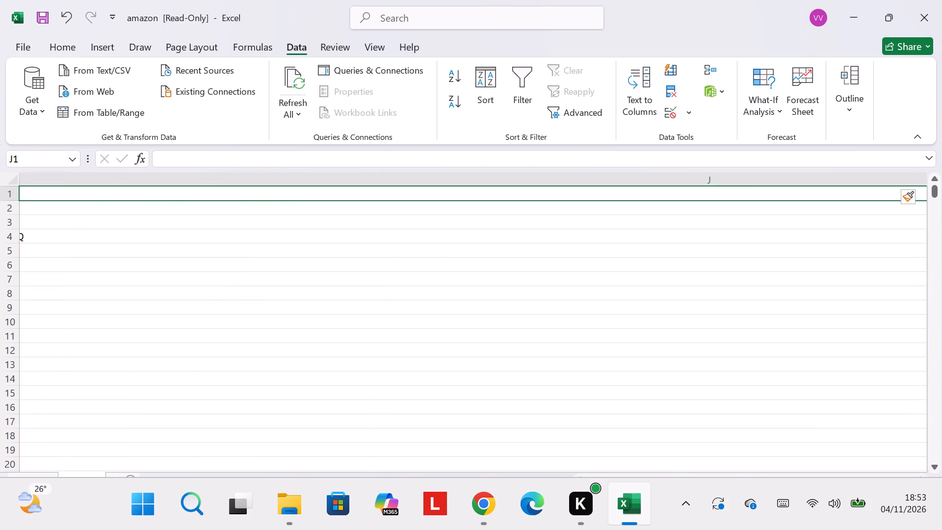
key(ctrl+v)
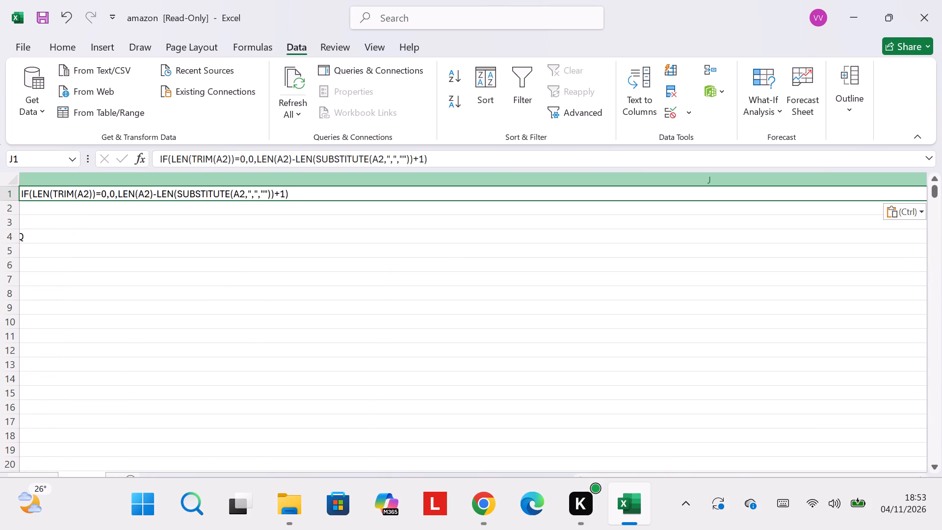
click(380, 161)
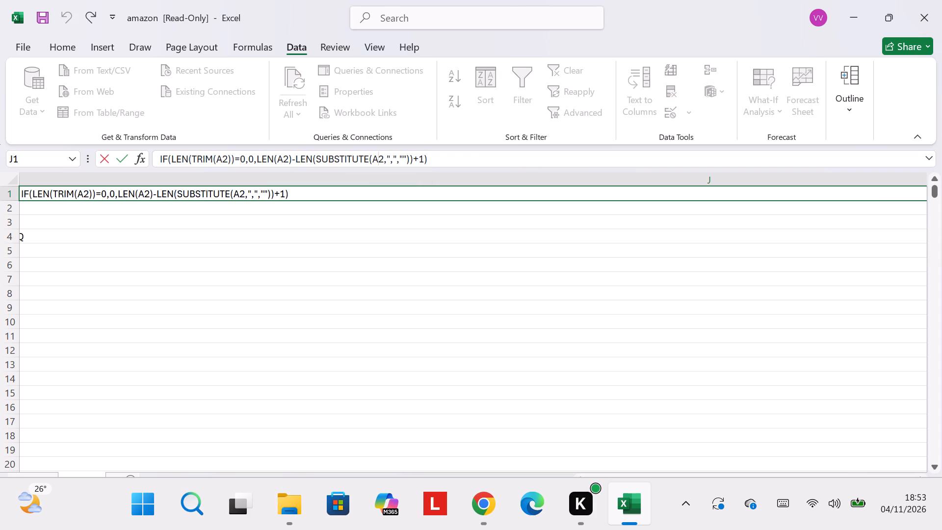
key(BackSpace)
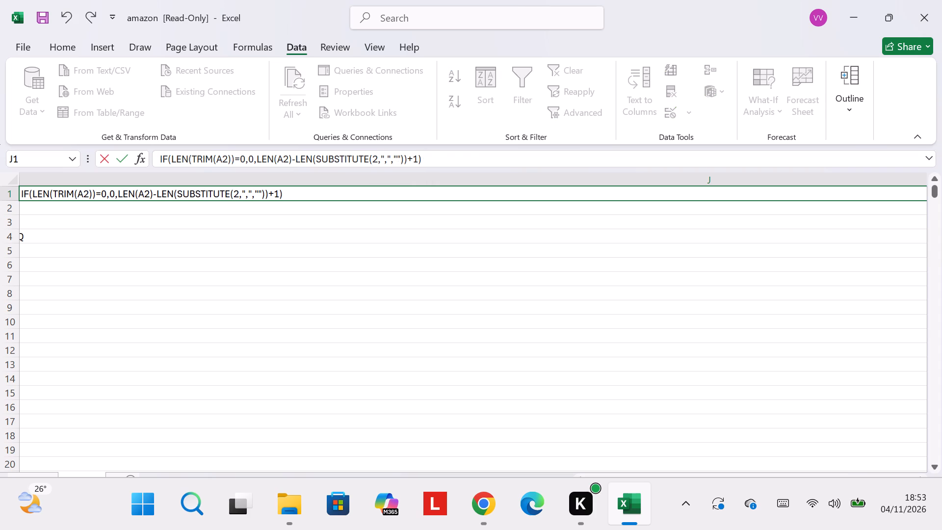
key(i)
key(Return)
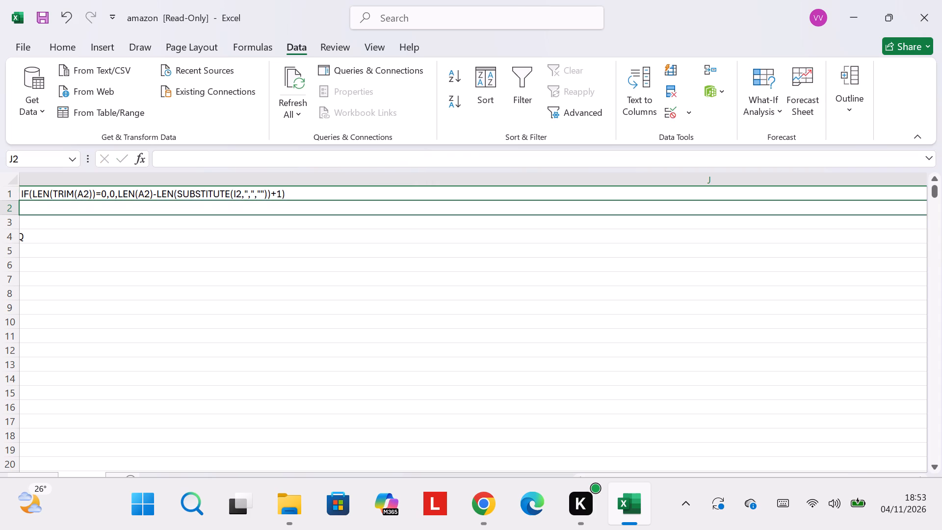
Add a leading equals sign to the text in J1 so it becomes a working formula.
click(326, 199)
click(329, 195)
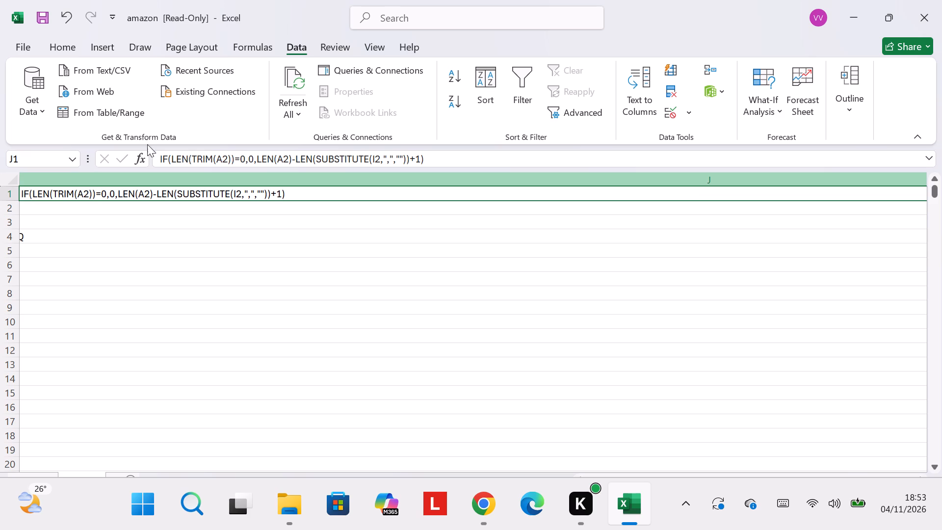
click(159, 158)
key(equal)
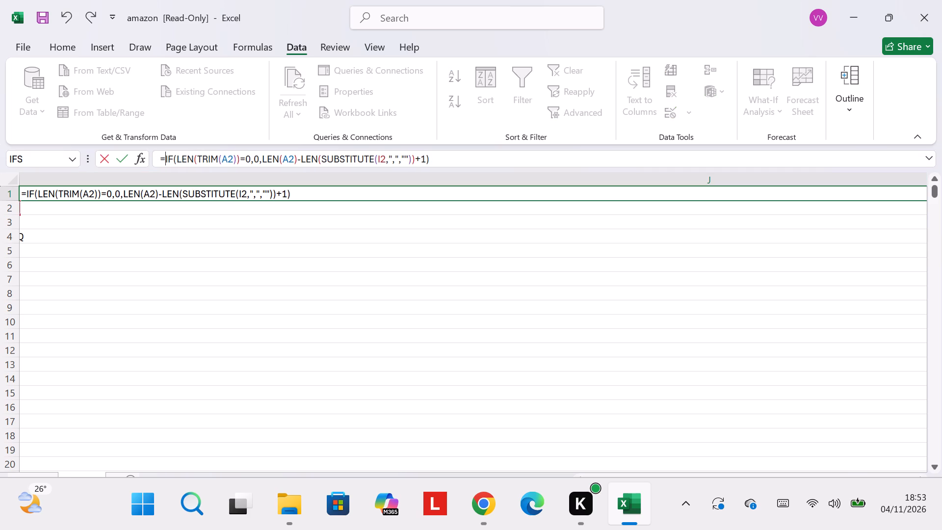
key(Return)
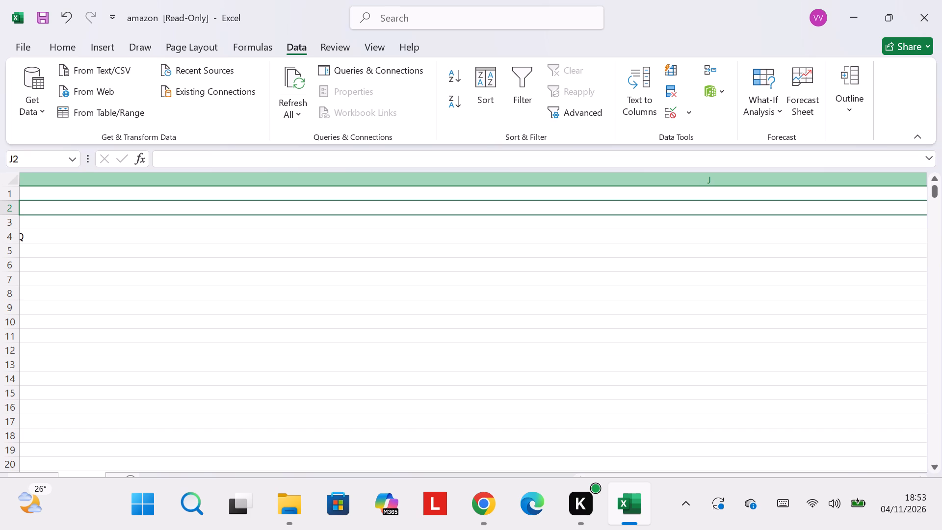
Narrow column J greatly so that its values sit close between the user_id and user_name data.
click(865, 455)
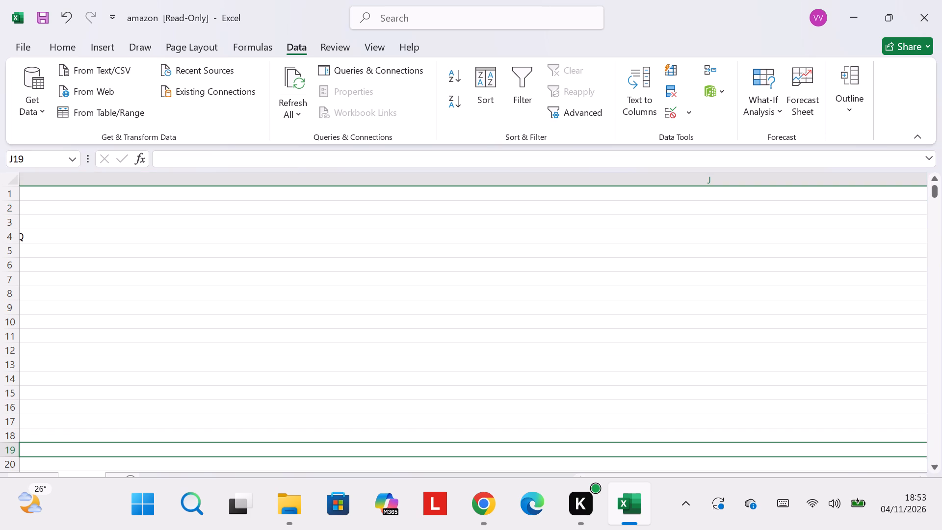
key(Right)
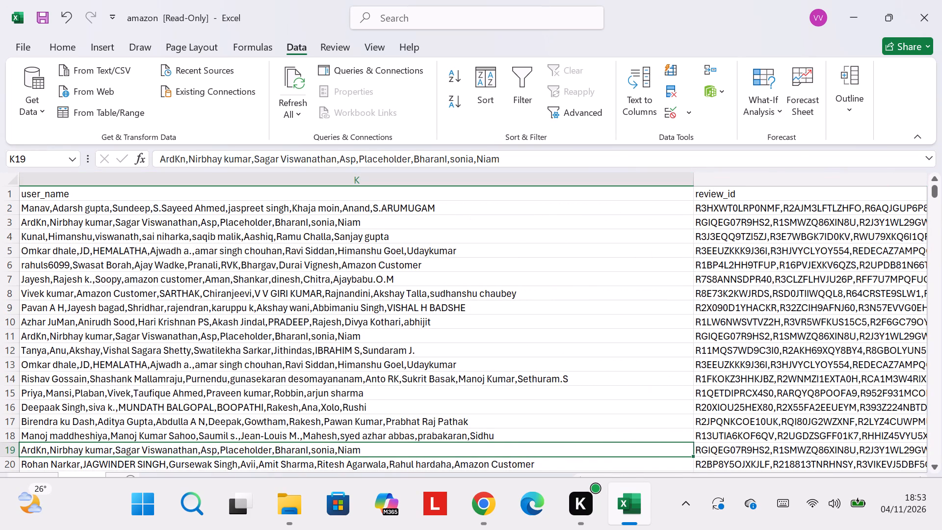
click(107, 472)
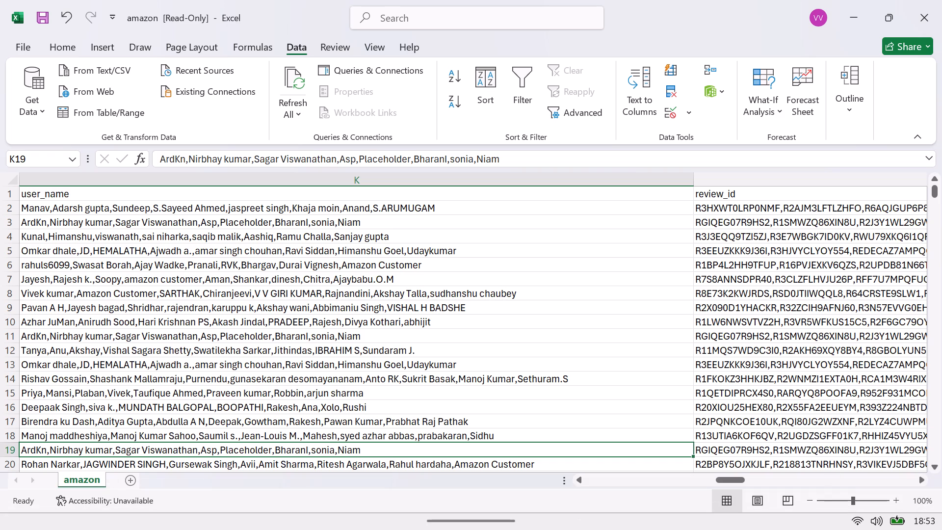
drag(739, 482, 738, 482)
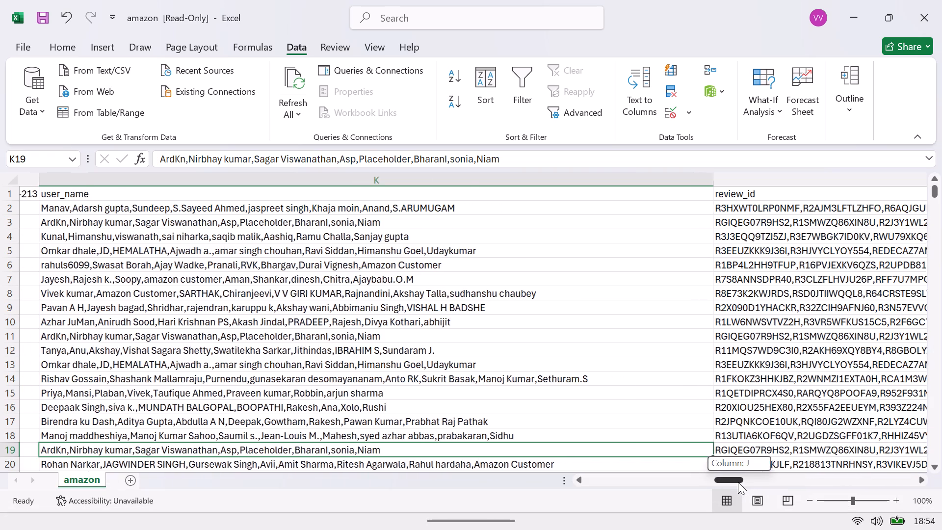
drag(738, 482, 676, 491)
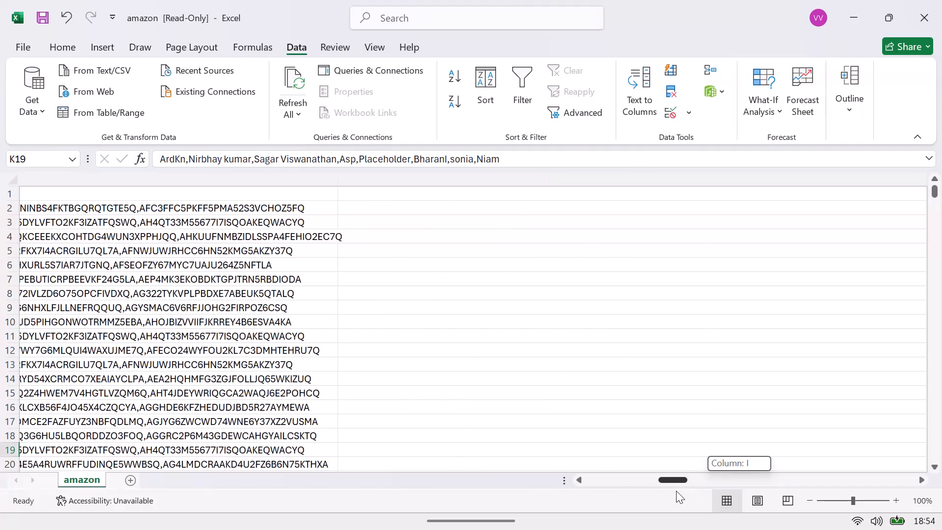
drag(676, 491, 688, 484)
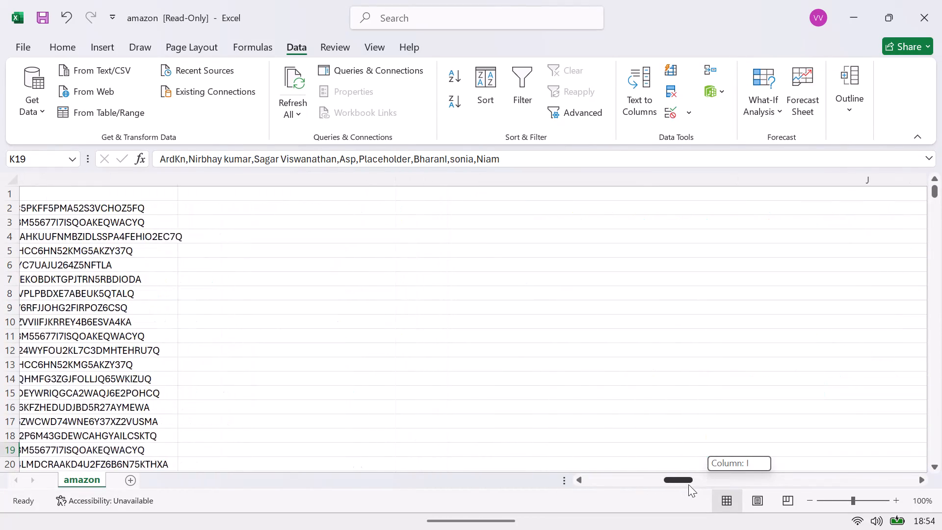
drag(688, 484, 710, 478)
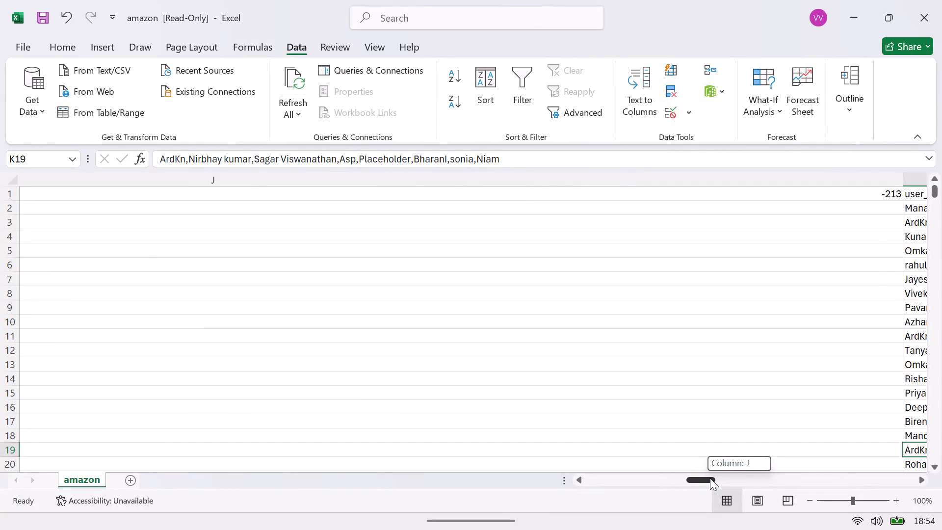
drag(710, 478, 712, 476)
click(936, 180)
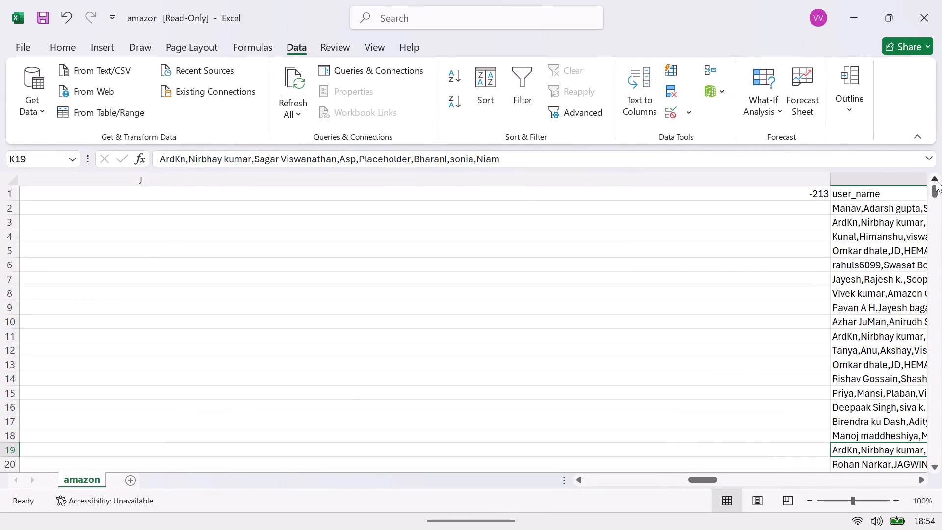
click(936, 180)
drag(831, 180, 761, 183)
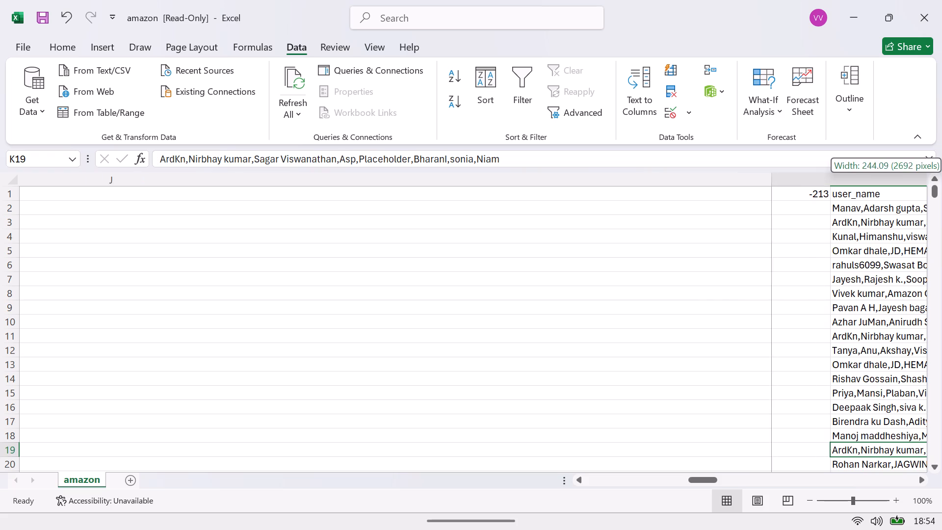
drag(761, 183, 120, 218)
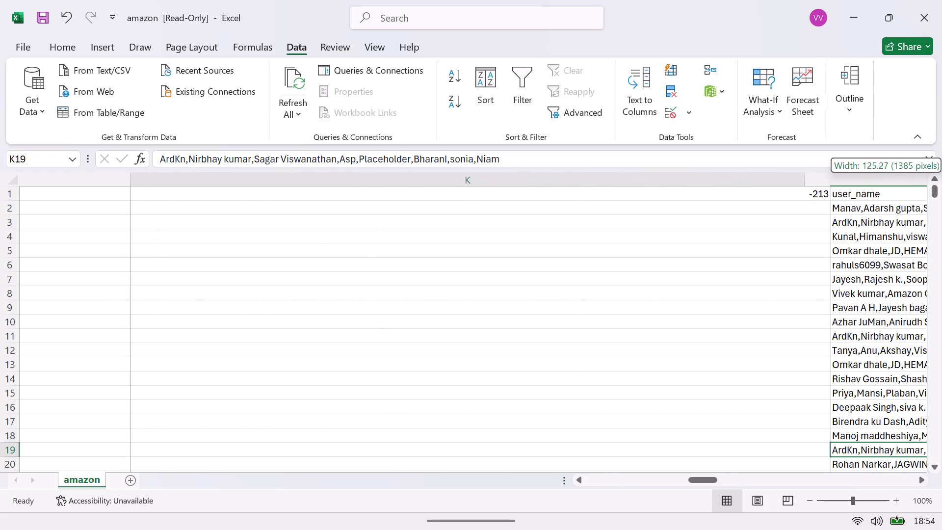
drag(120, 218, 114, 220)
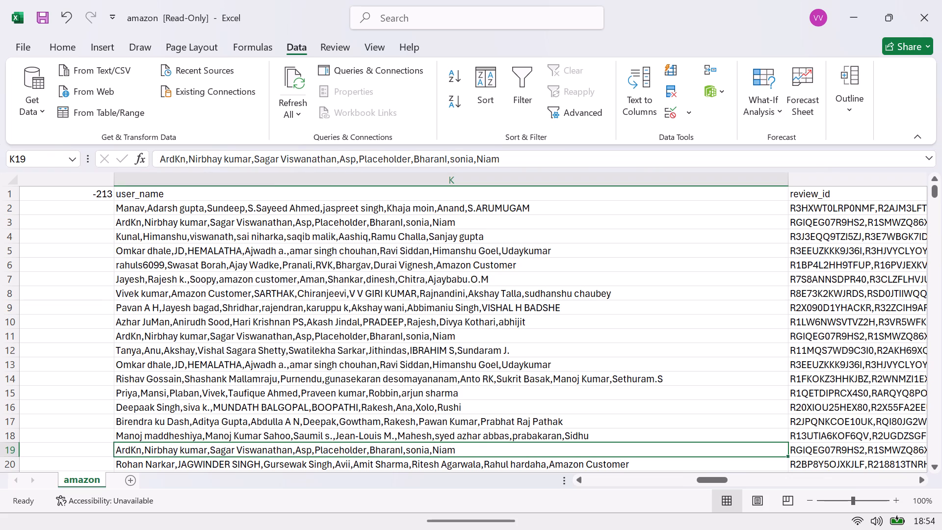
drag(706, 477, 680, 477)
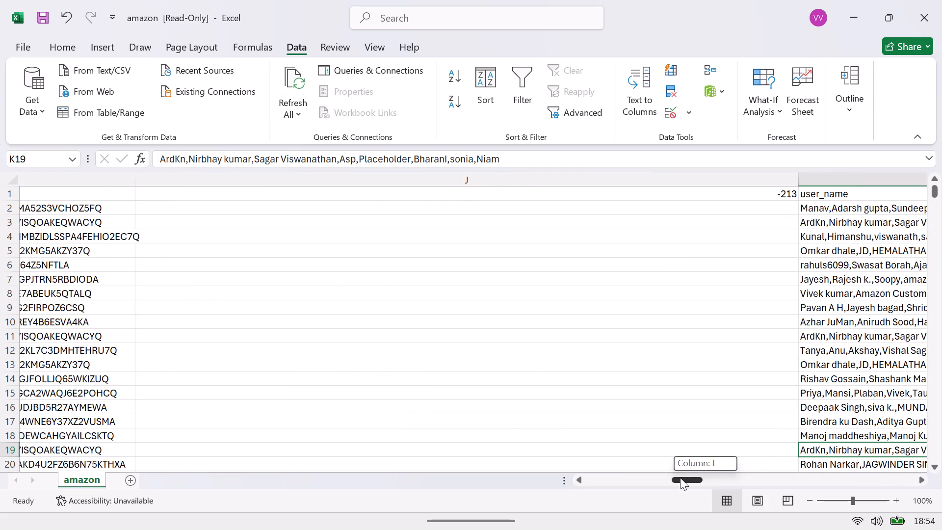
drag(680, 477, 680, 477)
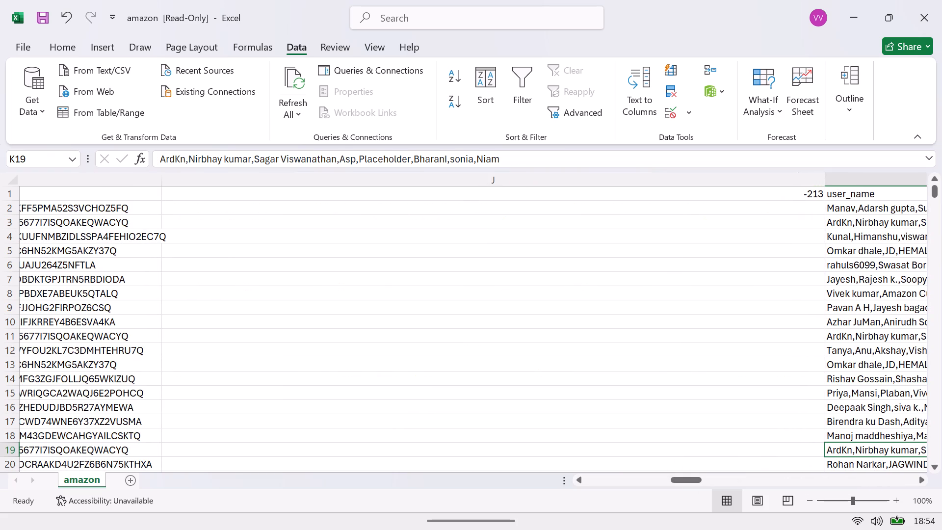
drag(824, 176, 305, 232)
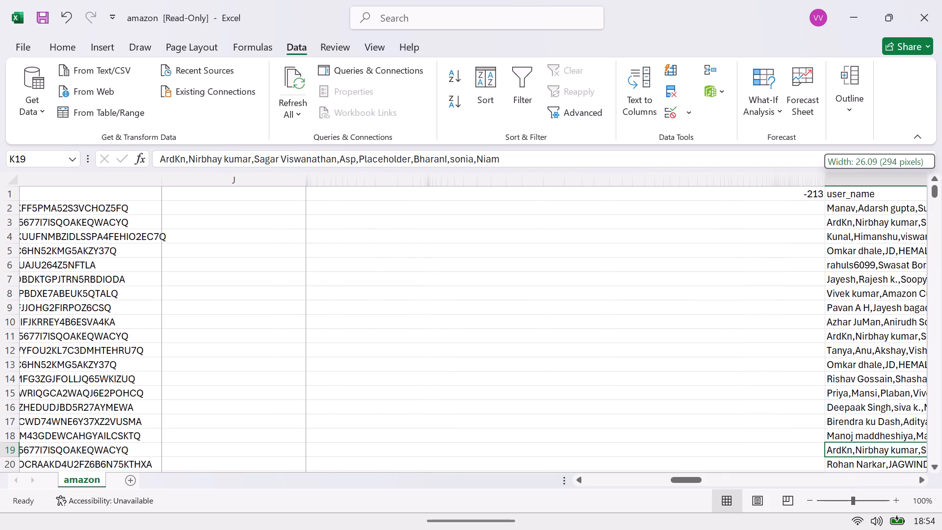
drag(305, 232, 274, 237)
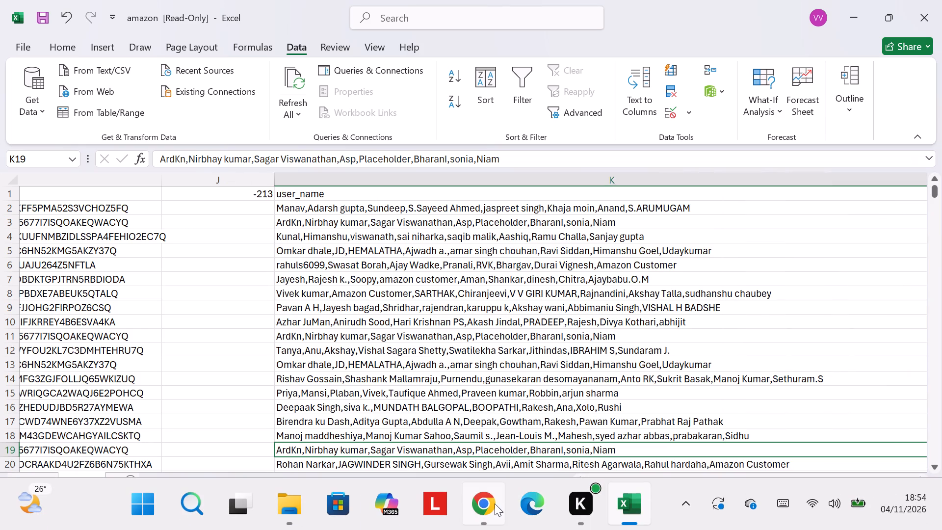
Fill the formula in J1 down column J for all product rows.
click(255, 193)
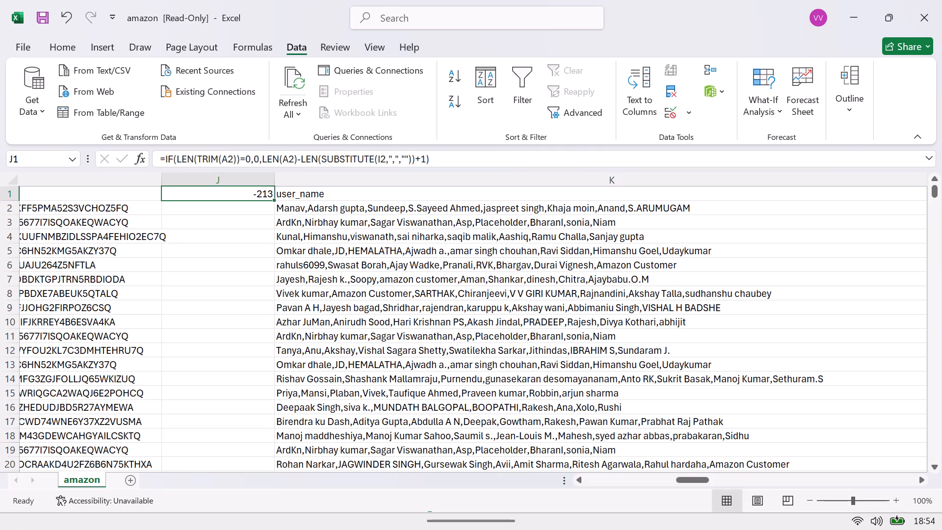
double_click(274, 199)
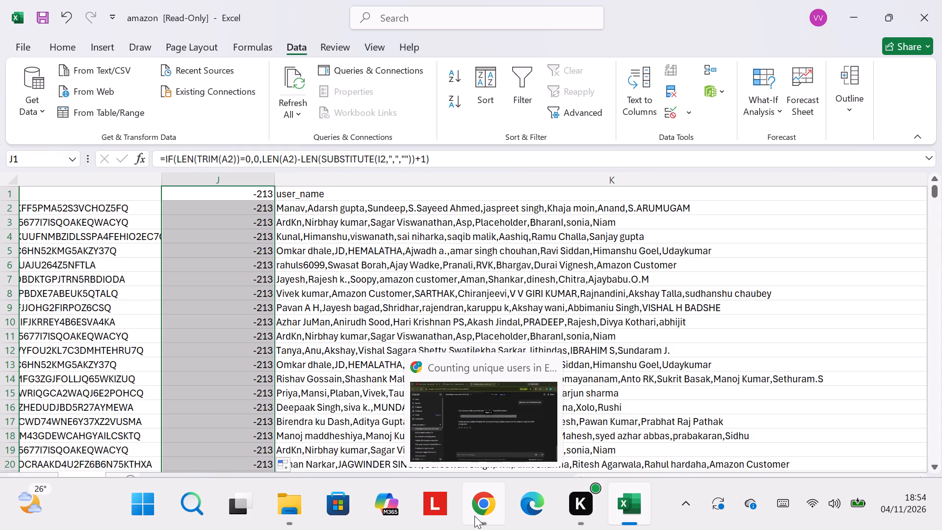
click(892, 461)
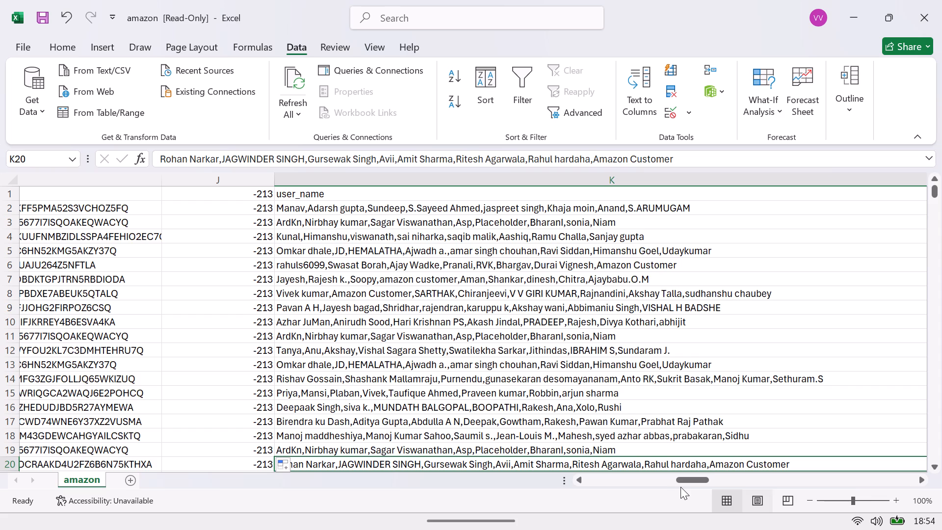
drag(691, 475, 669, 478)
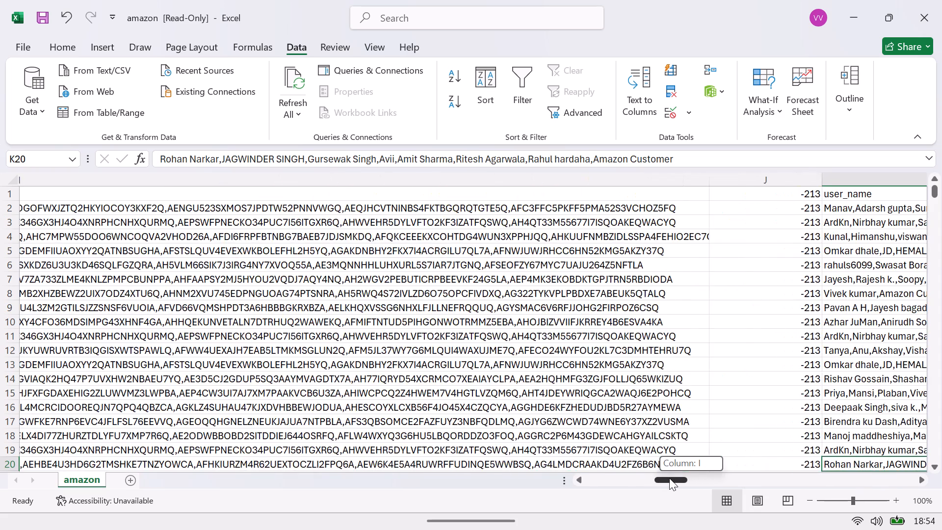
drag(669, 478, 683, 475)
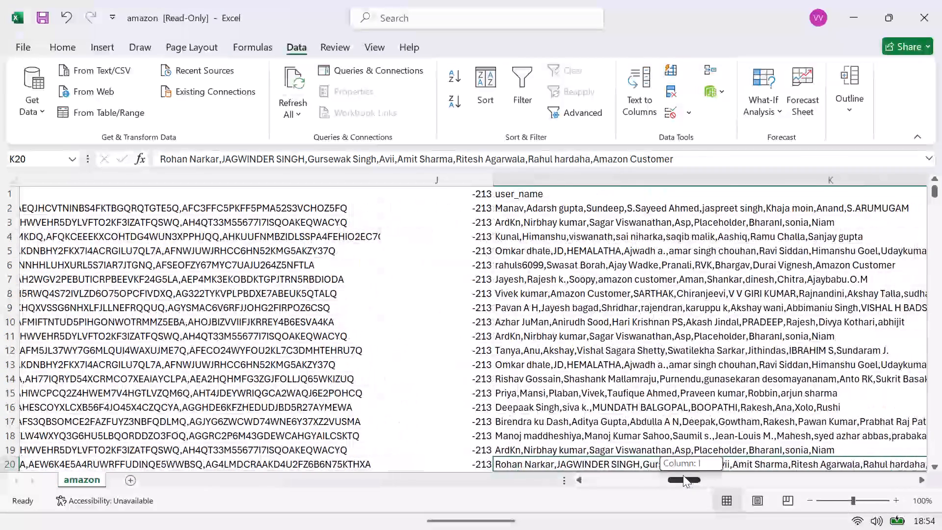
drag(683, 475, 678, 477)
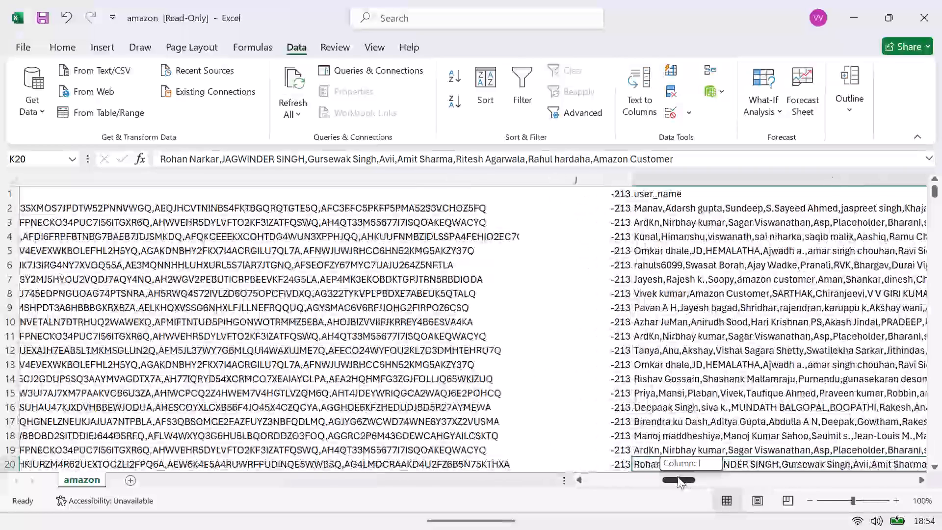
drag(678, 477, 677, 477)
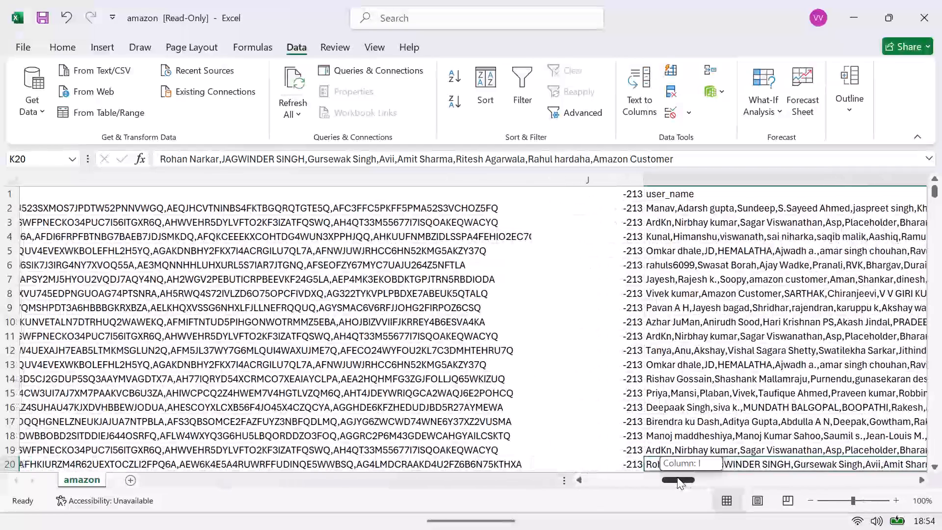
drag(677, 477, 666, 479)
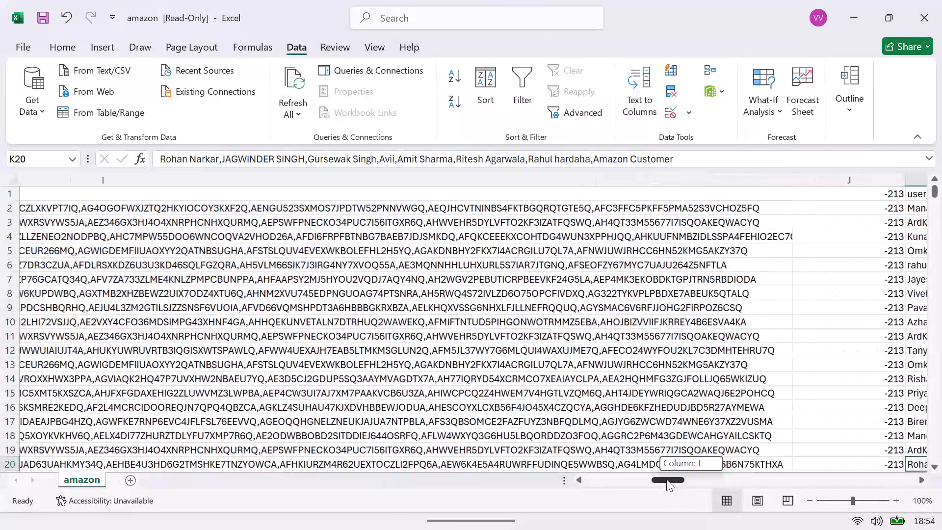
drag(666, 479, 666, 476)
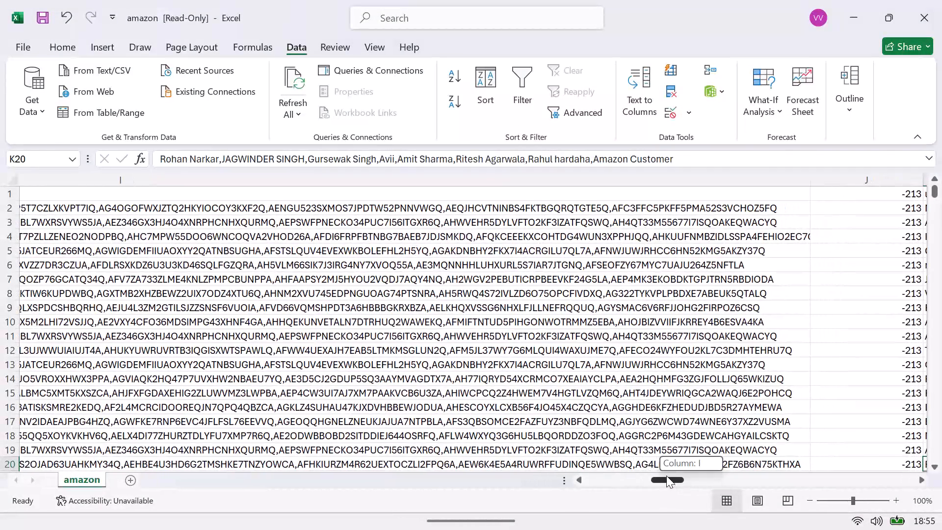
drag(666, 476, 667, 475)
key(Print)
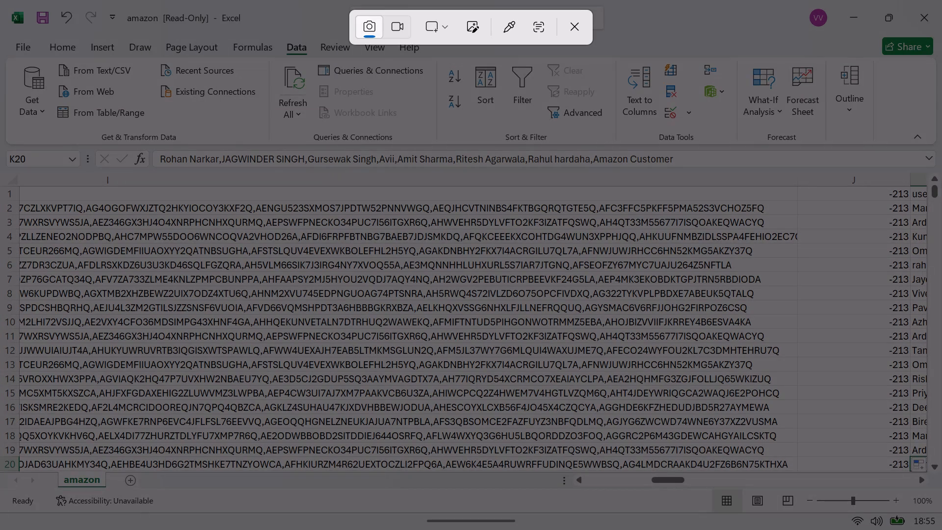
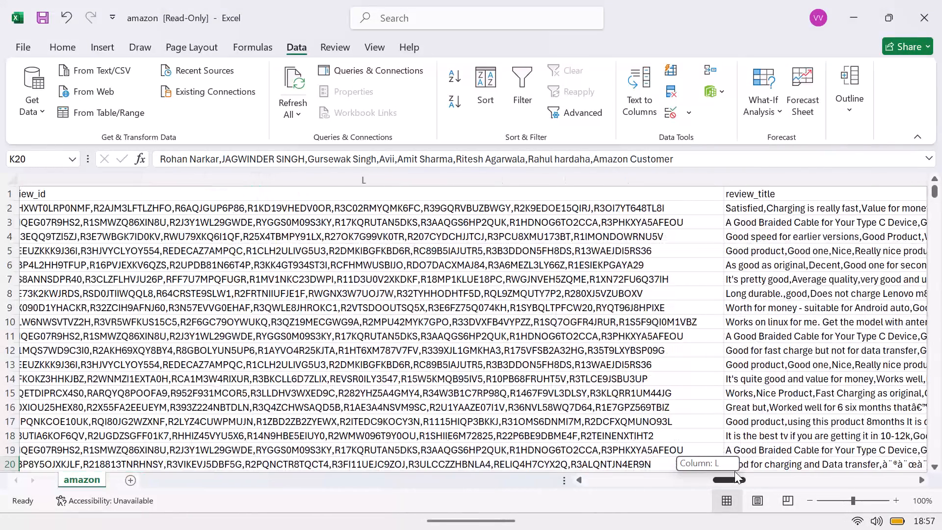
drag(734, 471, 676, 480)
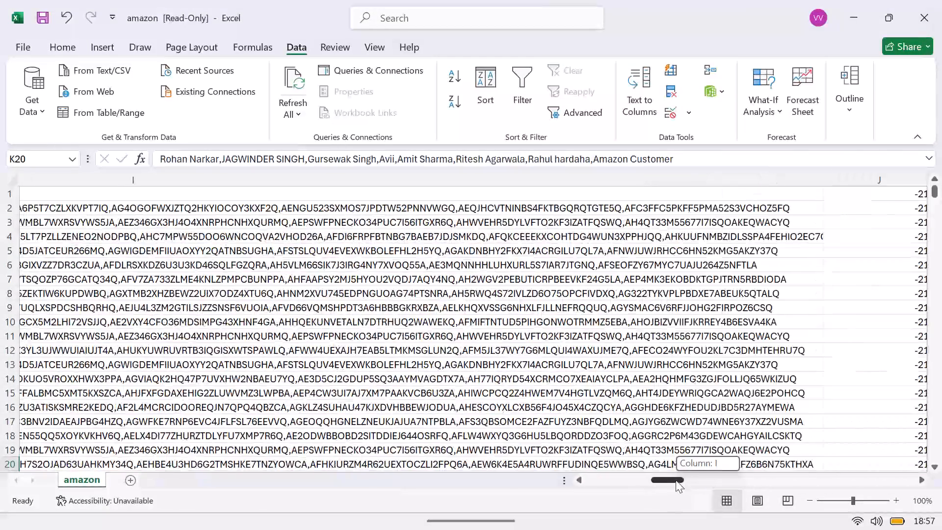
drag(676, 480, 685, 478)
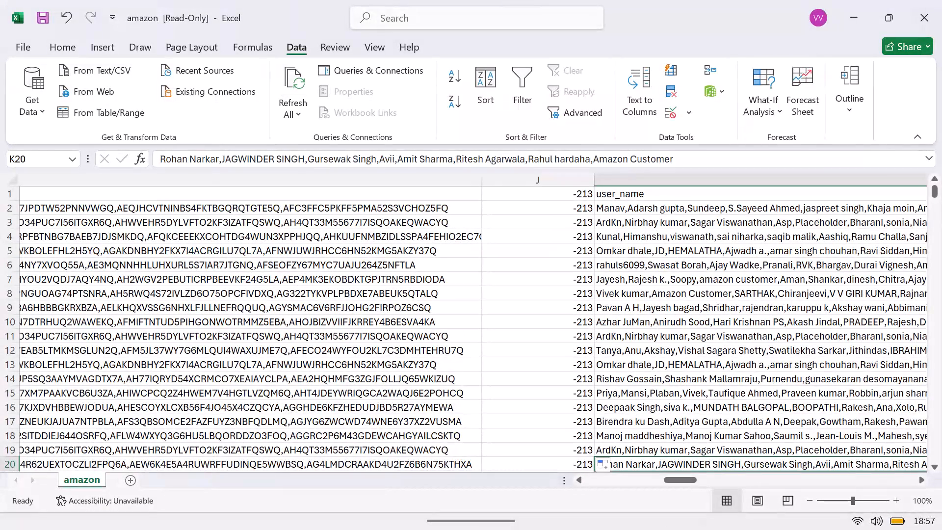
click(584, 198)
key(BackSpace)
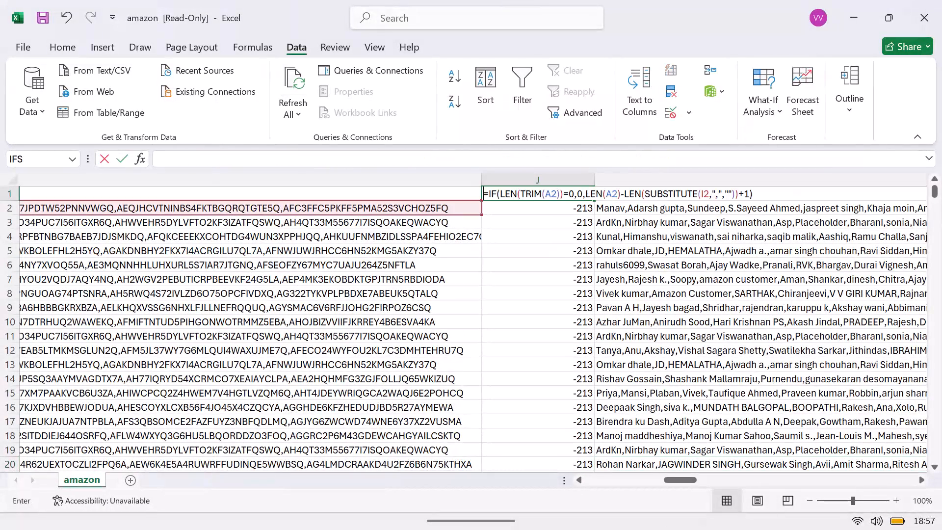
click(555, 248)
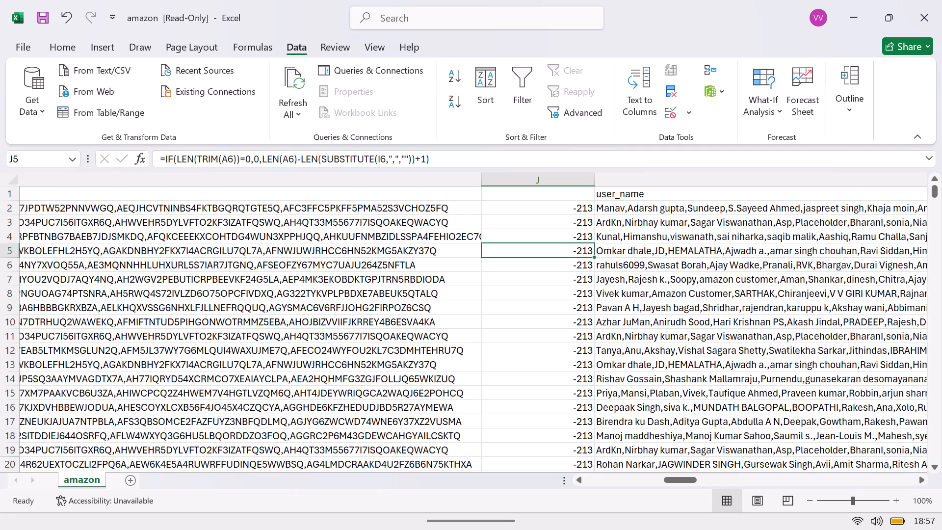
click(571, 200)
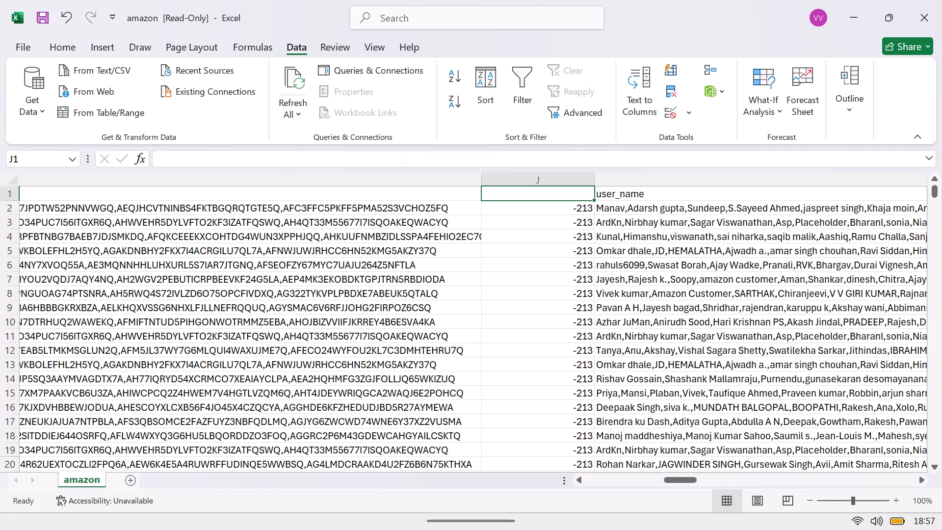
key(Return)
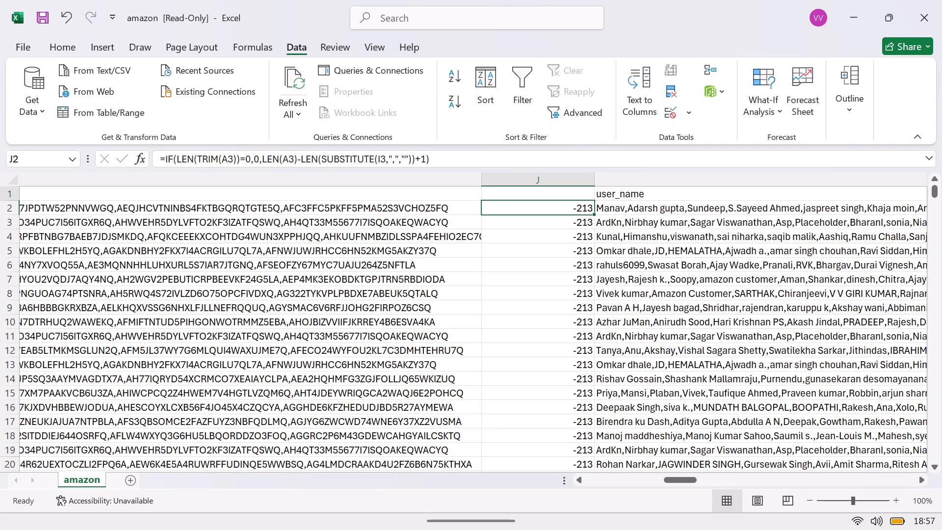
double_click(593, 213)
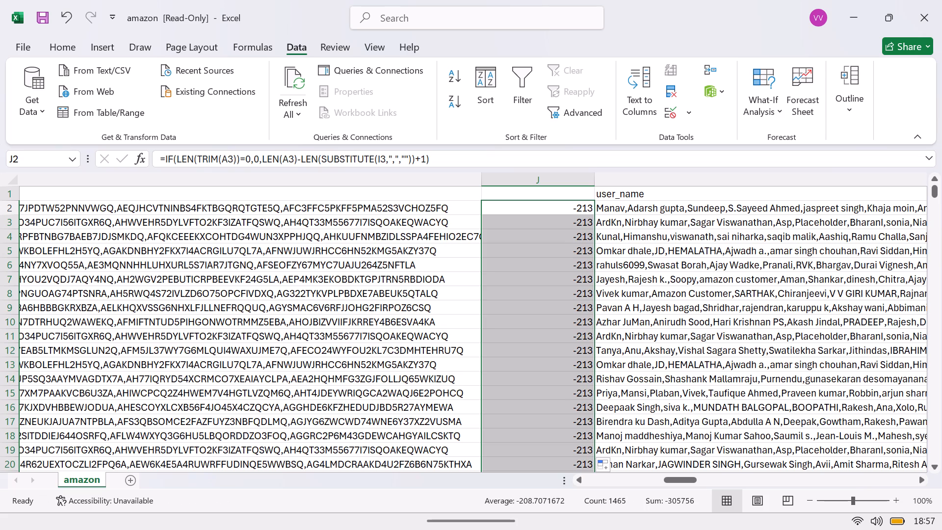
click(582, 182)
key(Delete)
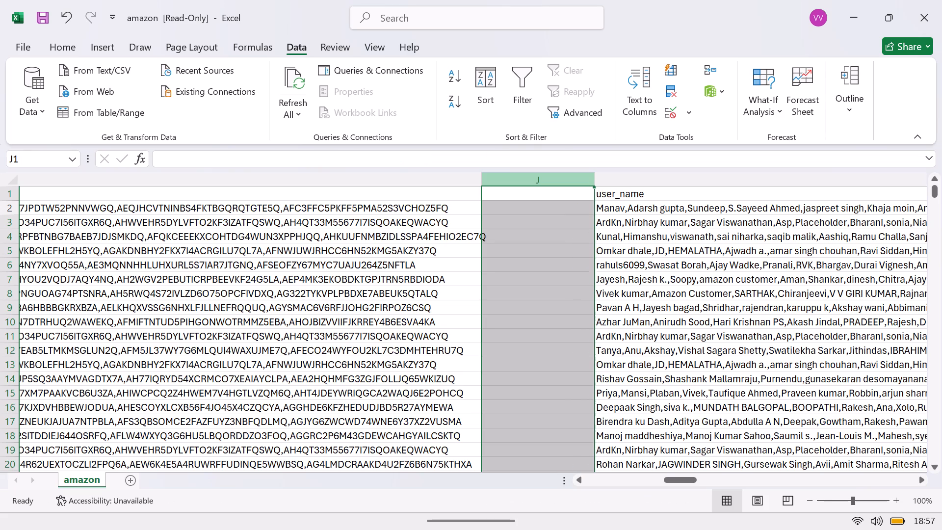
Enter =IF(LEN(TRIM(I2))=0,0,LEN(I2)-LEN(SUBSTITUTE(I2,",",""))+1) in J2 and fill it down column J for all product rows.
click(547, 212)
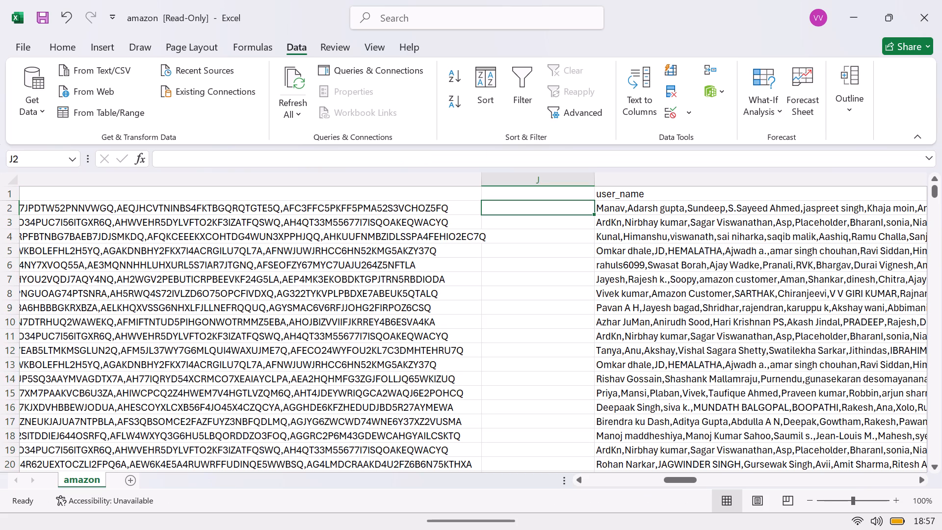
key(ctrl+v)
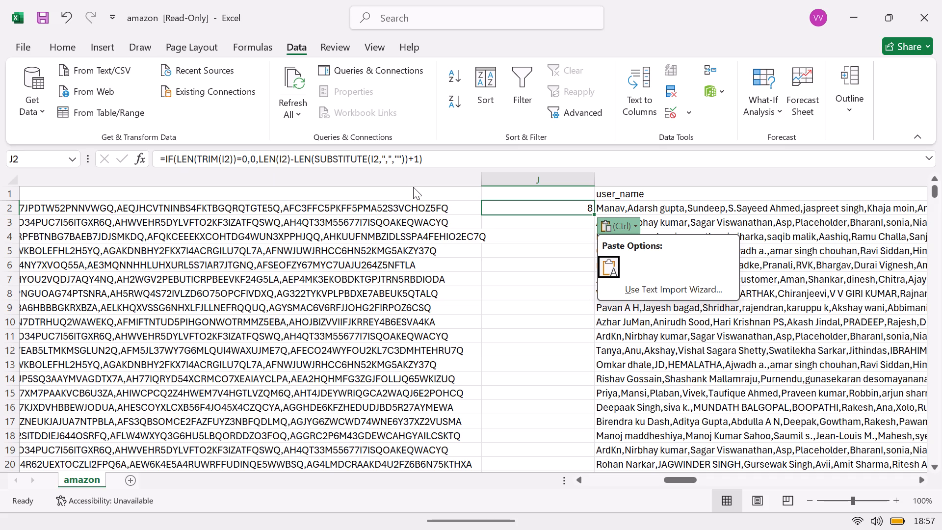
key(Return)
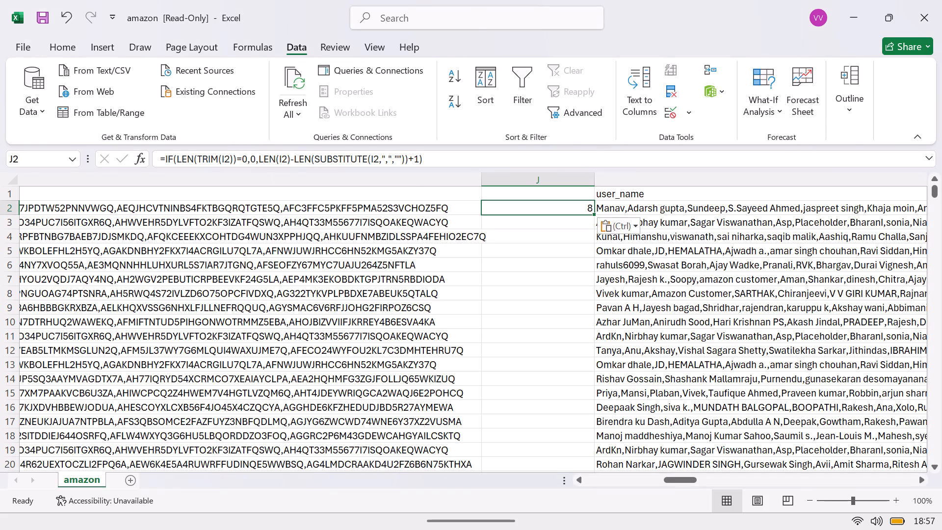
double_click(593, 214)
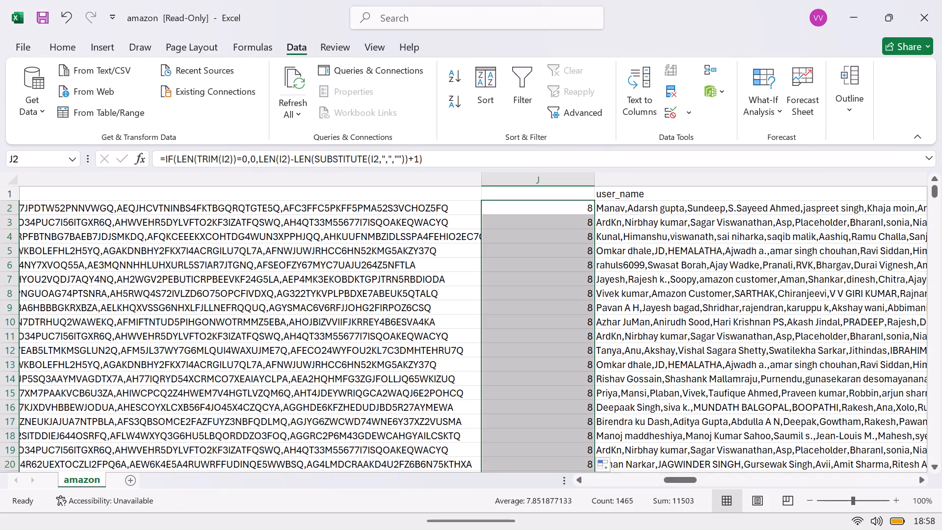
Examine the full comma-separated user ID list in I2 in the expanded formula bar to check it against the count in J2.
click(398, 209)
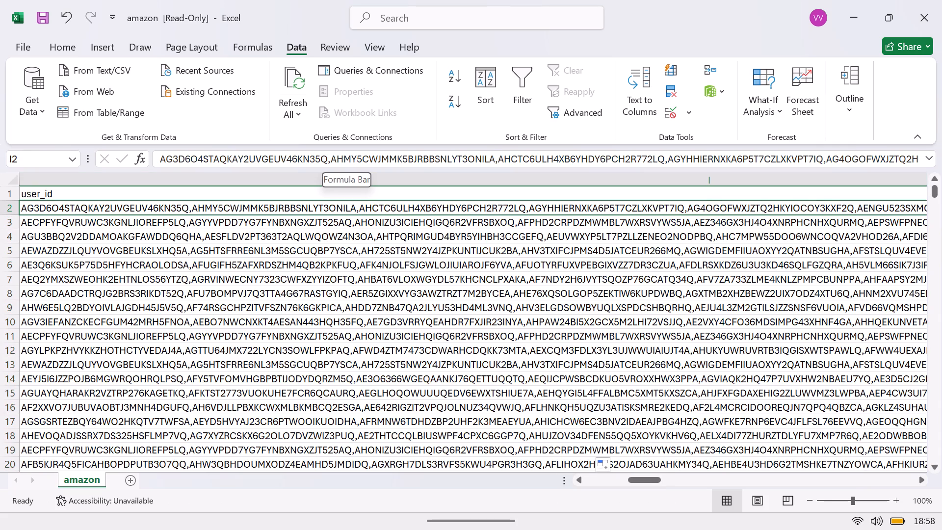
click(824, 162)
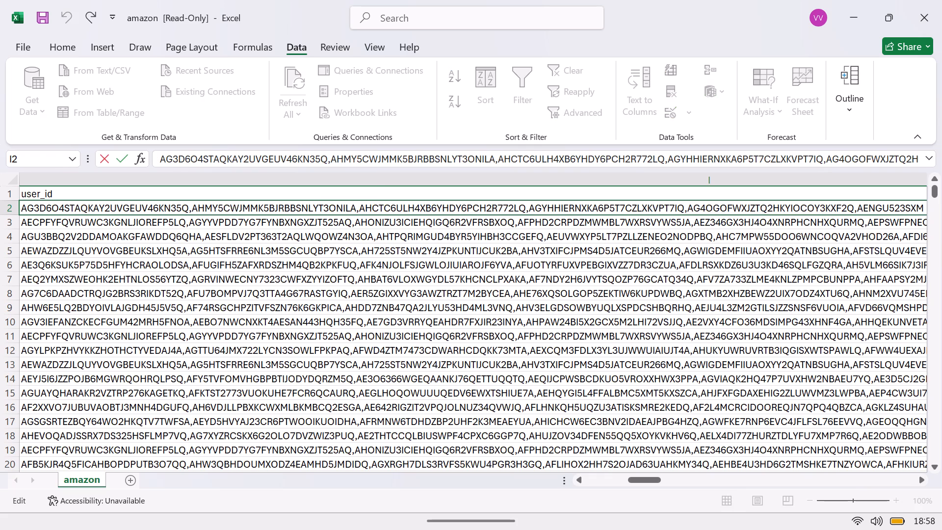
key(Right)
key(Right)
key(Right)
key(Right)
key(Right)
key(Right)
key(Right)
key(Right)
key(Right)
key(Right)
key(Right)
key(Right)
key(Right)
key(Right)
key(Right)
key(Right)
key(Right)
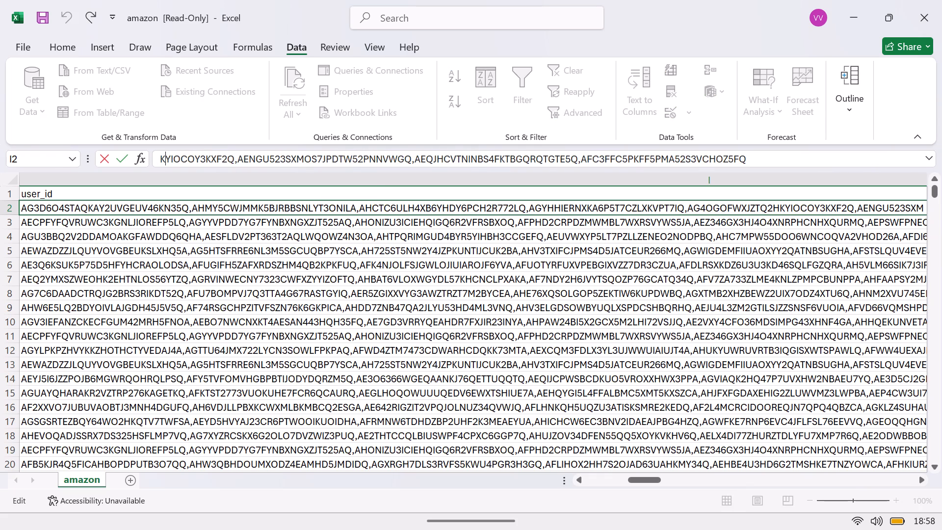
key(Down)
key(Down)
key(Down)
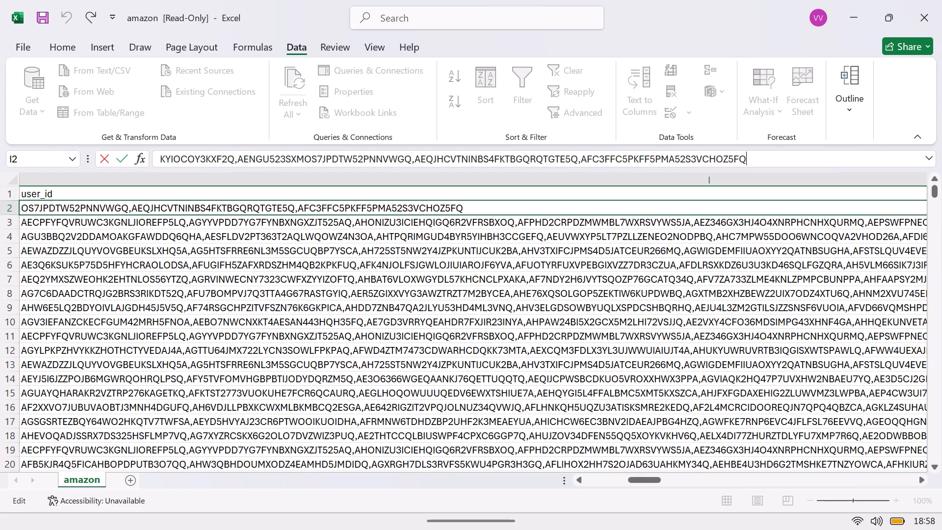
key(Left)
key(Left)
key(Left)
key(Left)
key(Left)
key(Left)
key(Left)
key(Left)
key(Left)
key(Left)
key(Left)
key(Left)
key(Left)
key(Left)
key(Left)
key(Left)
key(Left)
key(Left)
key(Left)
key(Left)
key(Left)
key(Left)
drag(526, 212, 532, 206)
click(532, 206)
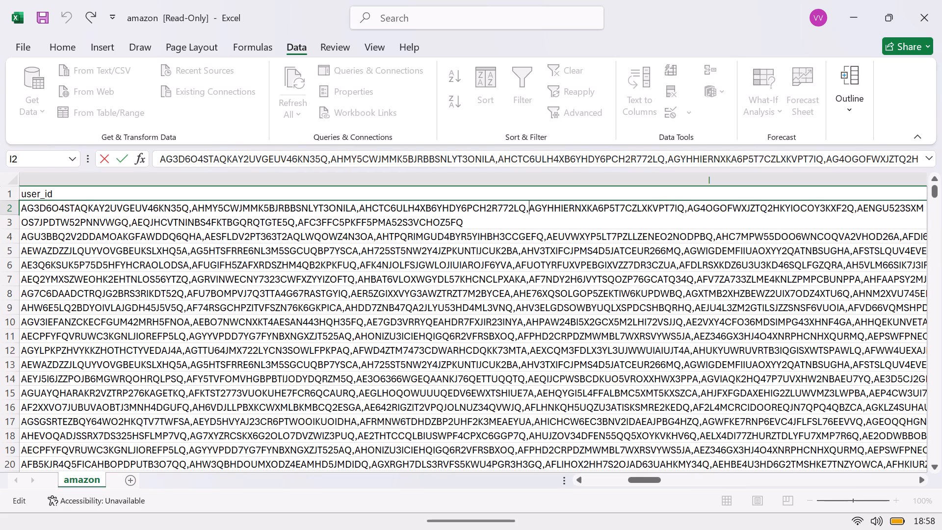
click(502, 288)
click(513, 208)
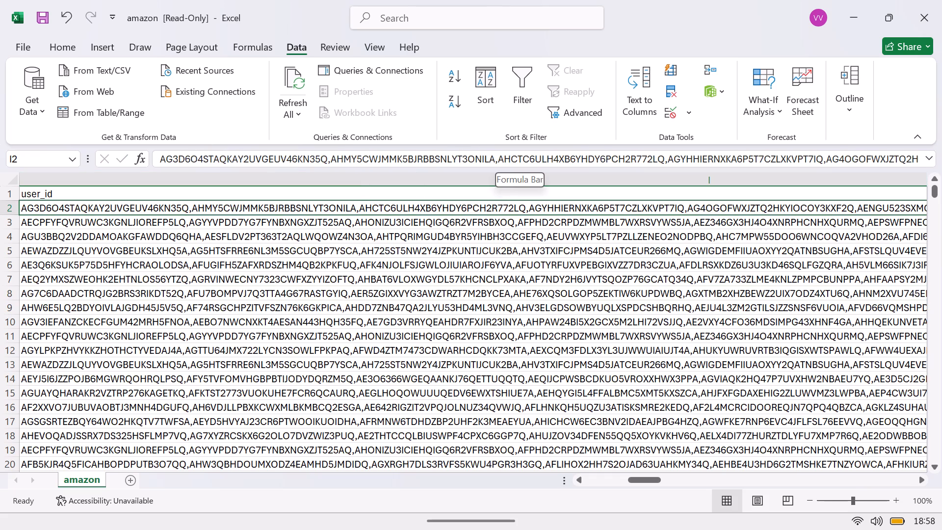
click(927, 159)
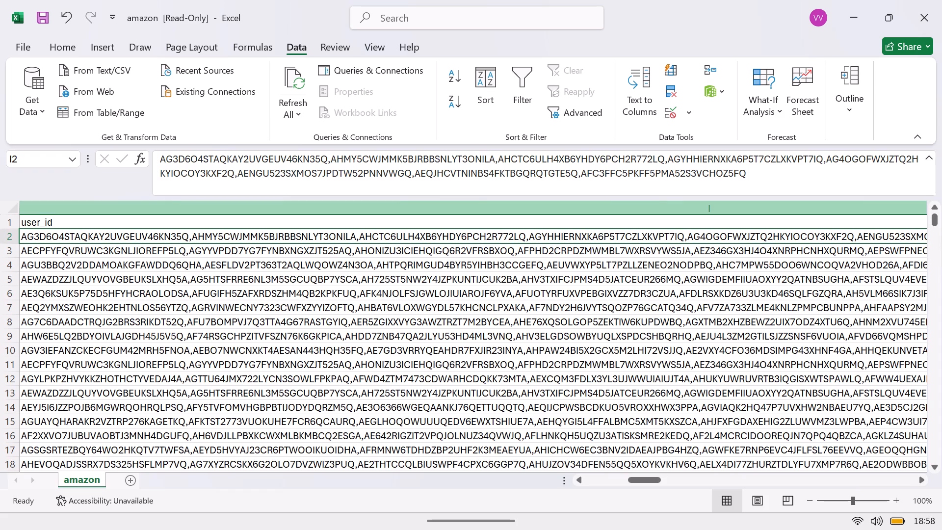
Check the counts in column J against the user_id and user_name entries down to the last product rows.
drag(644, 483, 644, 484)
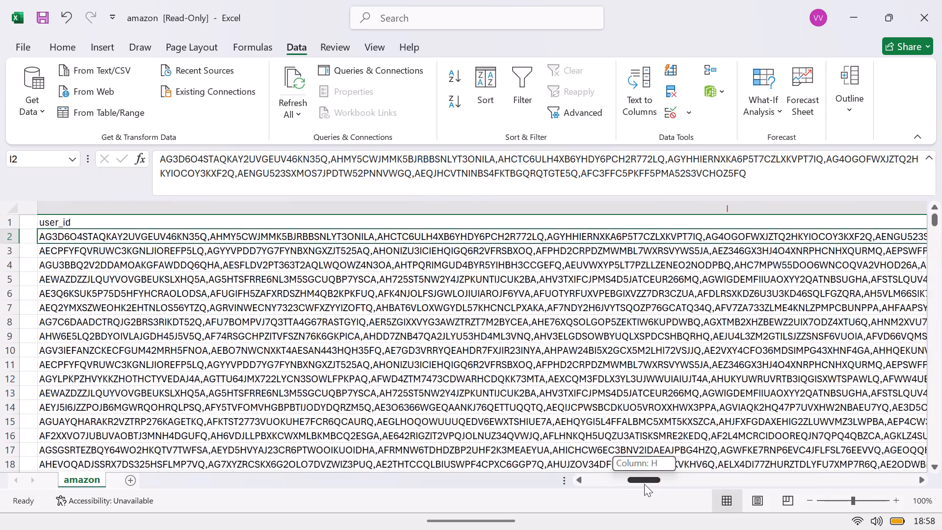
drag(644, 484, 685, 480)
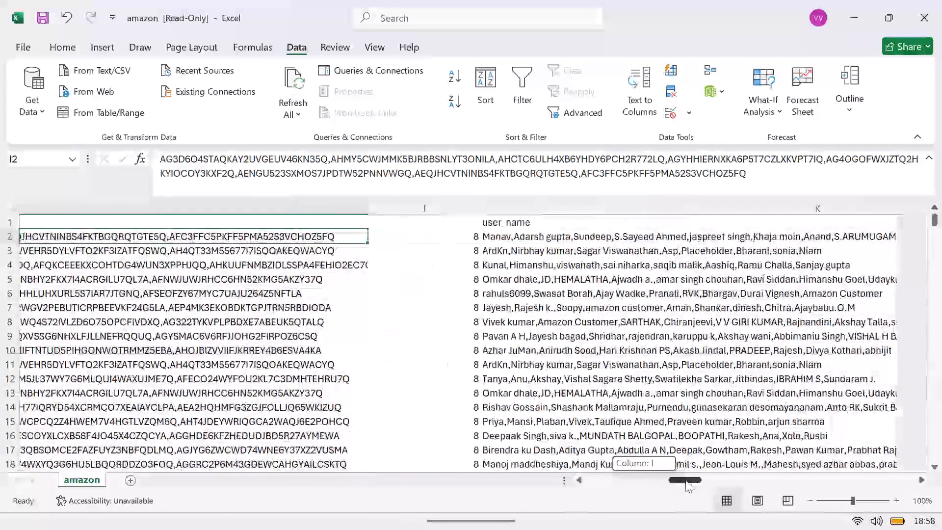
drag(685, 480, 685, 481)
drag(934, 219, 941, 410)
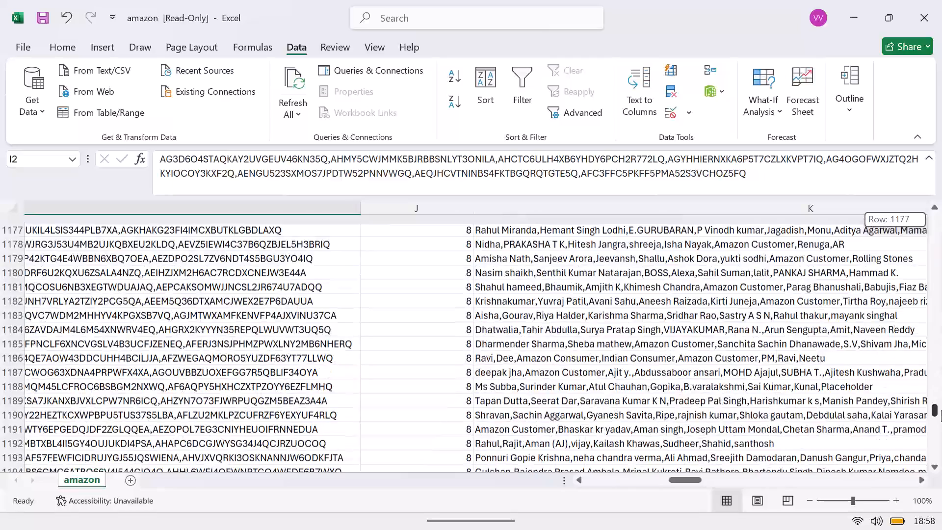
drag(941, 410, 941, 512)
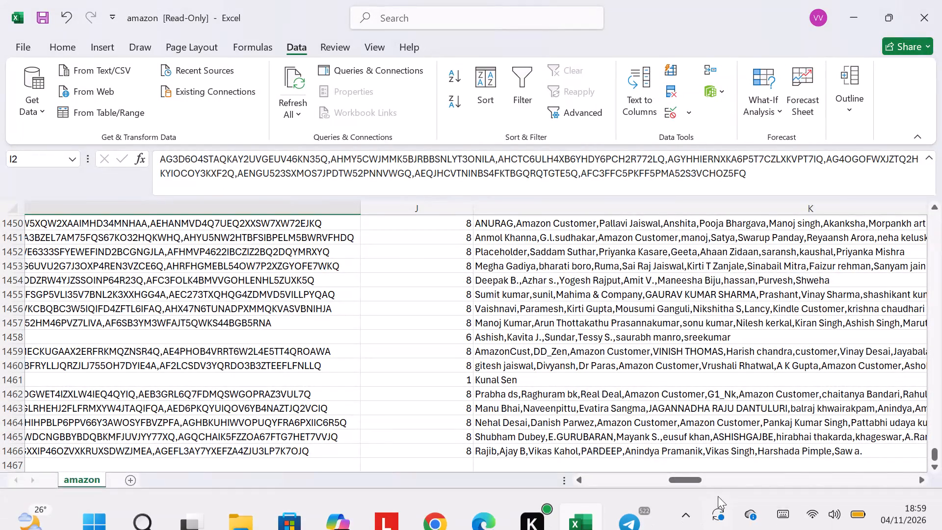
drag(681, 479, 645, 489)
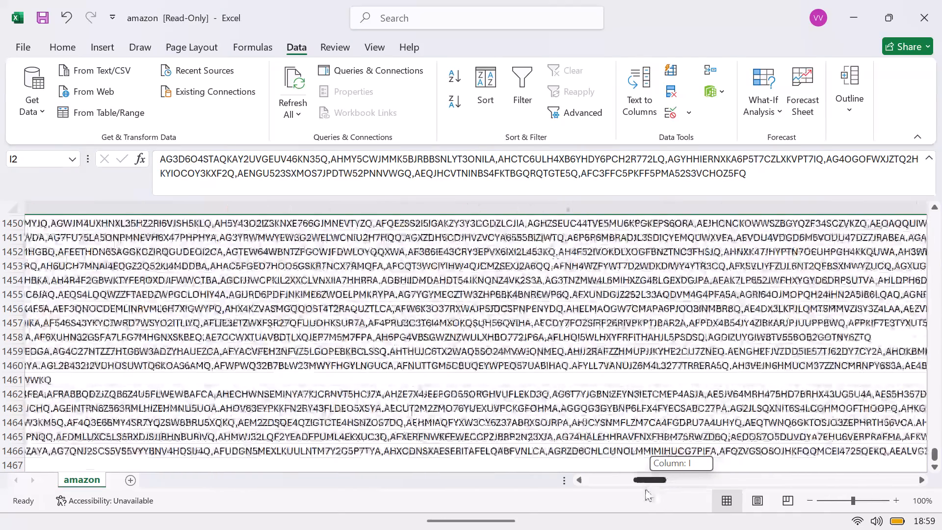
drag(645, 489, 629, 489)
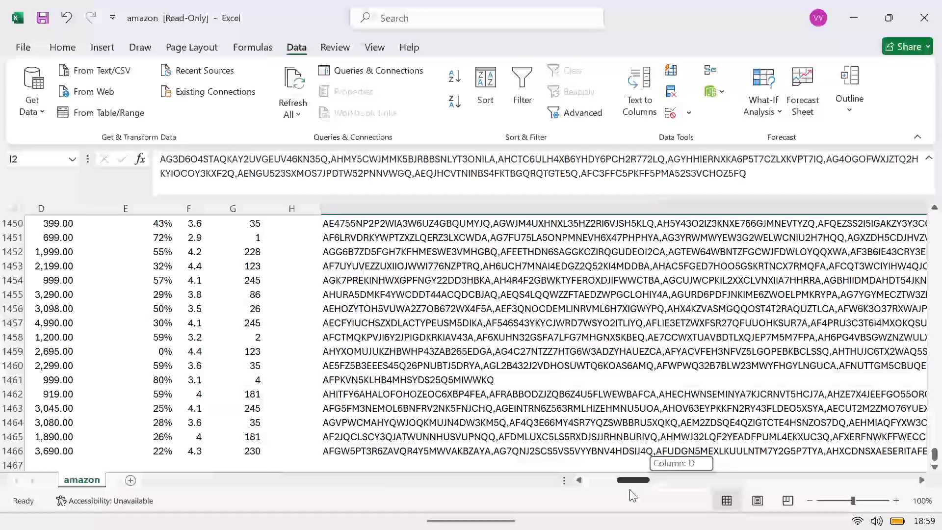
drag(629, 489, 677, 487)
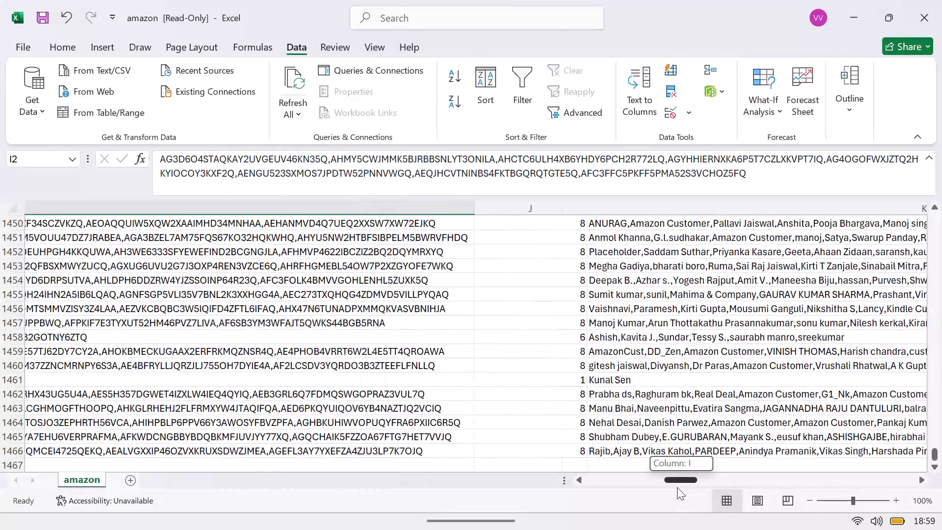
drag(677, 487, 683, 498)
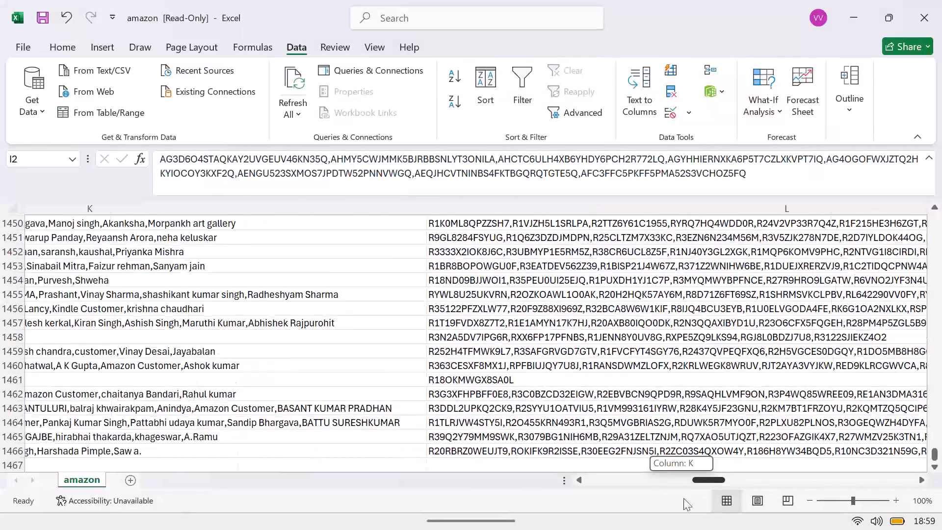
Enter User_count as the header in J1, above the user ID counts.
drag(683, 498, 731, 486)
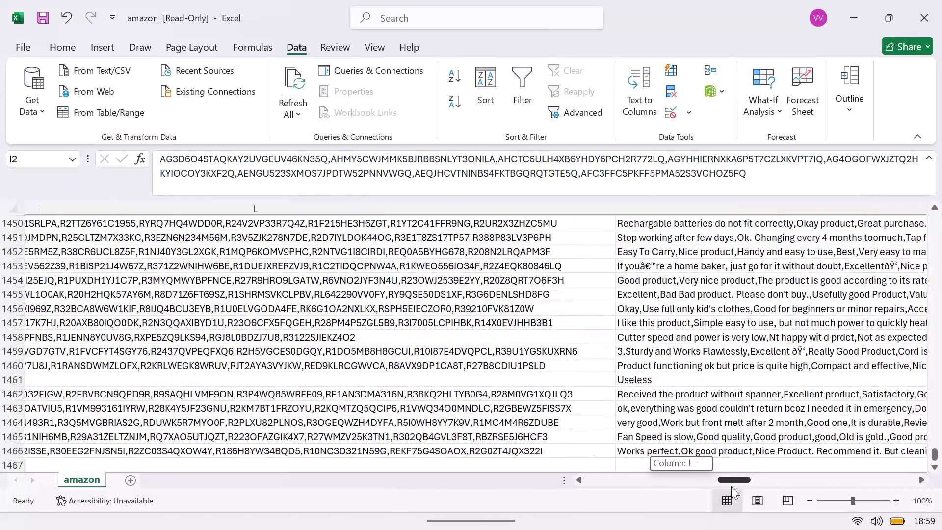
drag(731, 486, 719, 494)
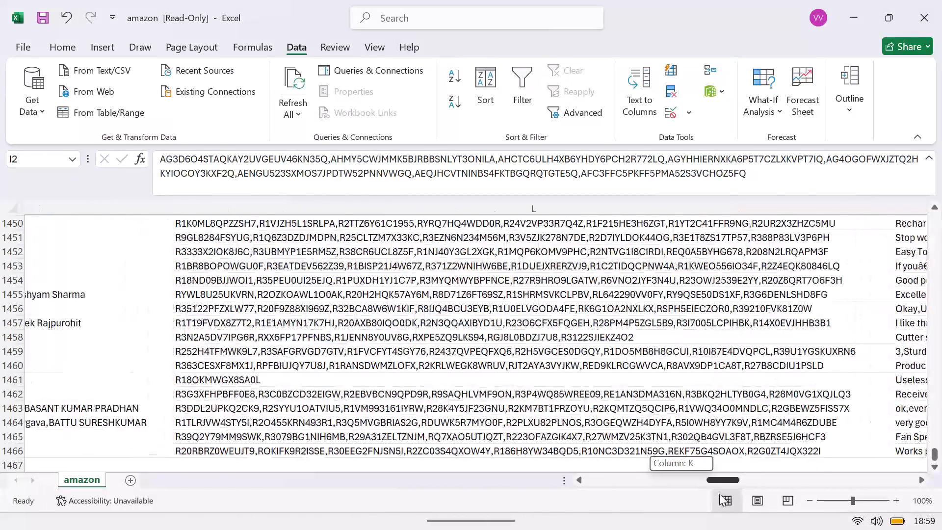
drag(719, 494, 692, 506)
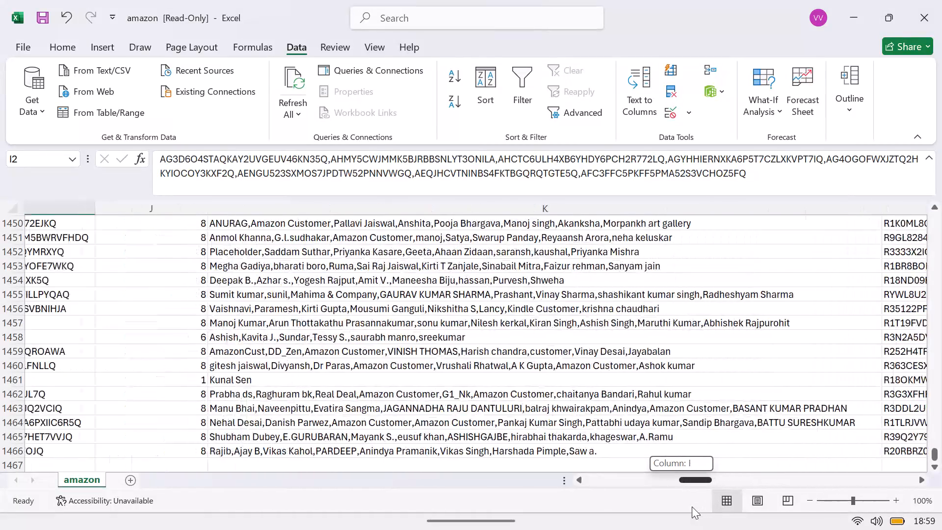
drag(692, 506, 676, 512)
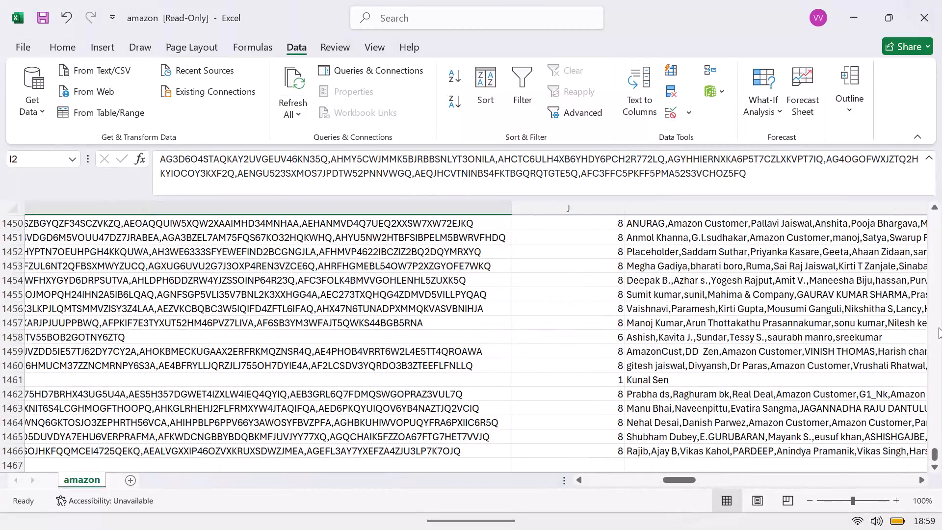
click(930, 235)
click(941, 224)
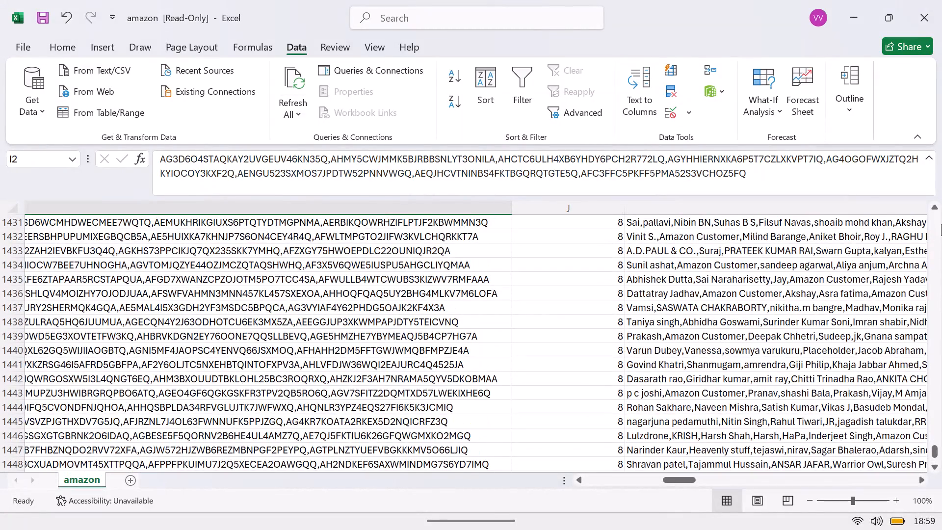
click(936, 232)
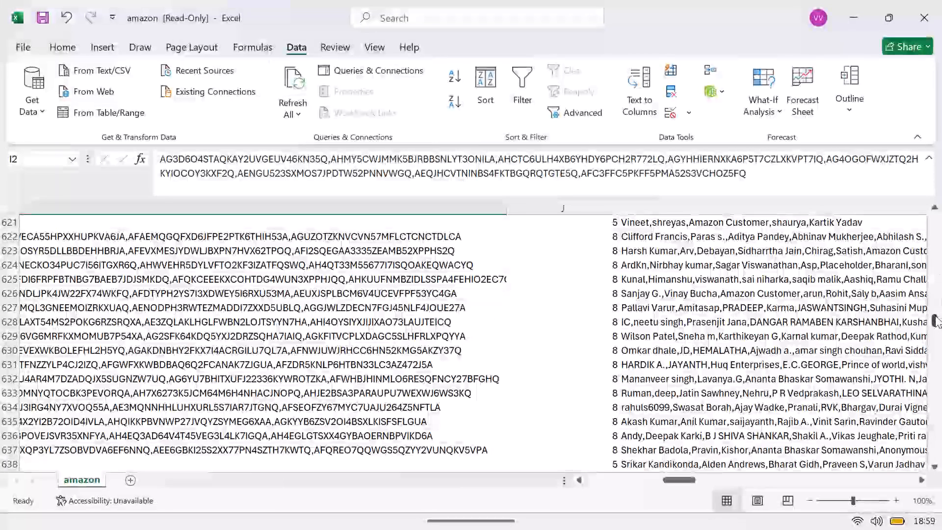
drag(935, 316, 934, 195)
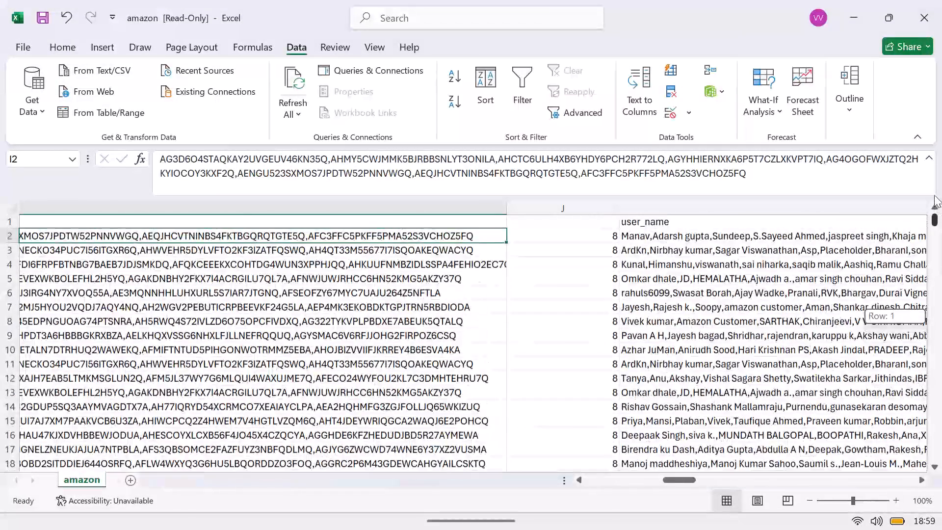
drag(934, 195, 934, 191)
click(600, 228)
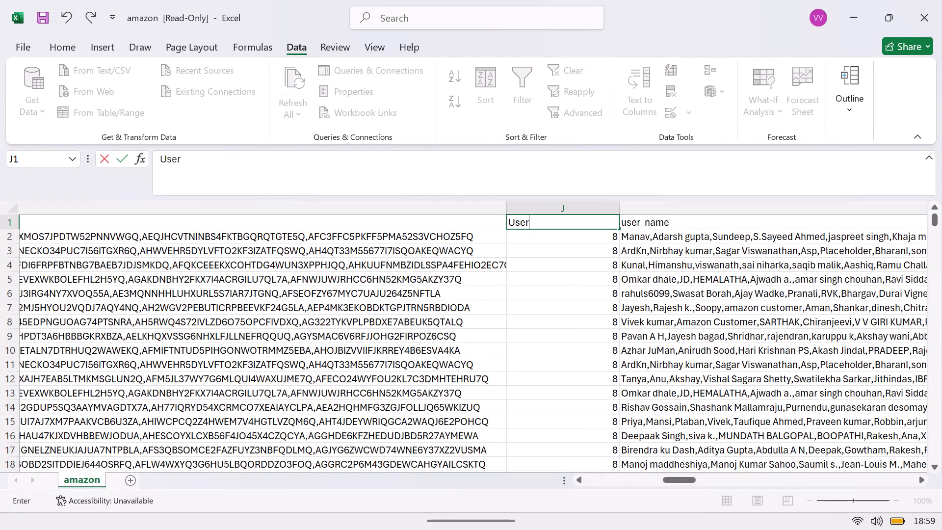
text(_count)
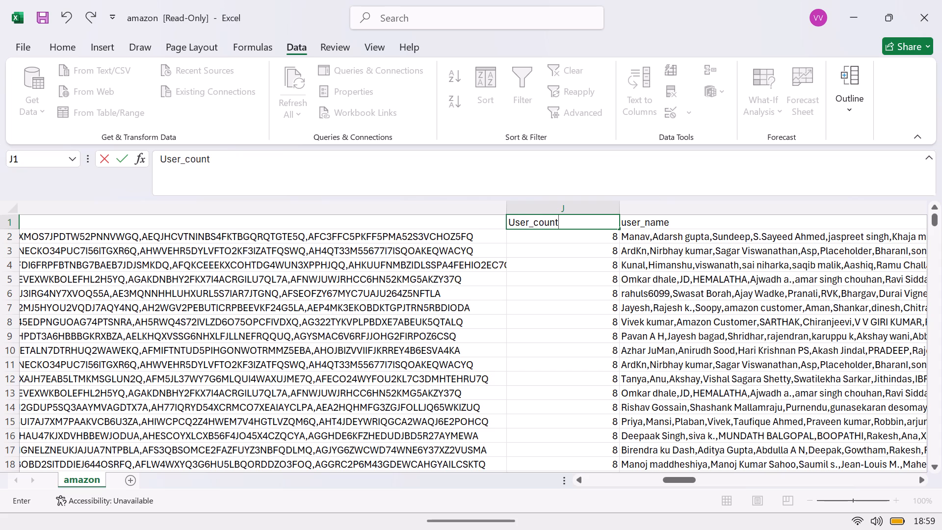
key(Return)
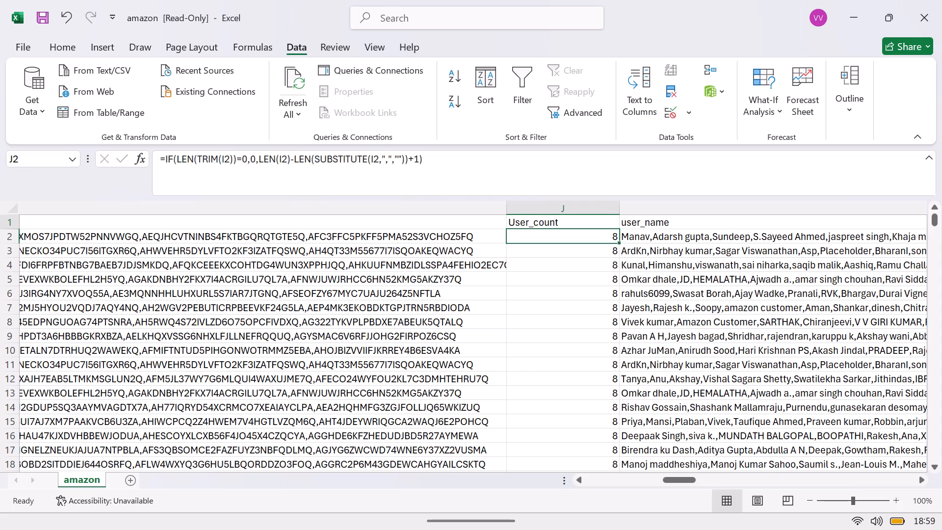
Copy the User_count column and paste it over itself as values only, replacing the formulas in column J.
drag(672, 478, 673, 478)
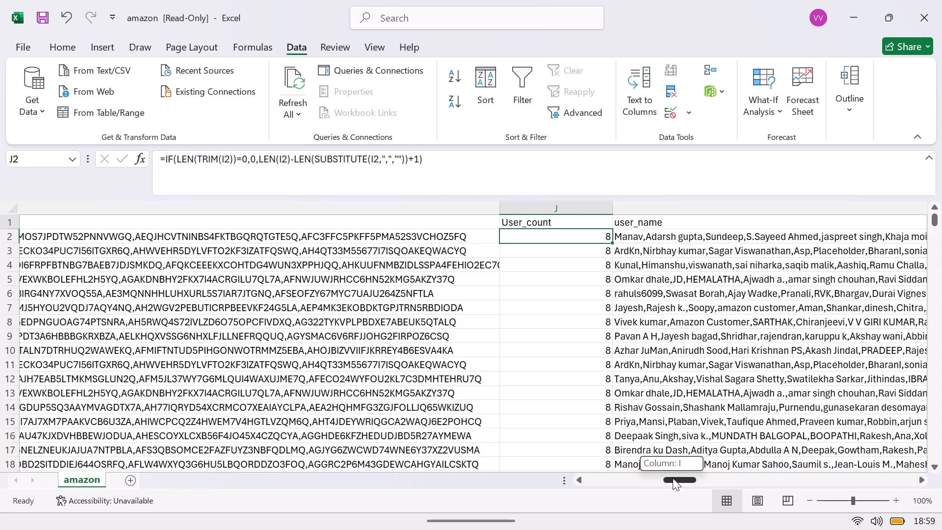
drag(673, 478, 631, 485)
click(613, 209)
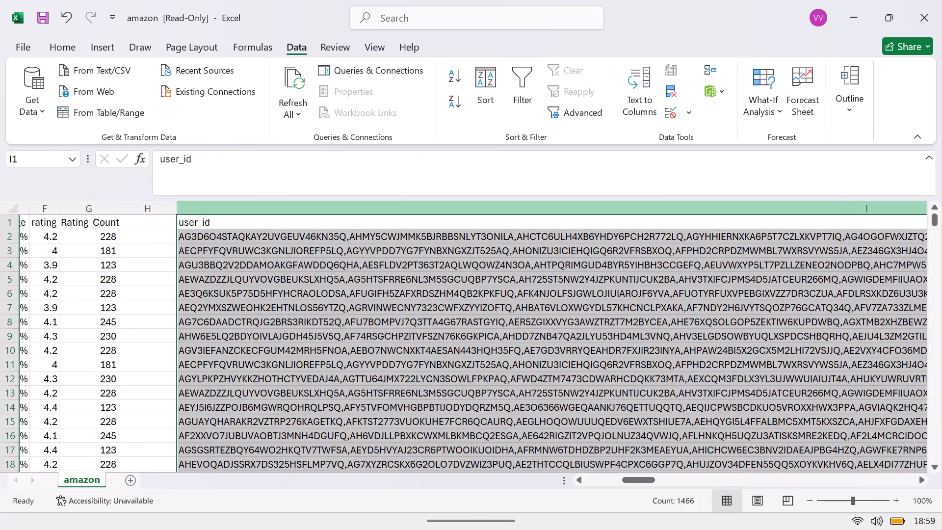
drag(646, 483, 662, 476)
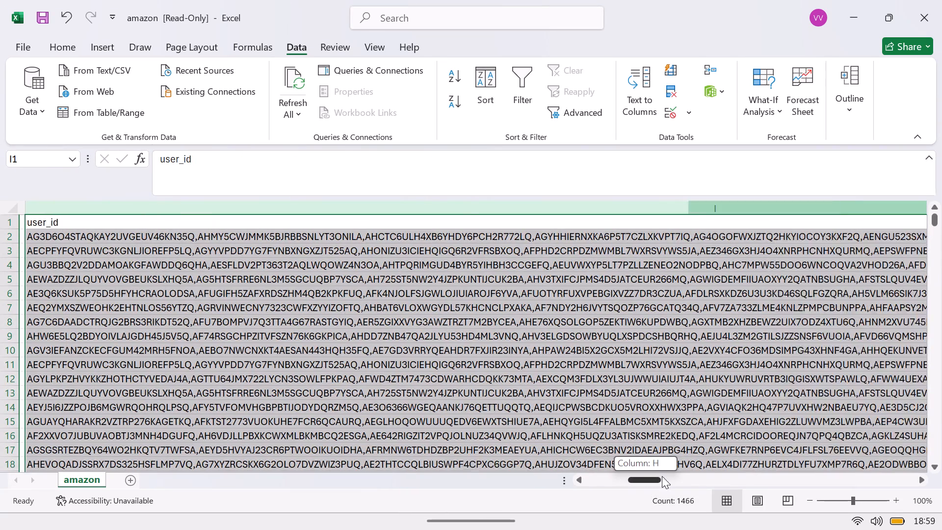
drag(662, 476, 693, 469)
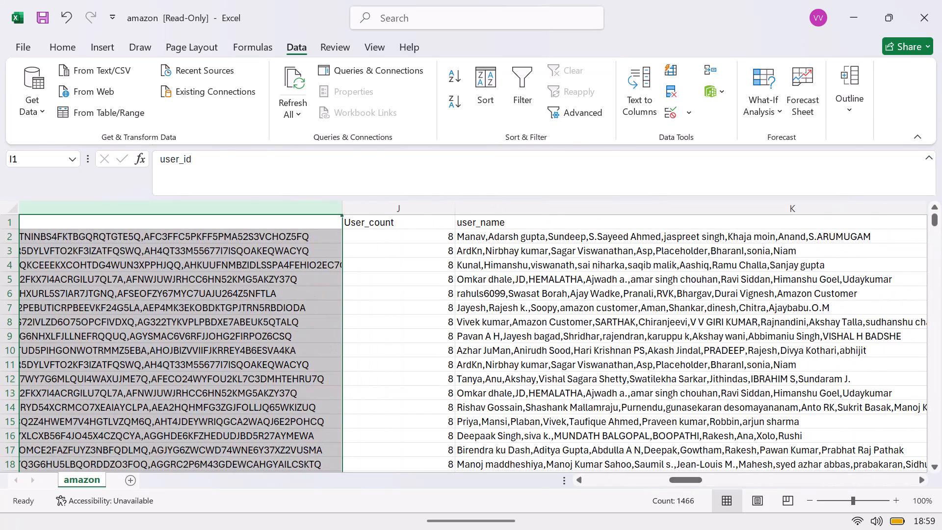
click(432, 212)
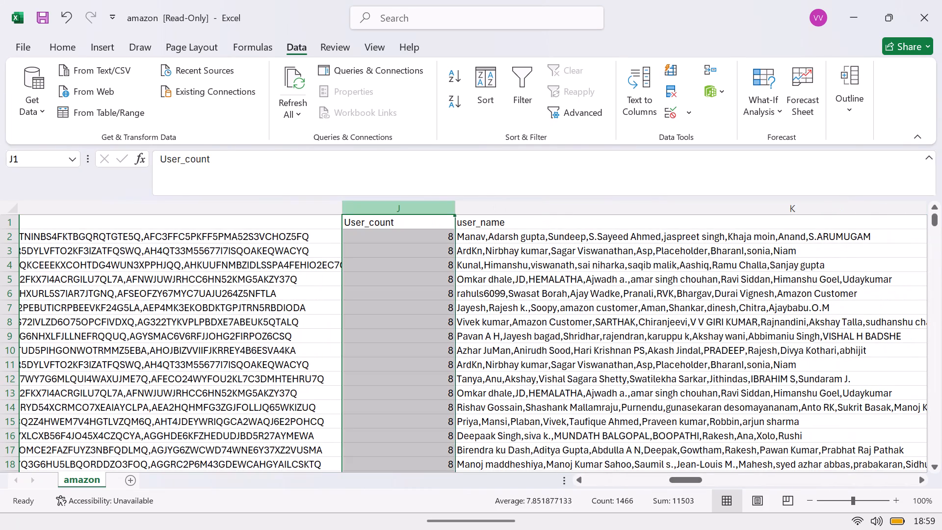
right_click(432, 212)
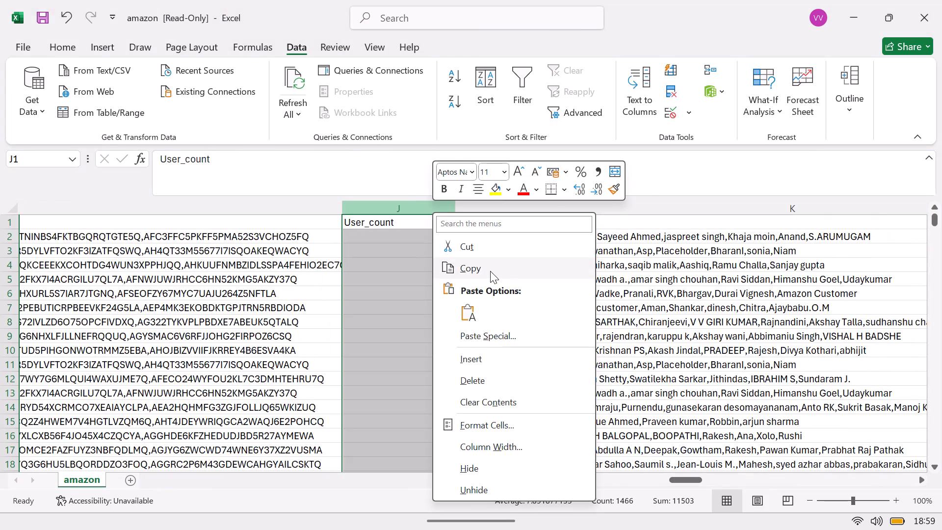
click(490, 271)
right_click(401, 211)
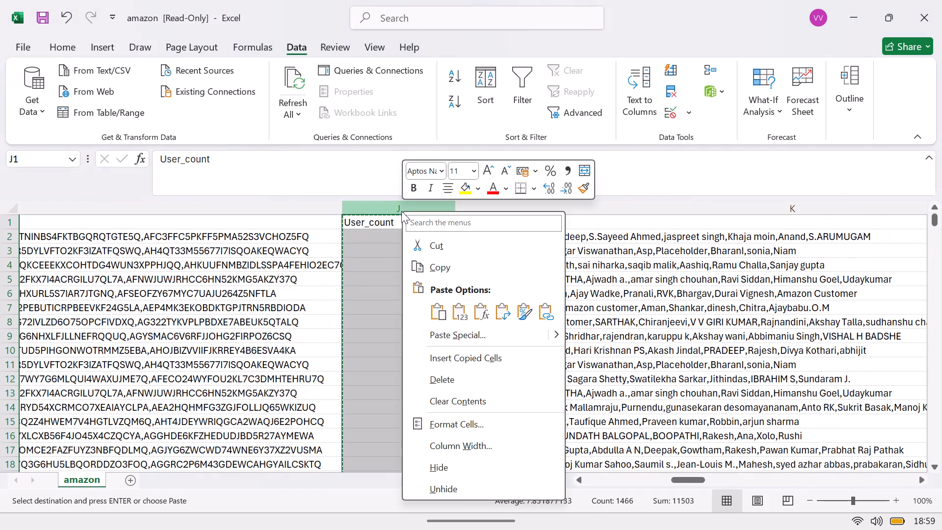
click(557, 337)
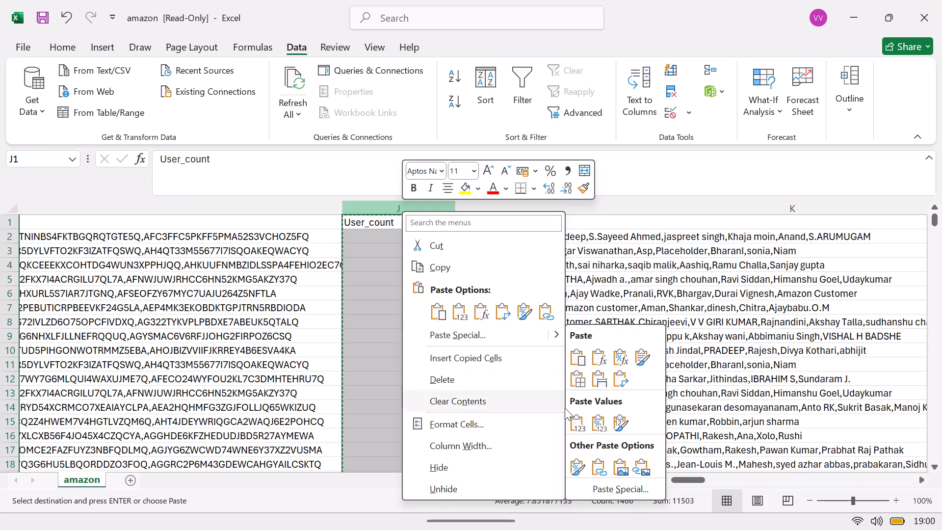
click(581, 423)
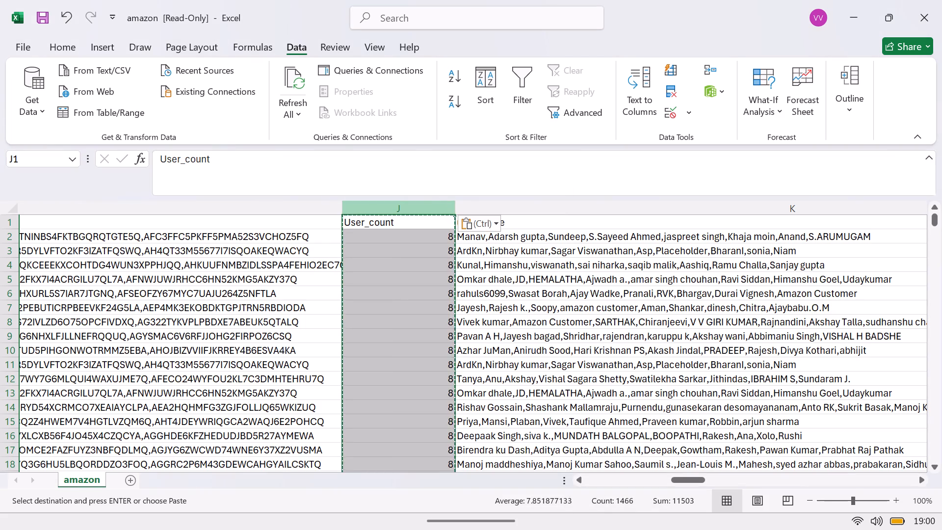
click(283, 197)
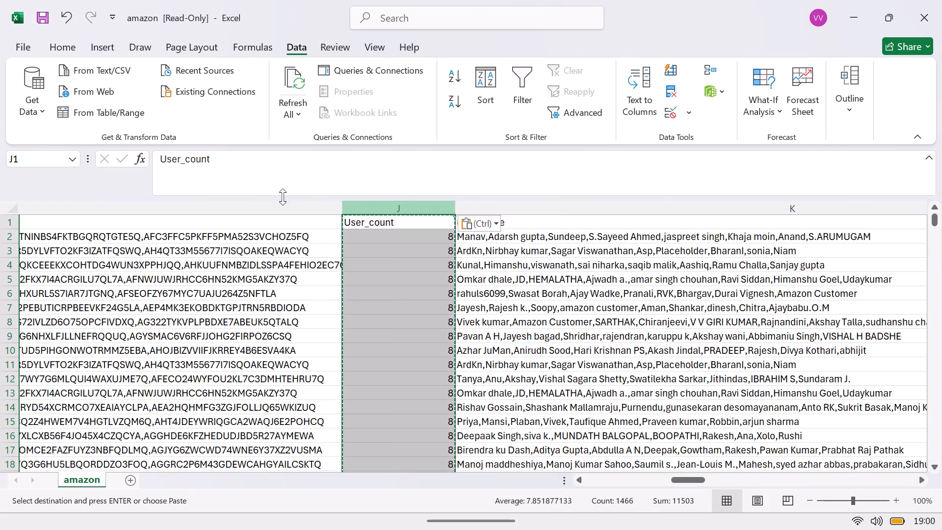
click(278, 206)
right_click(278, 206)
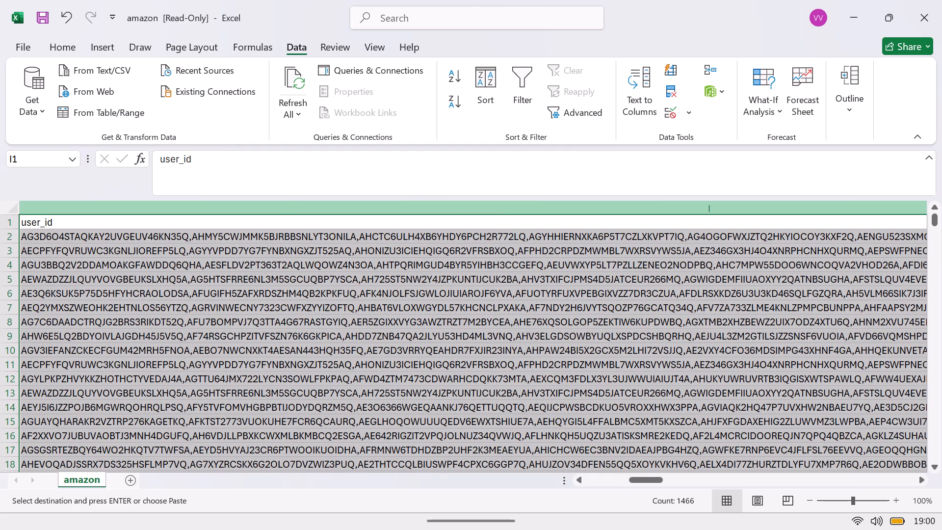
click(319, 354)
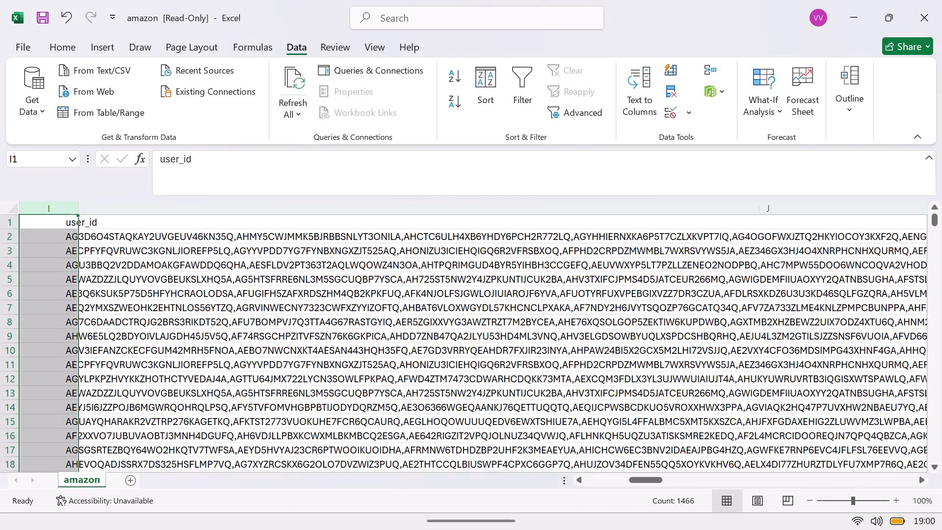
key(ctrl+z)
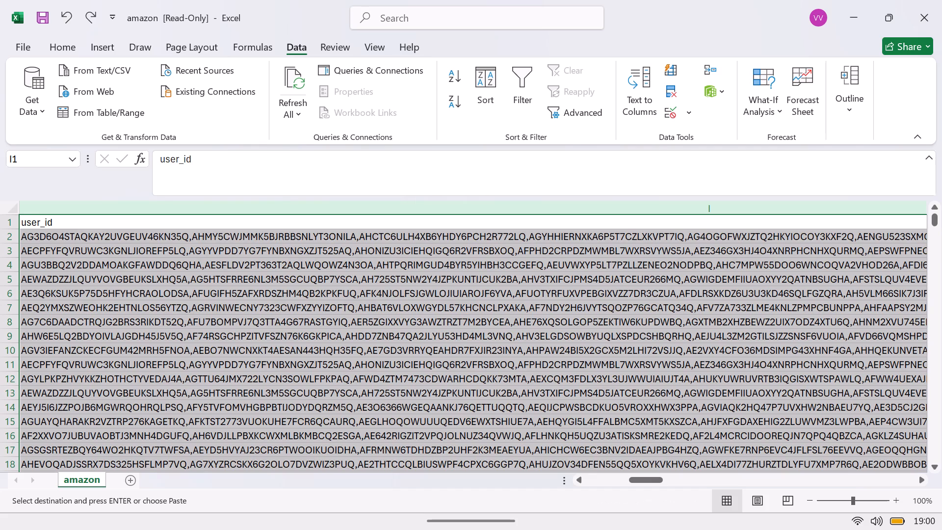
Delete the entire user_id column.
right_click(399, 212)
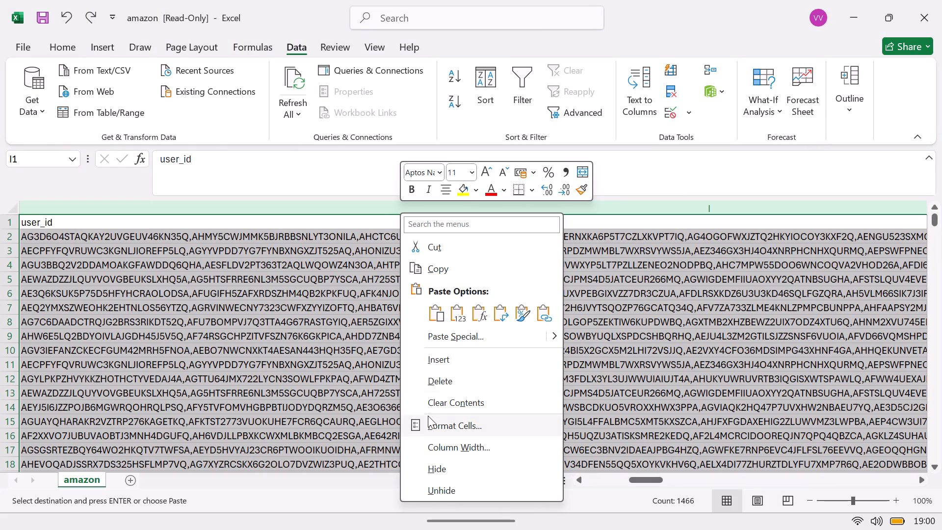
click(437, 377)
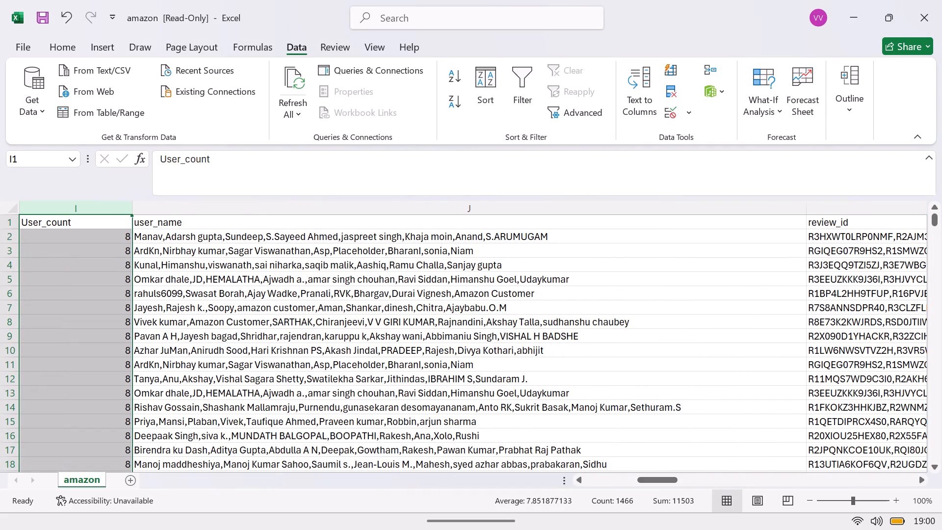
Insert an empty column between user_name and review_id.
click(840, 201)
right_click(840, 201)
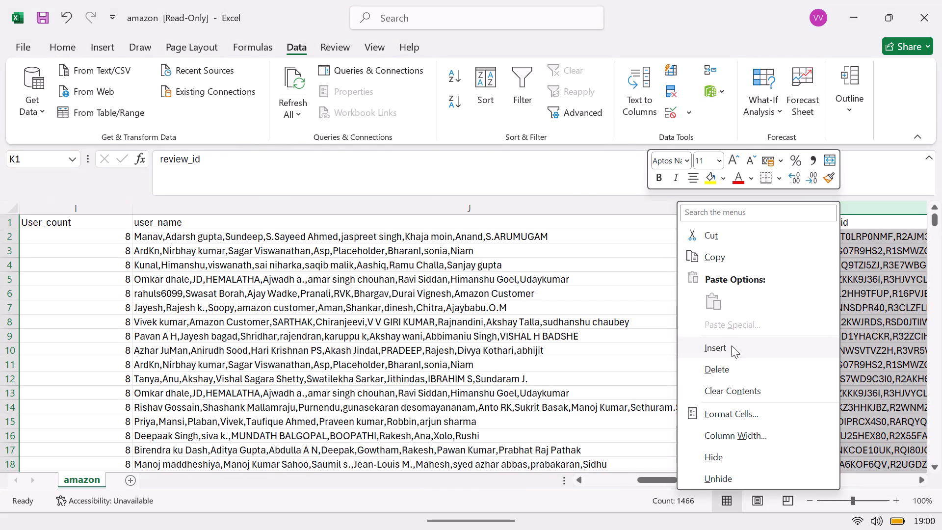
click(731, 345)
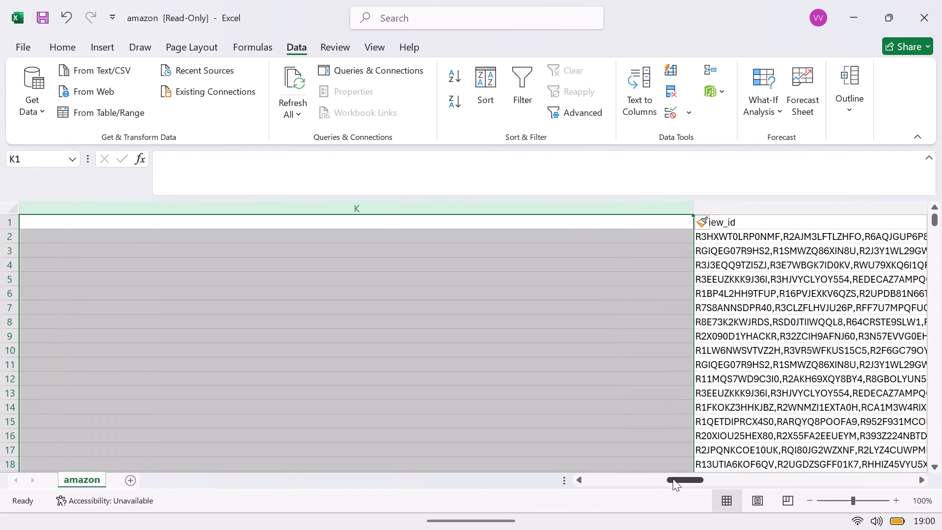
Paste the copied formula =IF(LEN(TRIM(I2))=0,0,LEN(I2)-LEN(SUBSTITUTE(I2,",",""))+1) from the clipboard history into K2.
drag(673, 478, 663, 491)
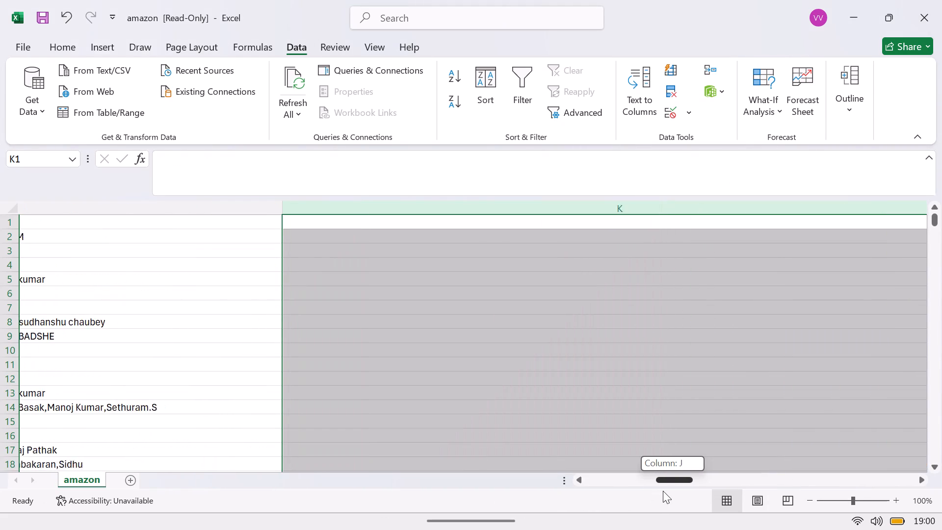
drag(663, 491, 670, 494)
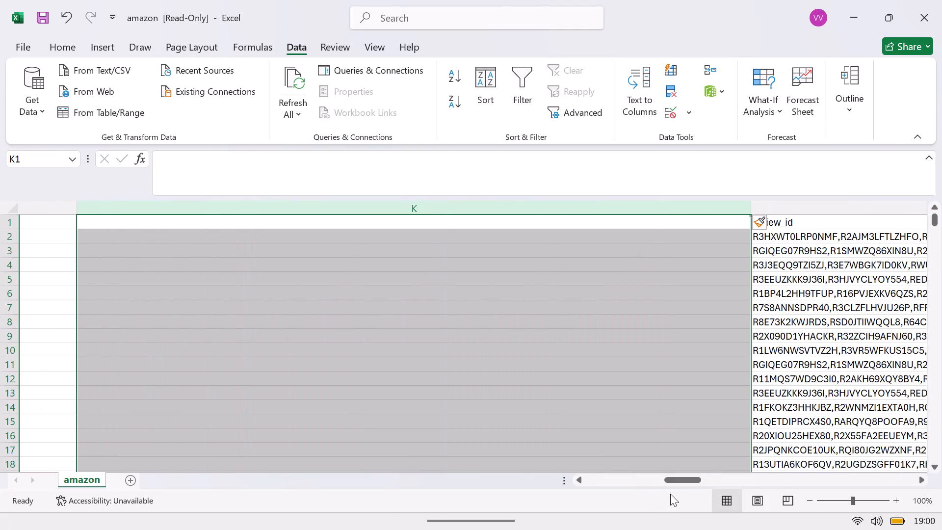
click(513, 234)
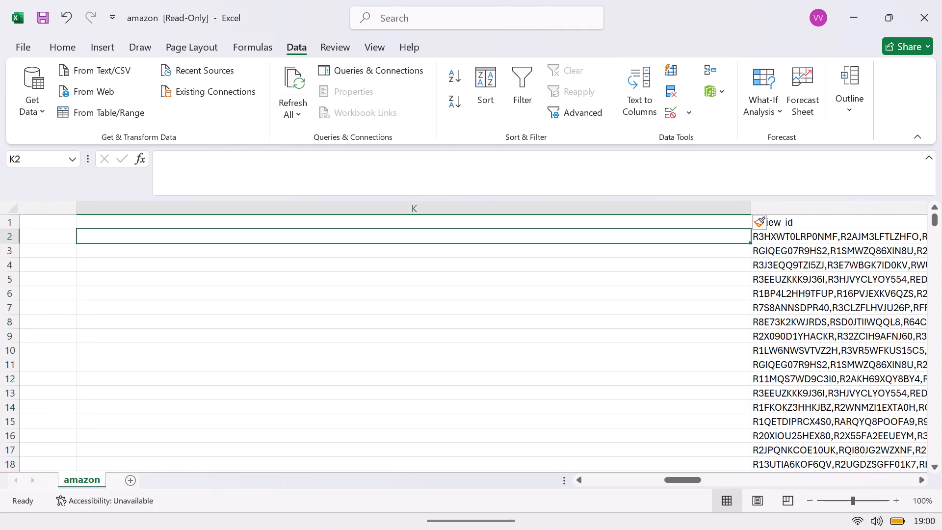
key(super+v)
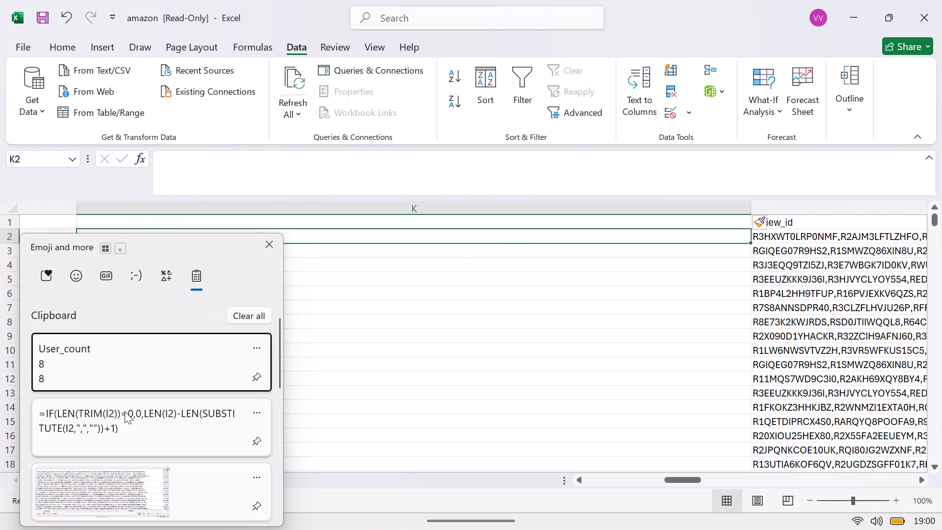
click(125, 411)
key(ctrl+v)
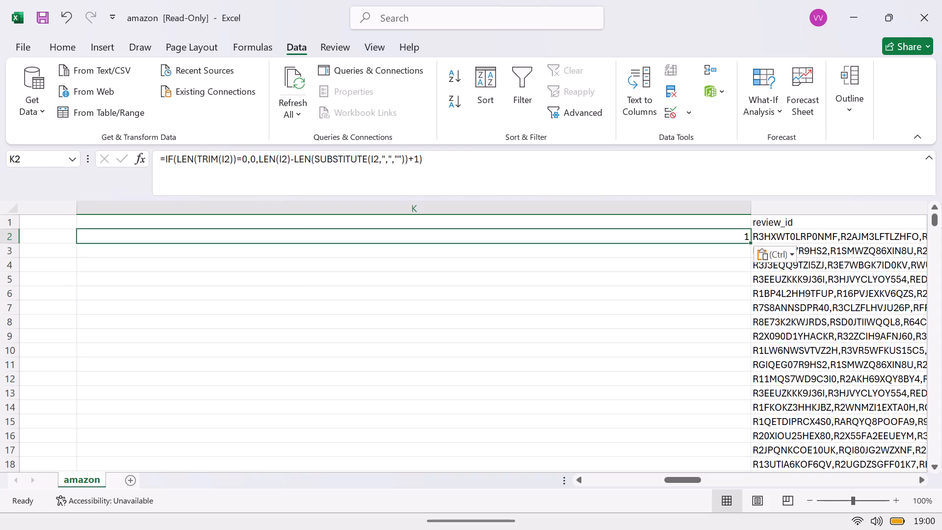
Change the cell reference inside SUBSTITUTE in K2's formula to J2.
click(679, 481)
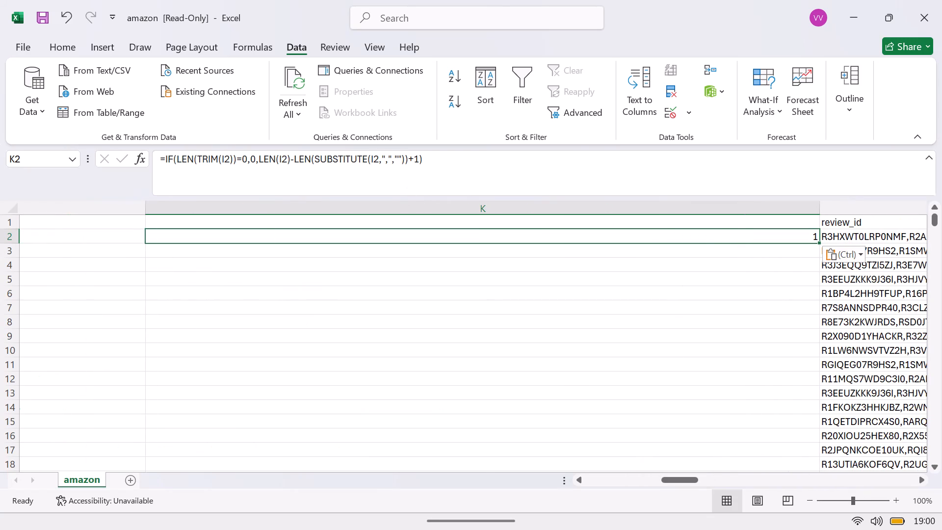
click(375, 163)
key(BackSpace)
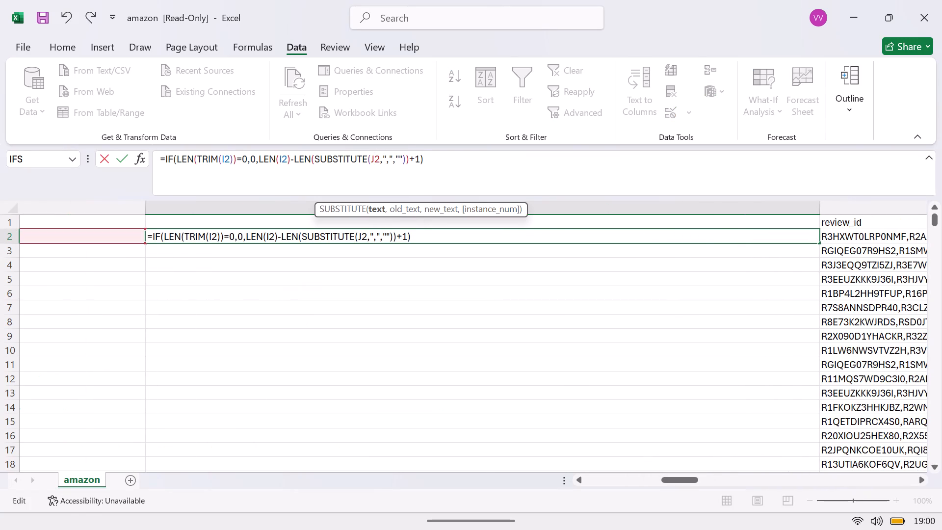
key(Return)
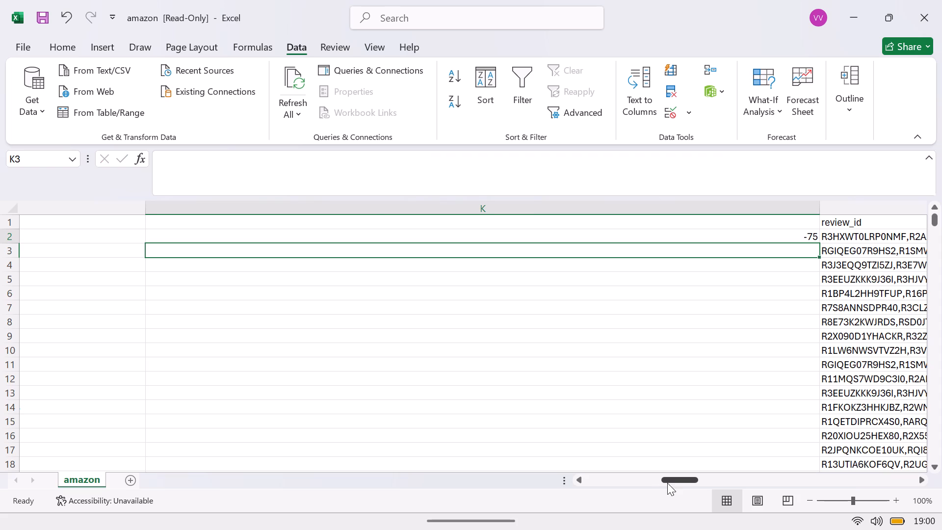
Capture a screenshot snip of the user_name column from its header down through row 18.
drag(669, 480, 638, 490)
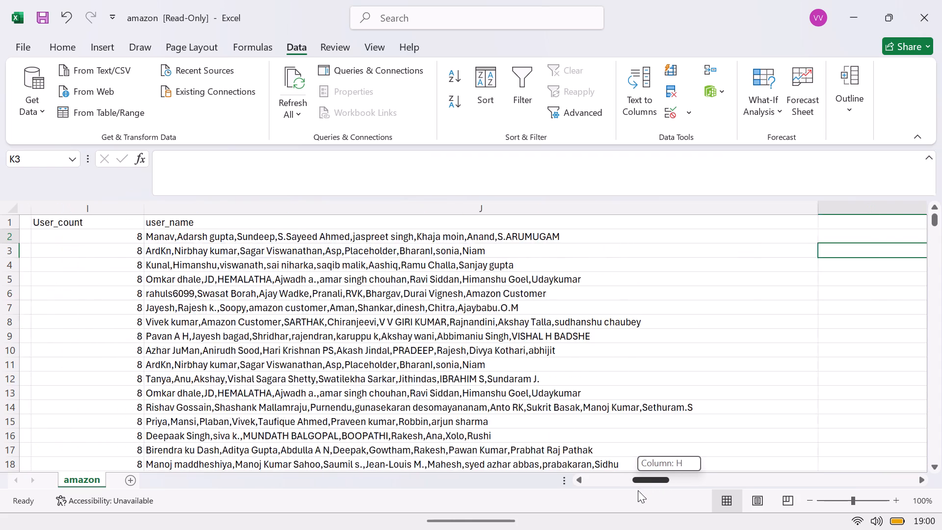
drag(638, 490, 631, 493)
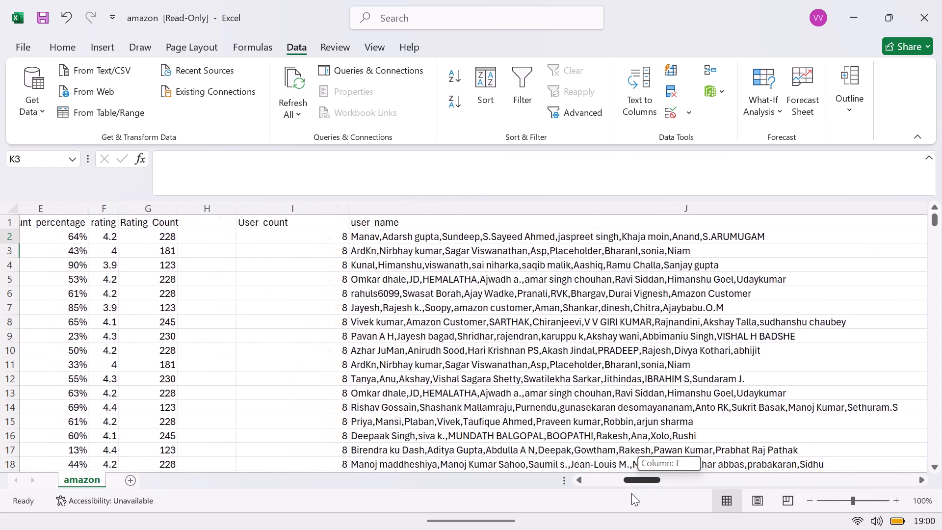
drag(631, 493, 632, 493)
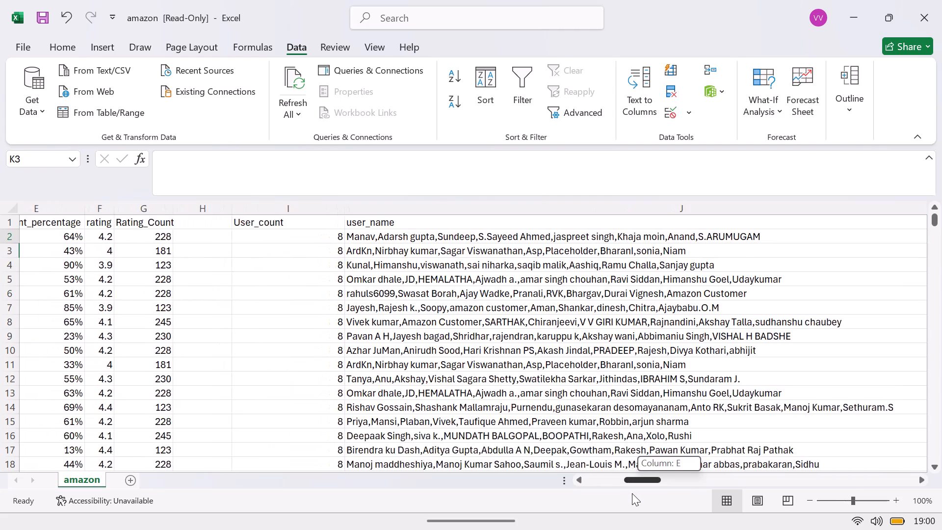
drag(632, 493, 641, 492)
key(Print)
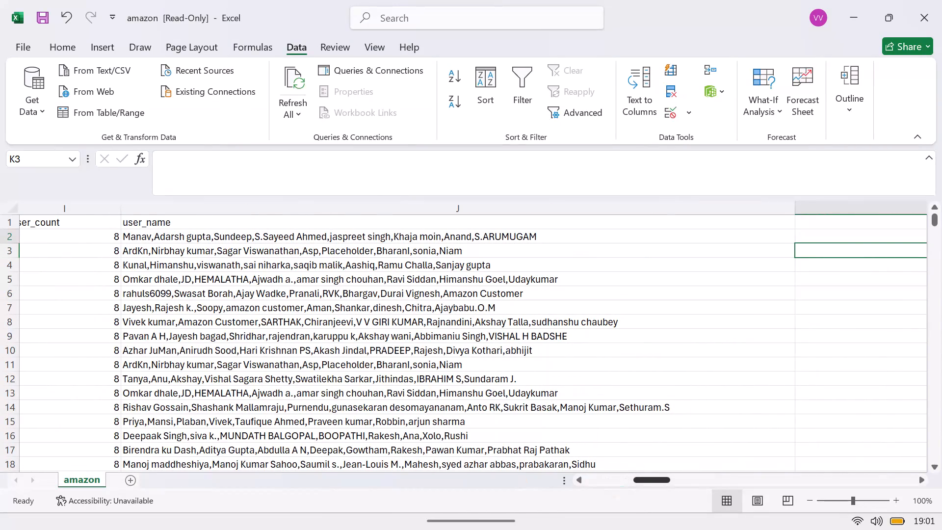
drag(117, 204, 296, 300)
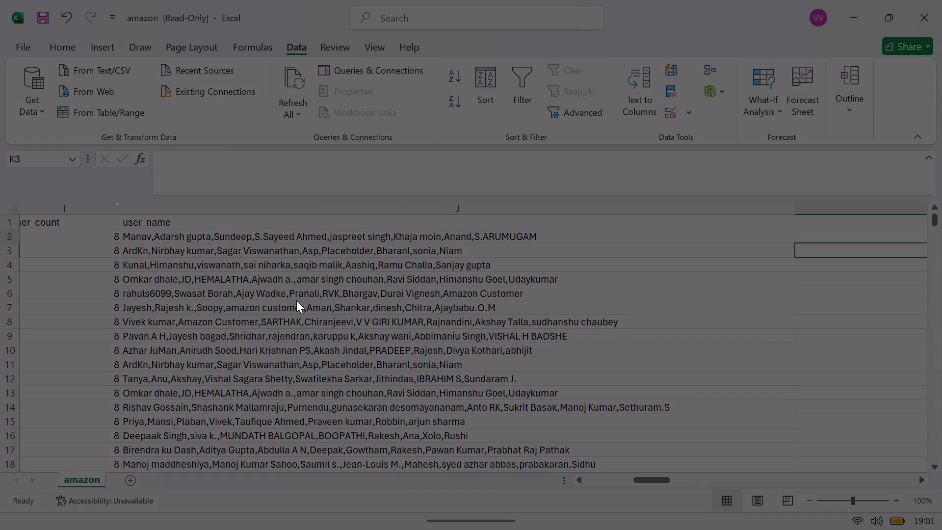
drag(296, 300, 797, 476)
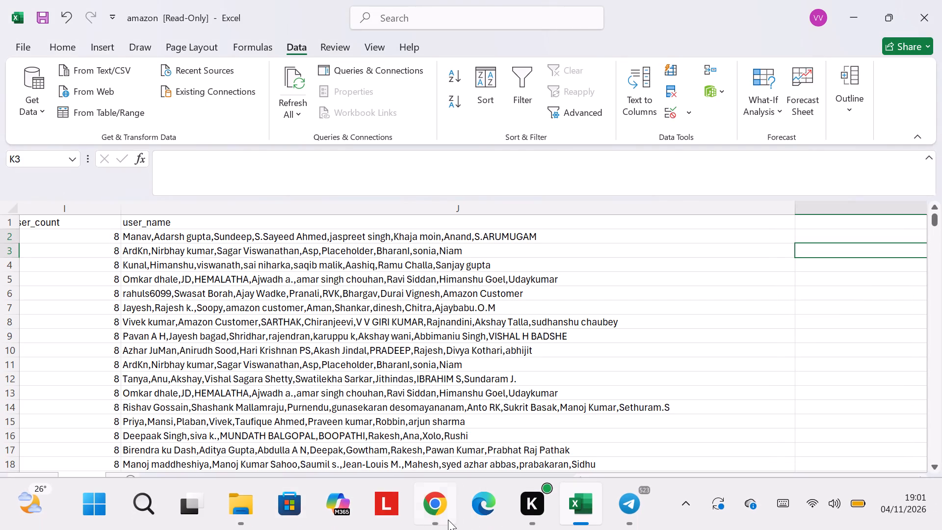
Switch to the Claude chat in Chrome and attach the captured user_name screenshot to a new message.
click(448, 520)
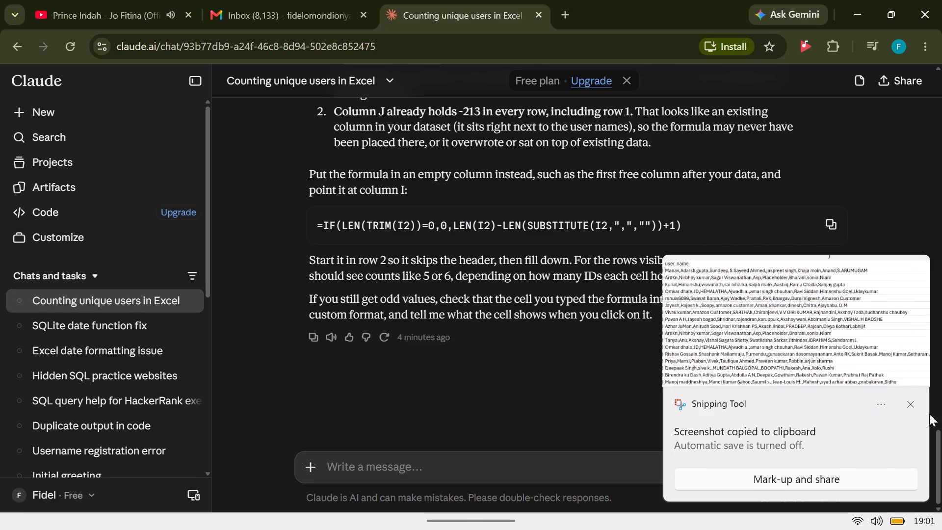
click(913, 404)
click(477, 459)
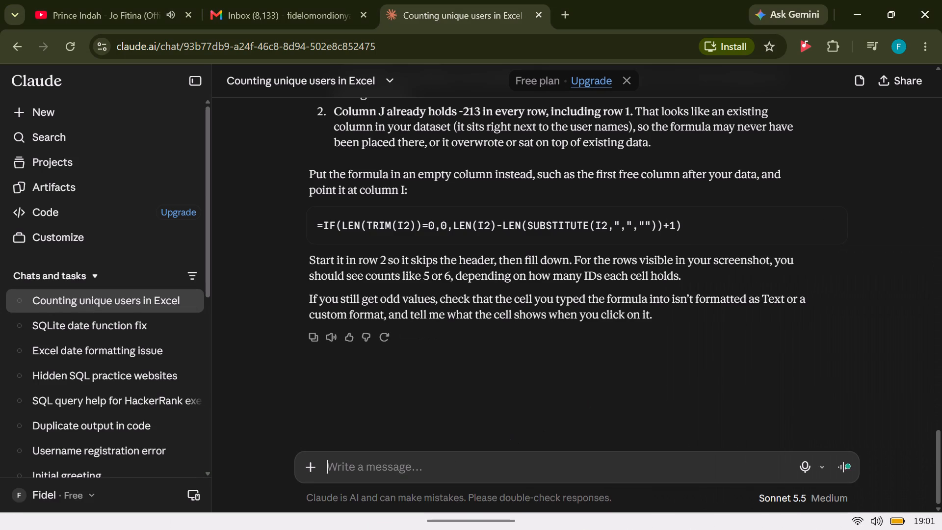
key(ctrl+v)
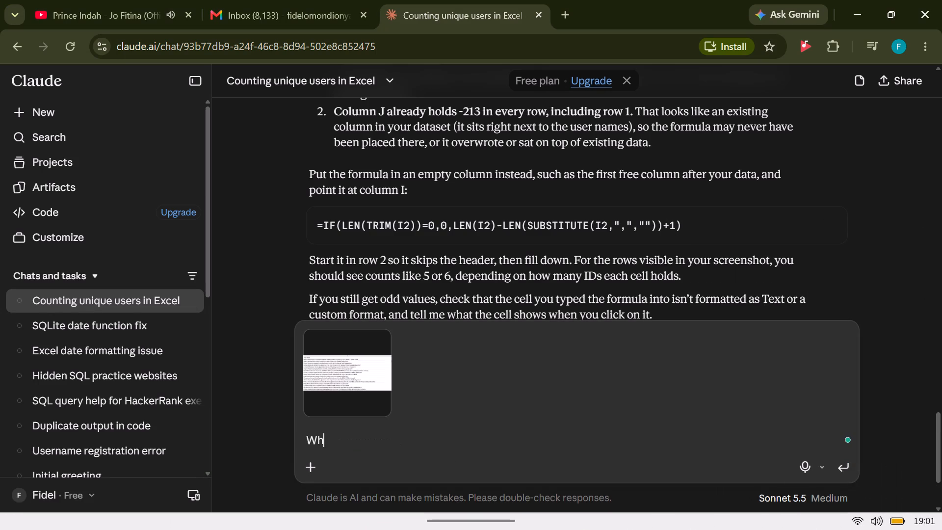
text(at if)
key(space)
text(we calculate the number of people)
key(space)
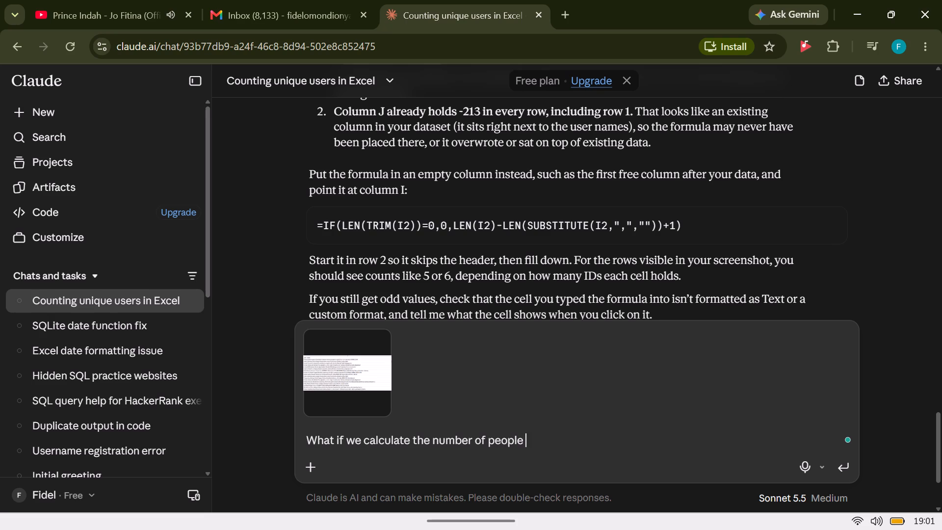
text(who pur)
text(chs)
key(BackSpace)
key(a)
text(sed the product using this coul)
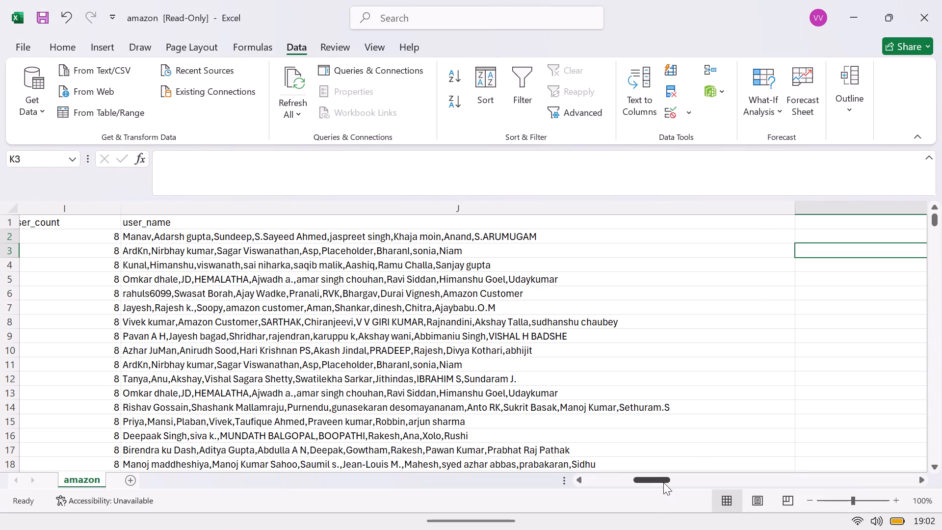
drag(663, 482, 687, 477)
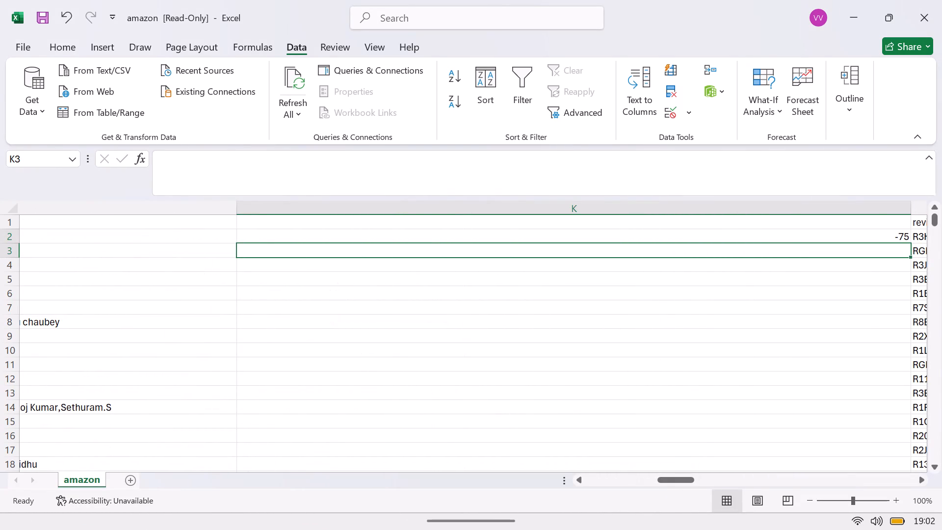
drag(667, 480, 652, 484)
click(651, 238)
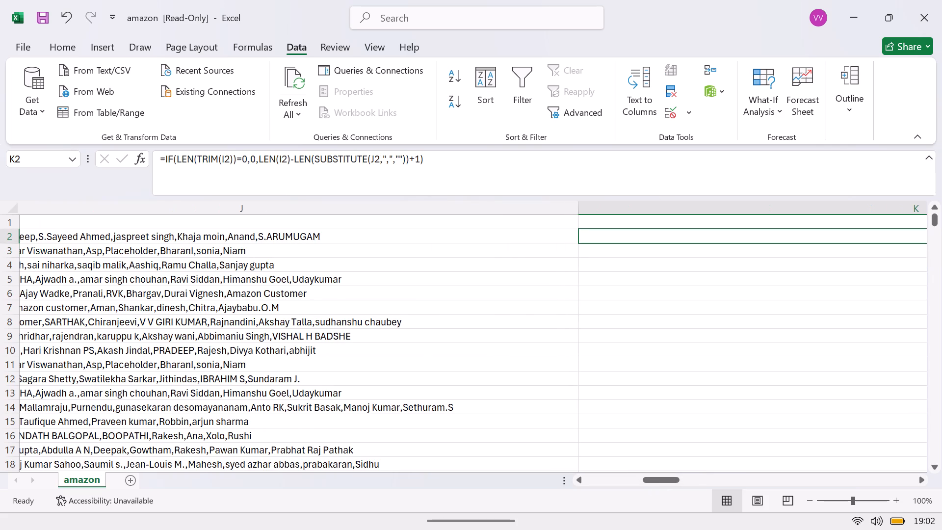
click(479, 160)
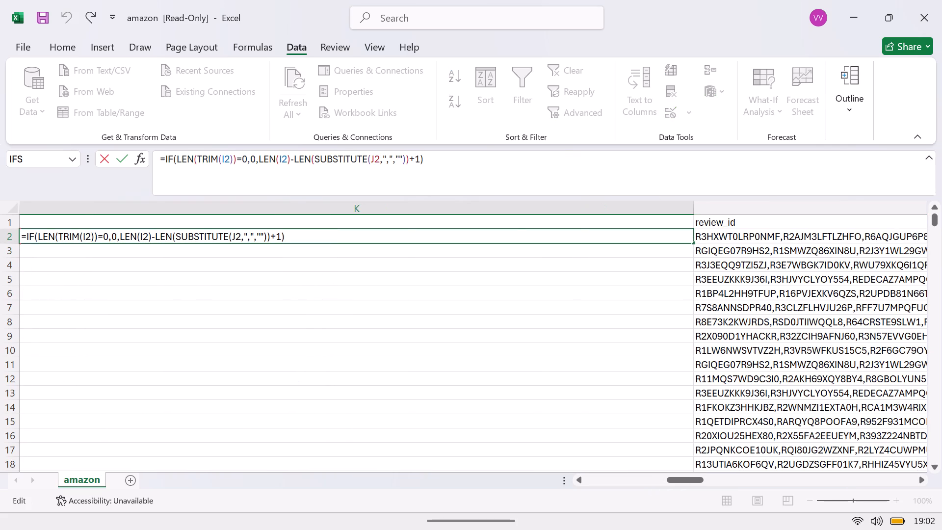
key(ctrl+a)
key(ctrl+v)
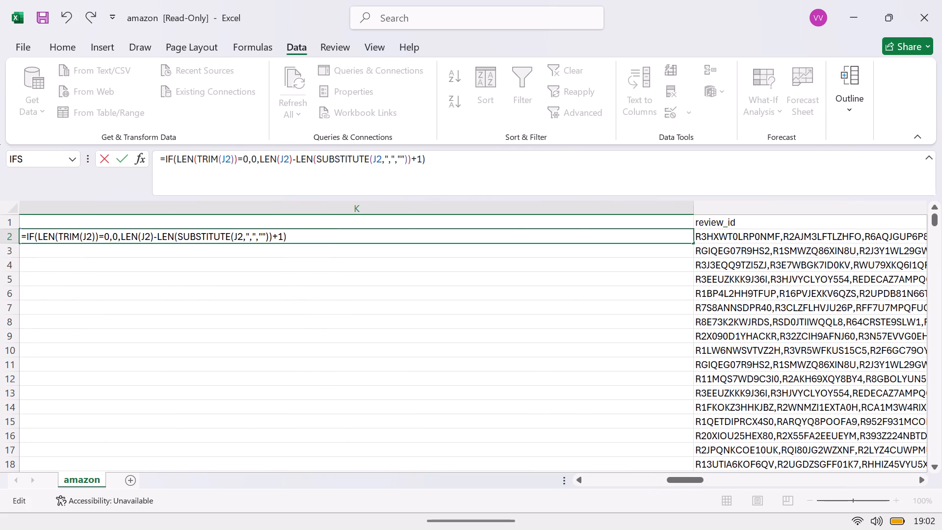
key(Return)
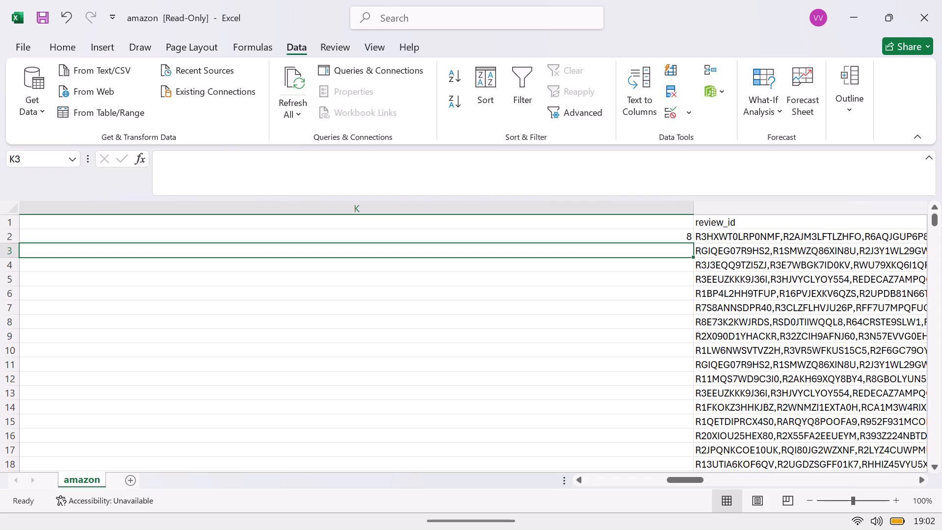
Check K2's formula and the cell it references against the user_name entries and the neighbouring User_count values.
drag(670, 480, 658, 483)
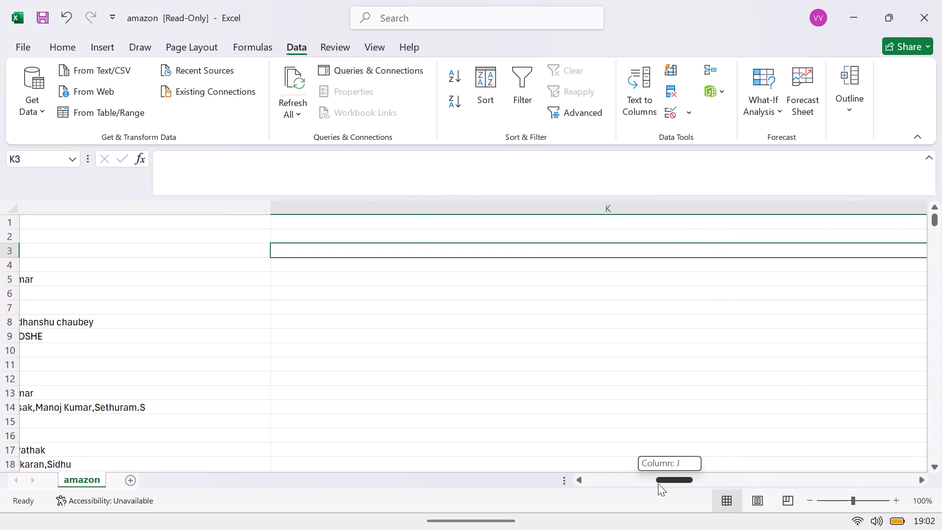
drag(658, 483, 651, 488)
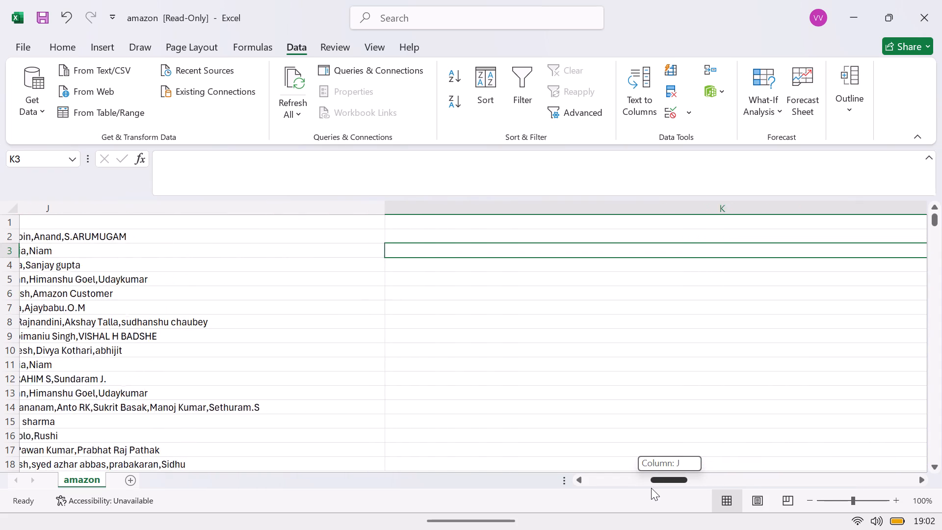
drag(651, 488, 641, 488)
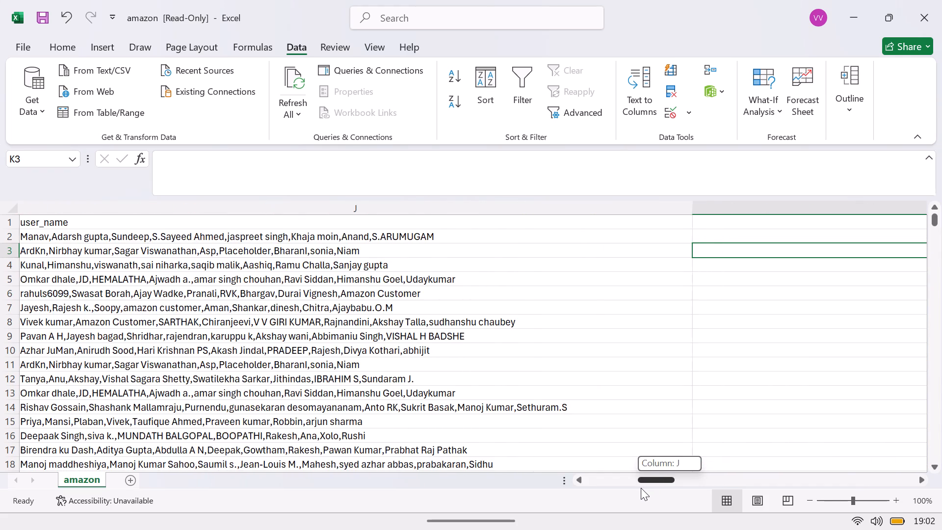
drag(641, 488, 639, 488)
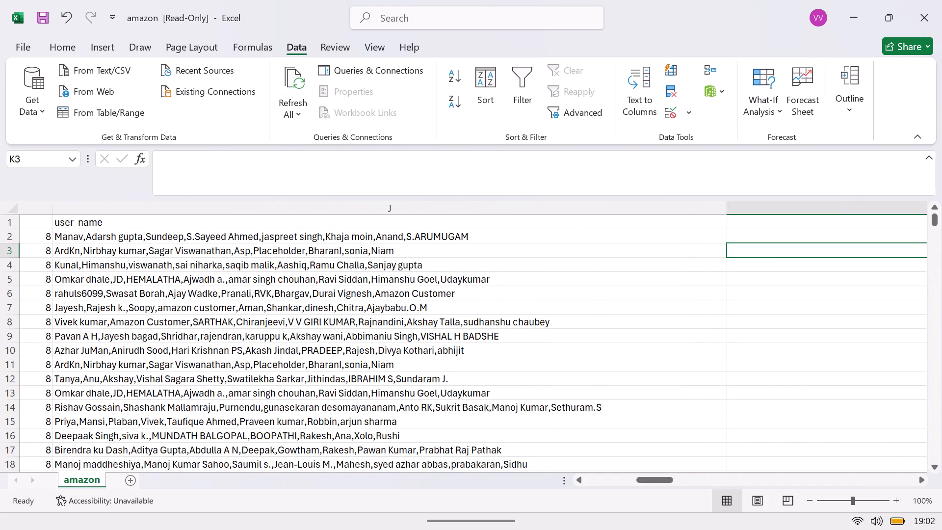
click(759, 235)
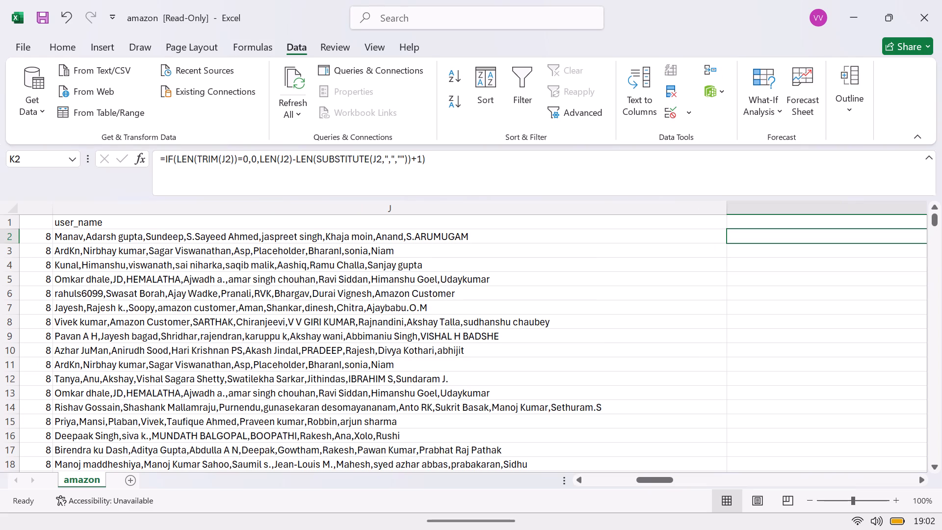
double_click(763, 236)
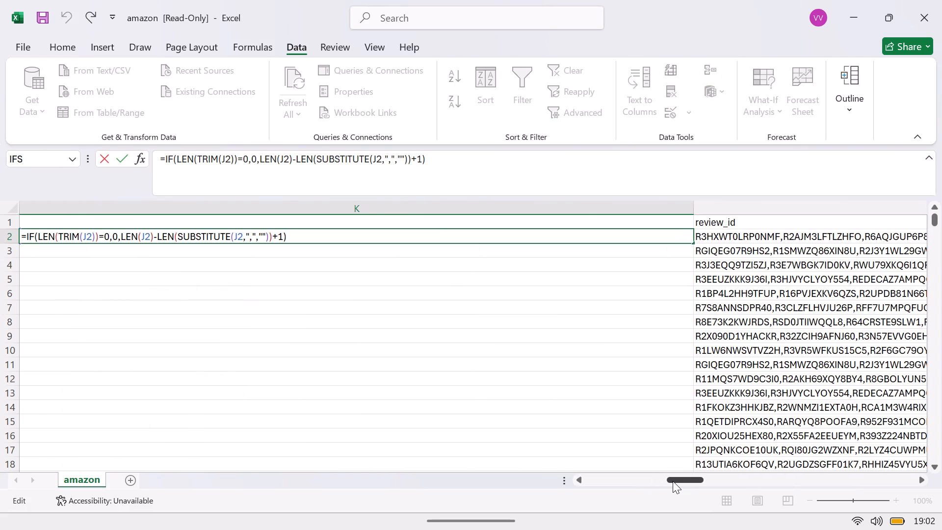
drag(673, 478, 640, 487)
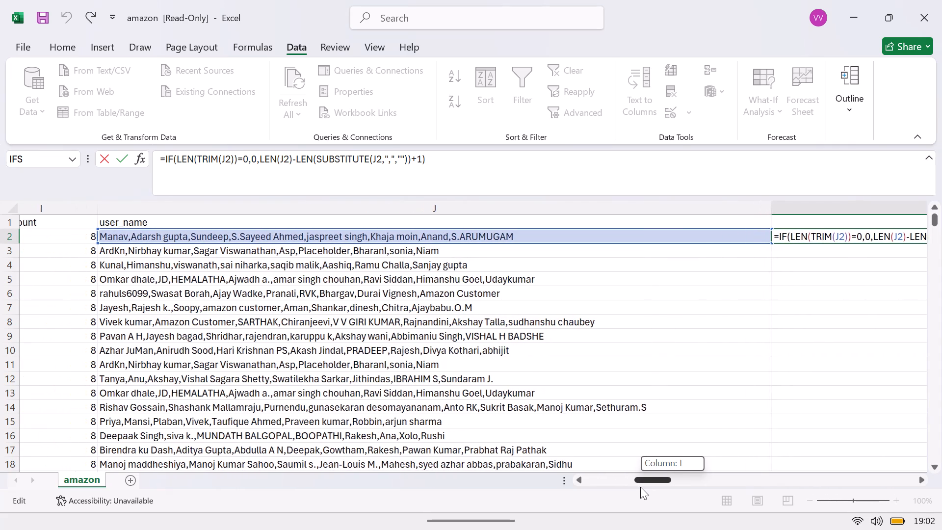
drag(640, 487, 640, 487)
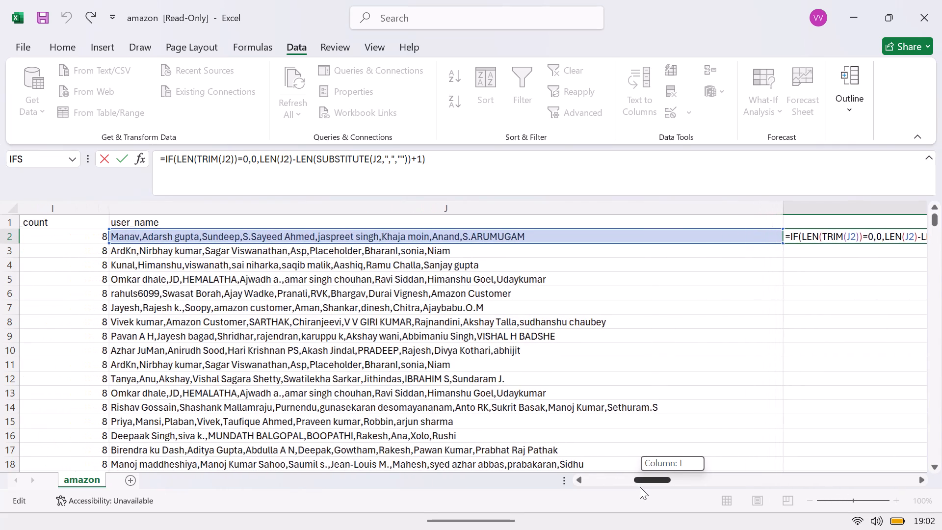
drag(640, 487, 668, 481)
key(Return)
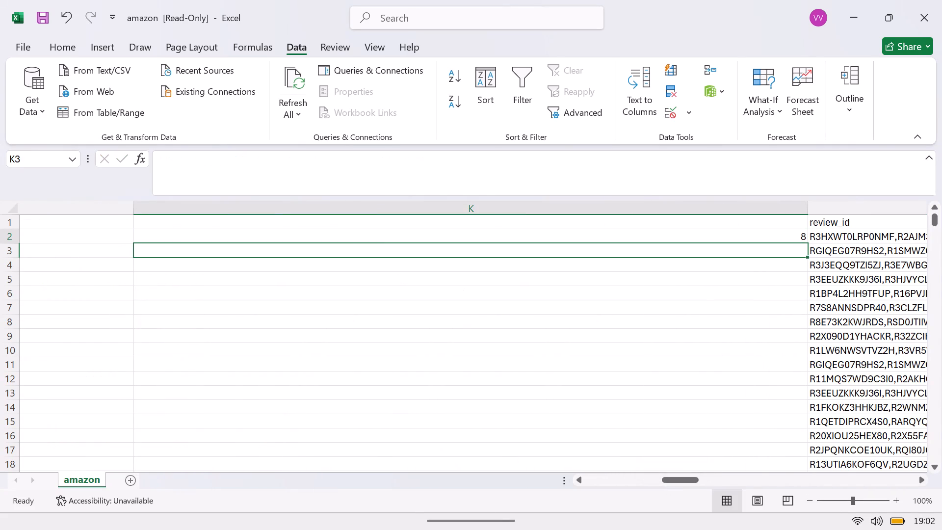
Fill K2's comma-counting formula down column K to the last data row, 1466, and look over the filled cells.
click(762, 236)
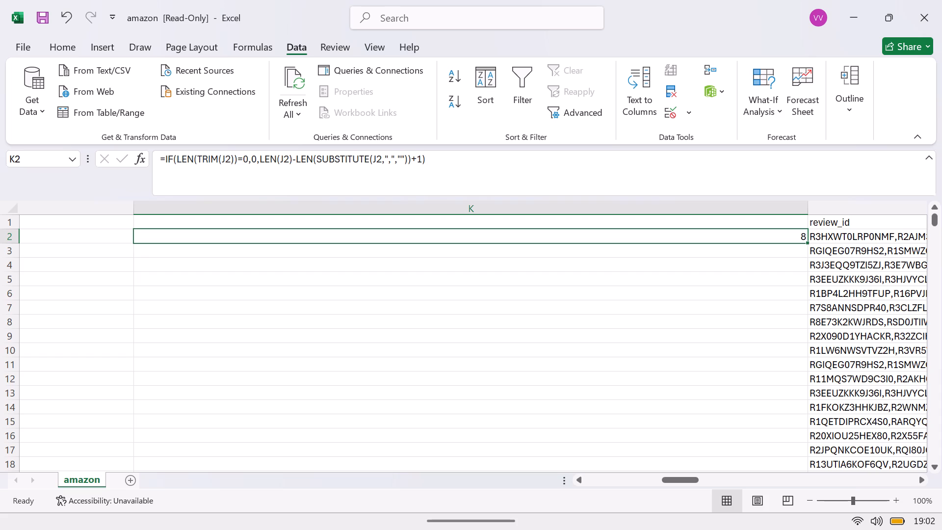
double_click(805, 241)
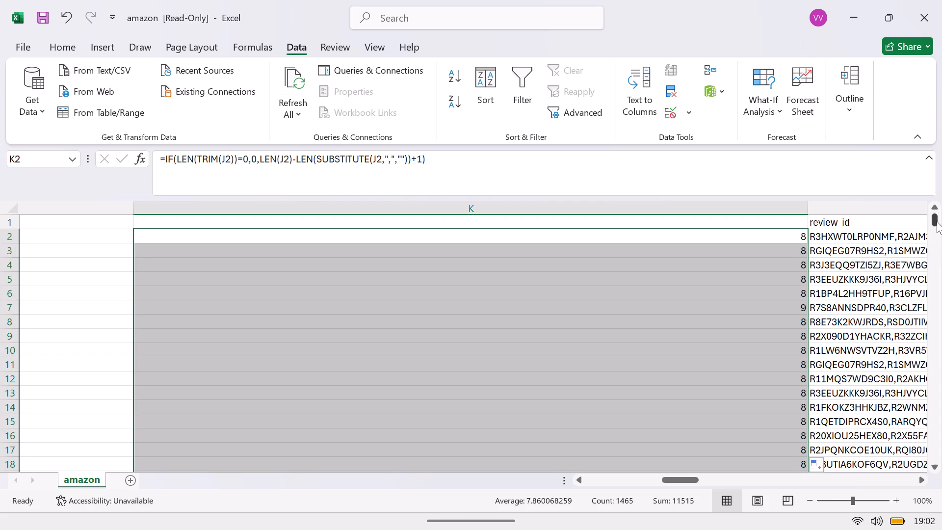
drag(937, 221, 941, 369)
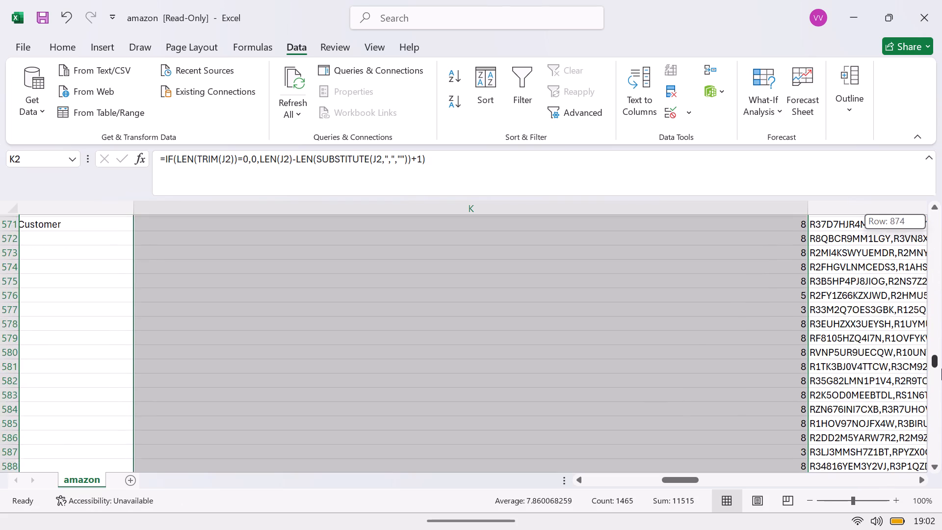
drag(941, 369, 941, 479)
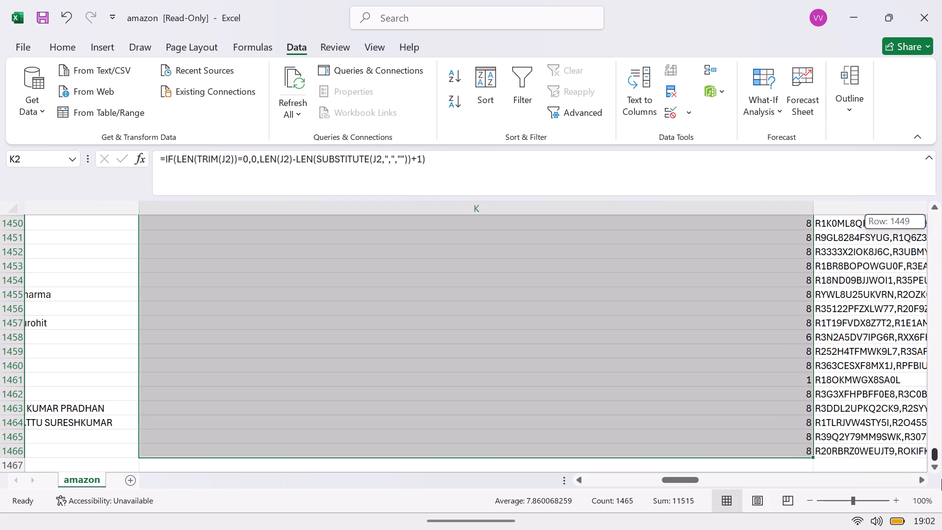
drag(941, 479, 941, 198)
Head column K with User_count in K1 and narrow the column to slightly wider than its header text.
click(553, 220)
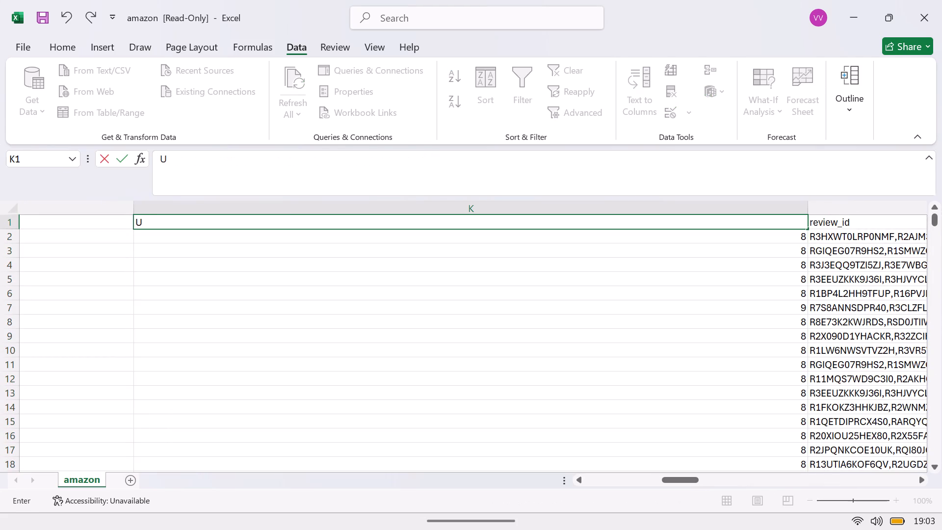
text(_count)
key(Return)
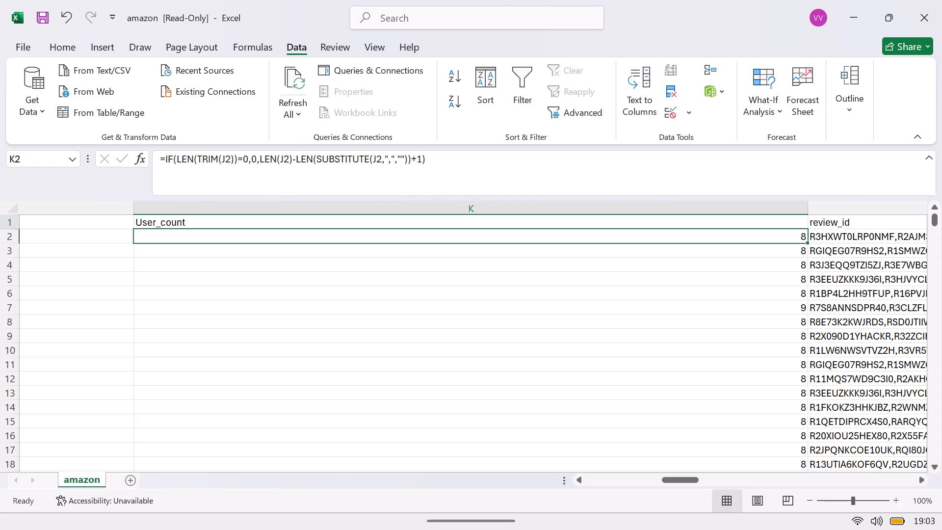
drag(809, 211, 672, 211)
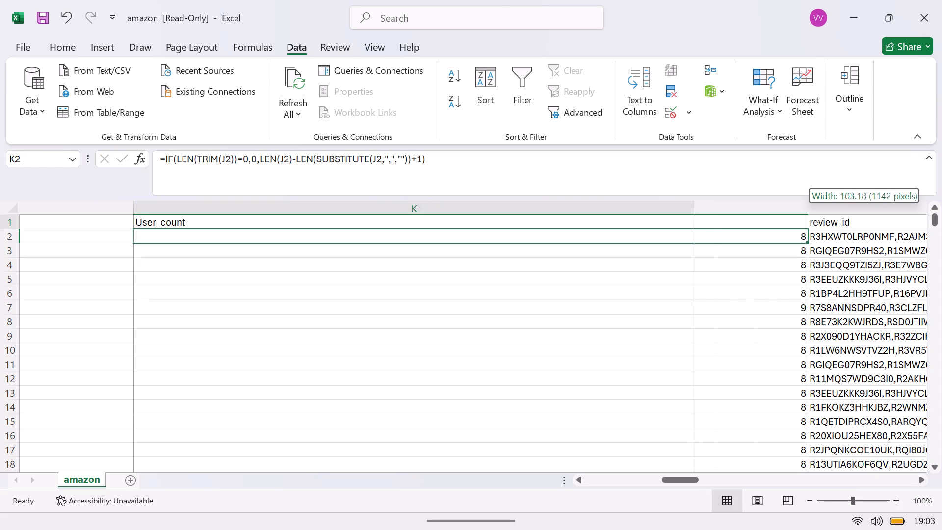
drag(672, 211, 219, 225)
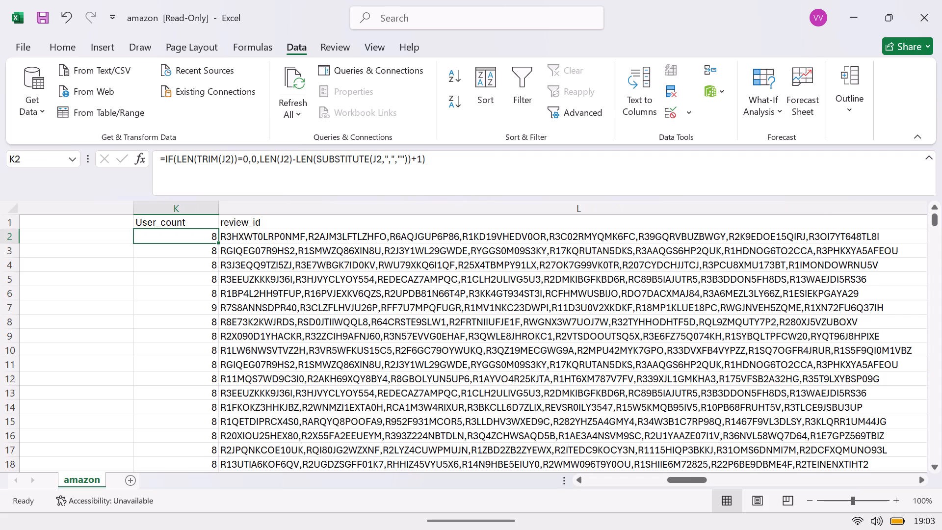
Replace the formulas in the User_count column K with fixed values by copying the column and pasting values over itself.
click(193, 207)
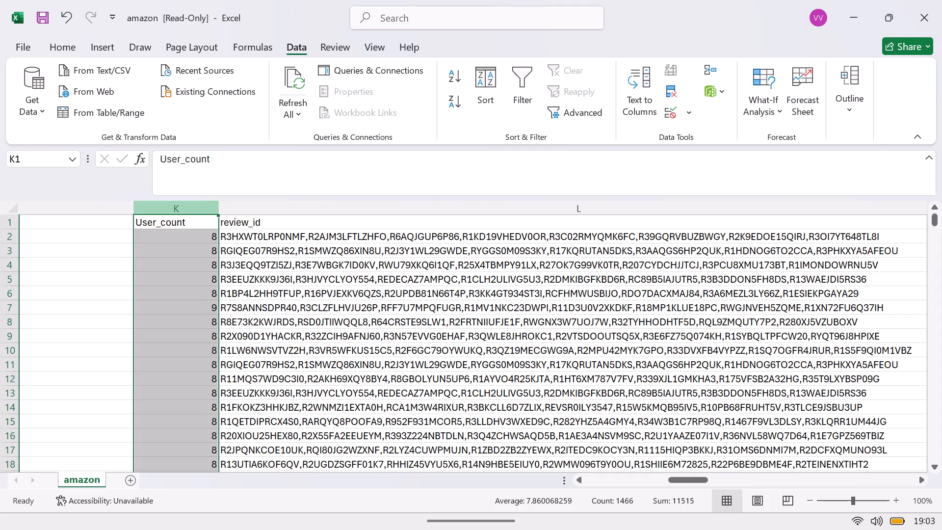
key(ctrl+c)
click(179, 208)
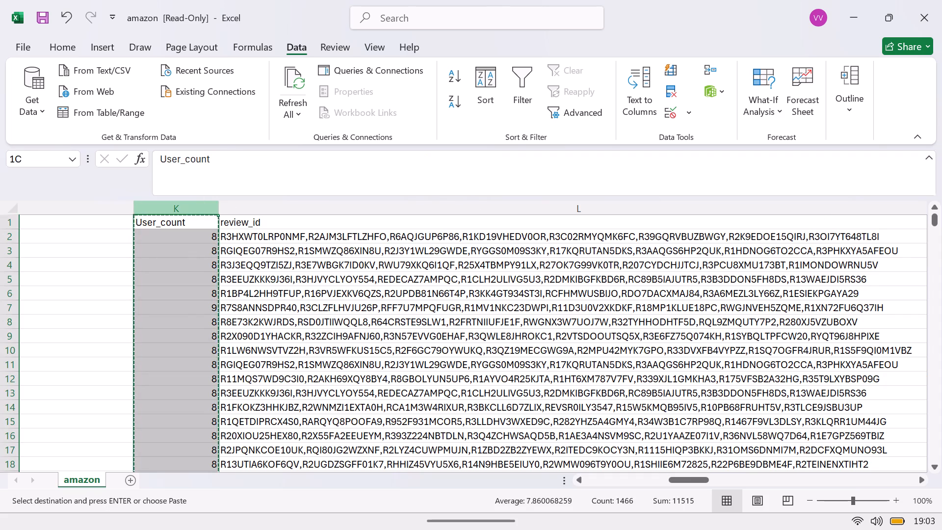
right_click(179, 208)
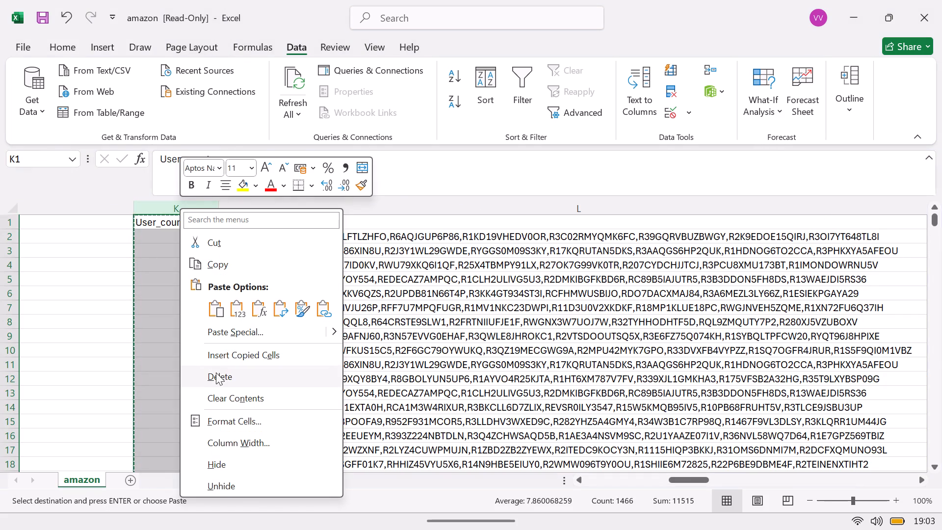
click(337, 331)
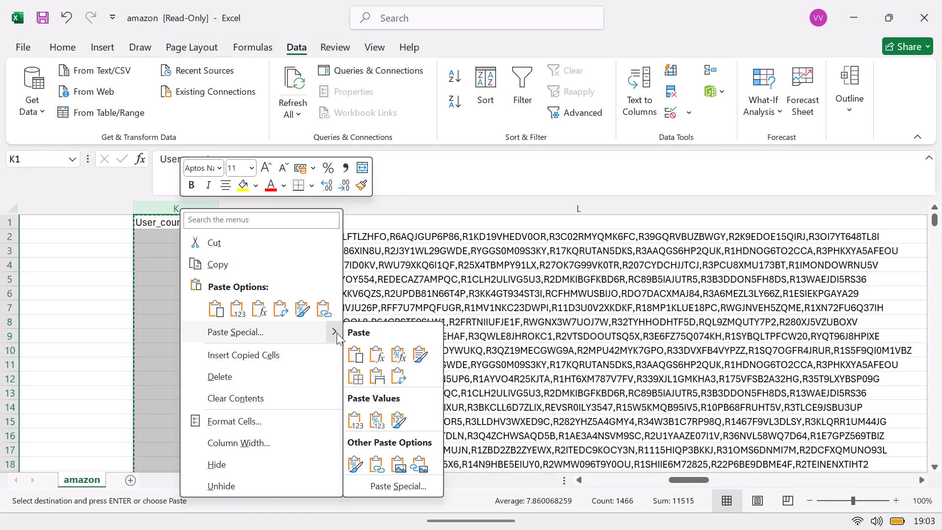
click(348, 417)
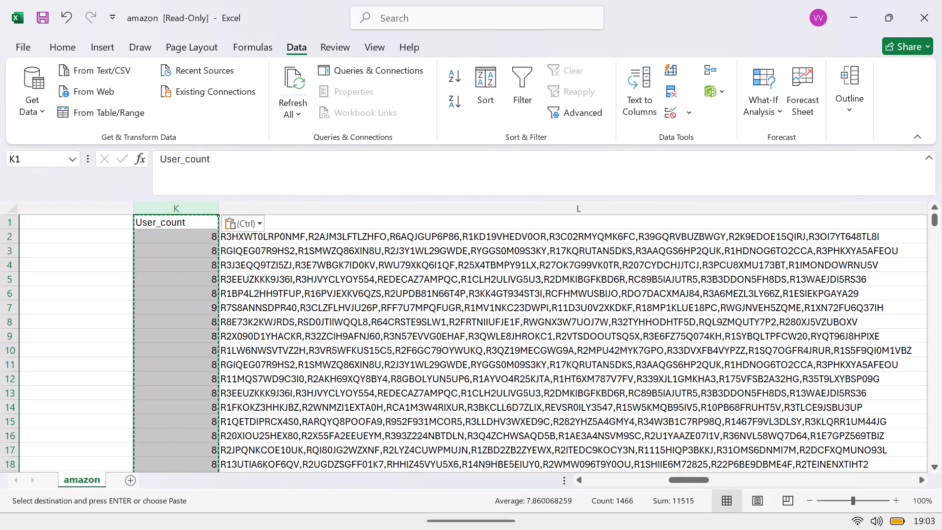
Delete the whole user_name column J.
drag(702, 480, 680, 483)
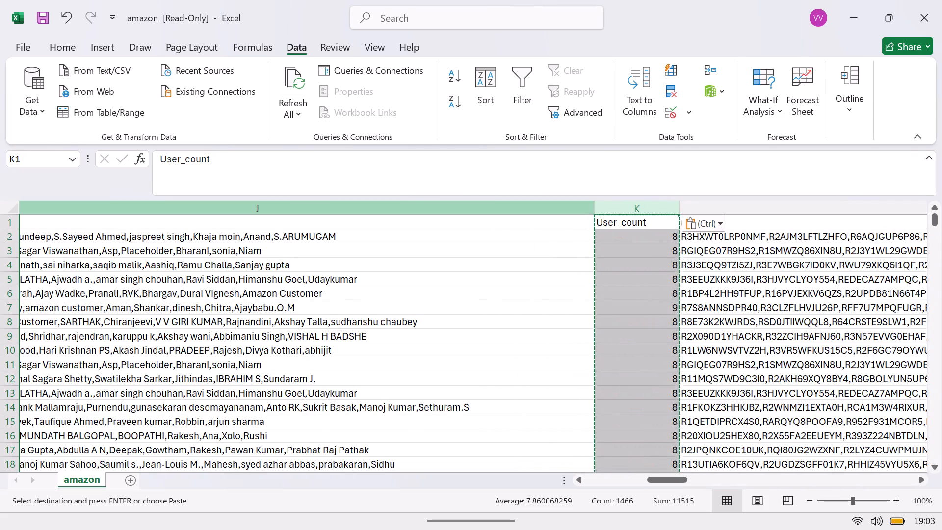
click(486, 209)
right_click(486, 209)
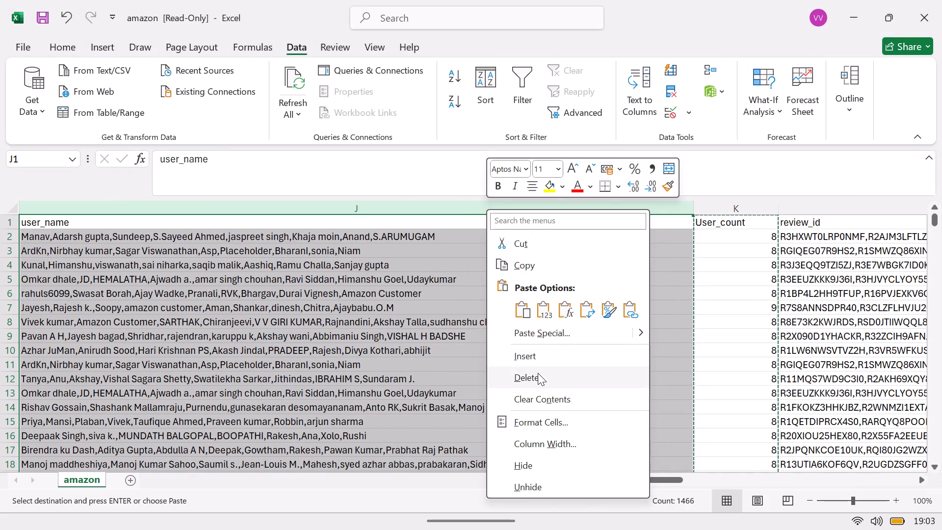
click(536, 378)
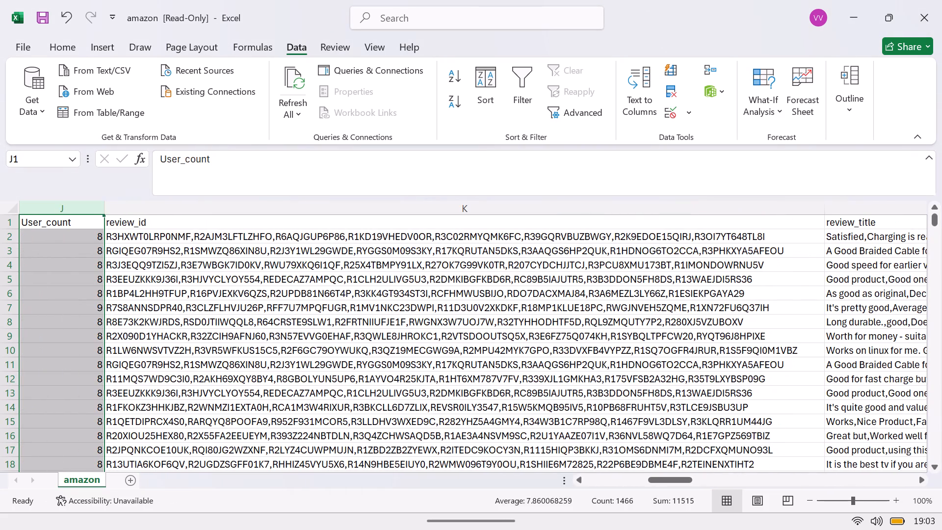
Select the whole User_count column I, the one derived from the user IDs, next to the new User_count column.
drag(682, 480, 645, 479)
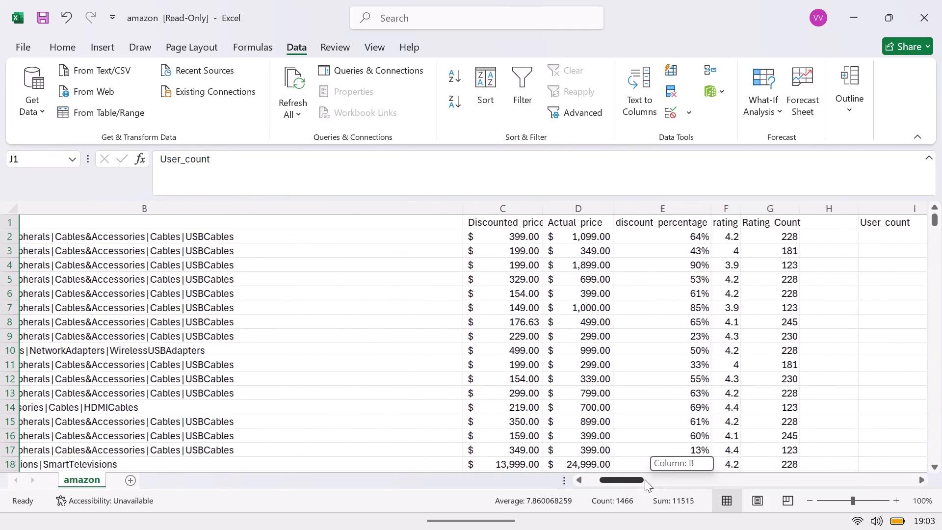
drag(645, 479, 653, 478)
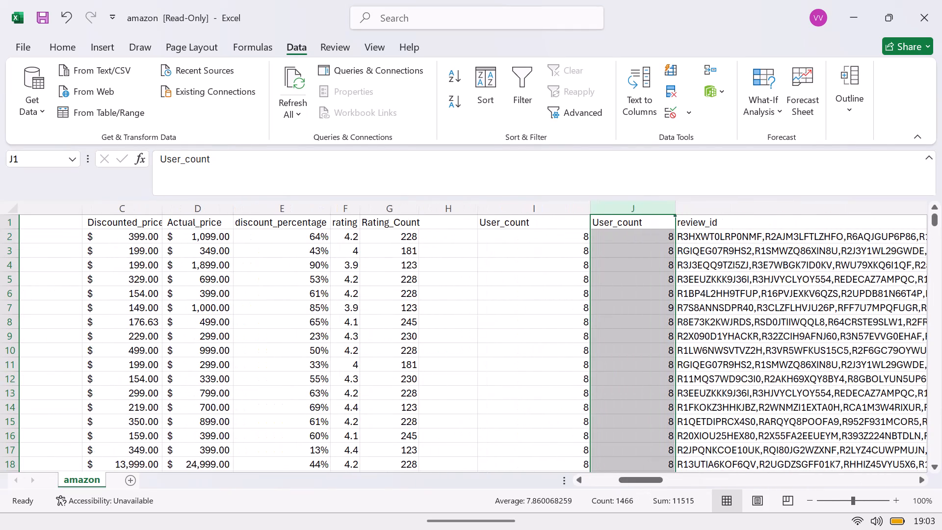
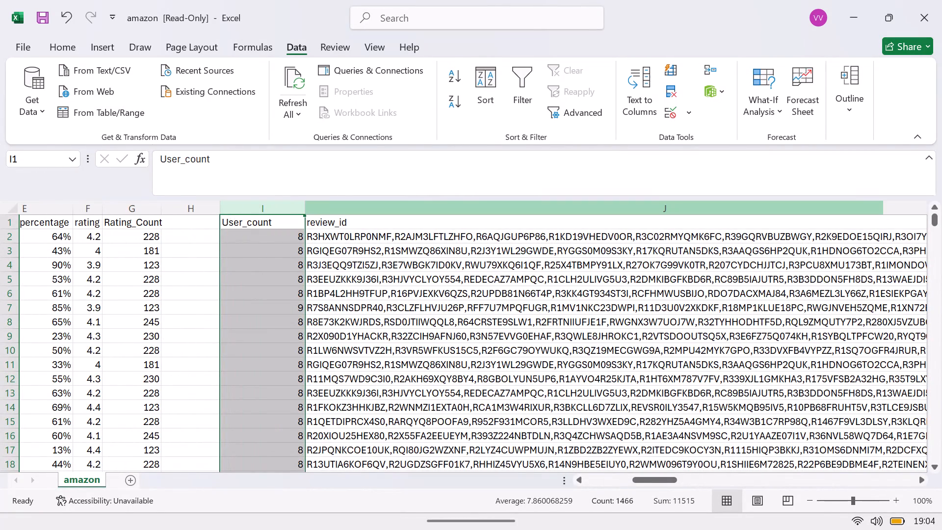
Delete the five whole columns J to N, from review_id through product_link.
click(473, 209)
drag(435, 296, 466, 292)
click(475, 215)
click(478, 212)
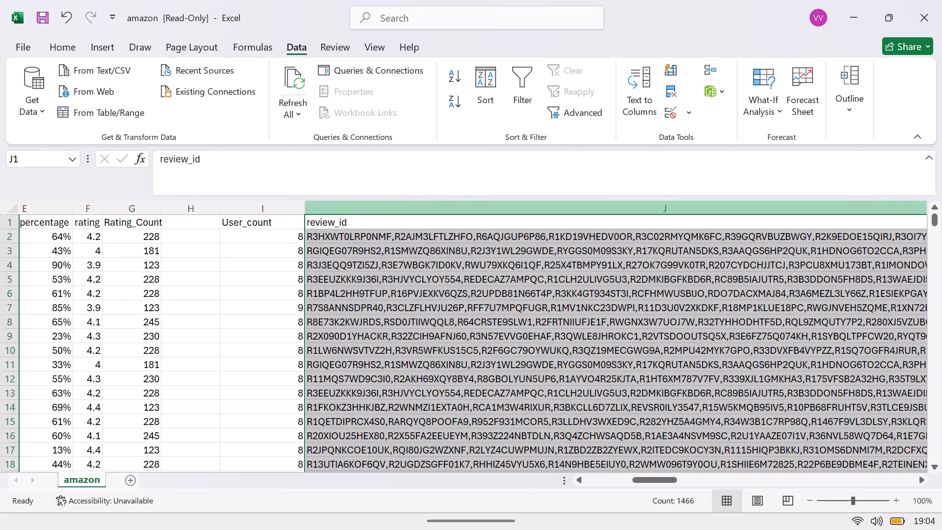
drag(478, 212, 848, 212)
drag(848, 212, 941, 225)
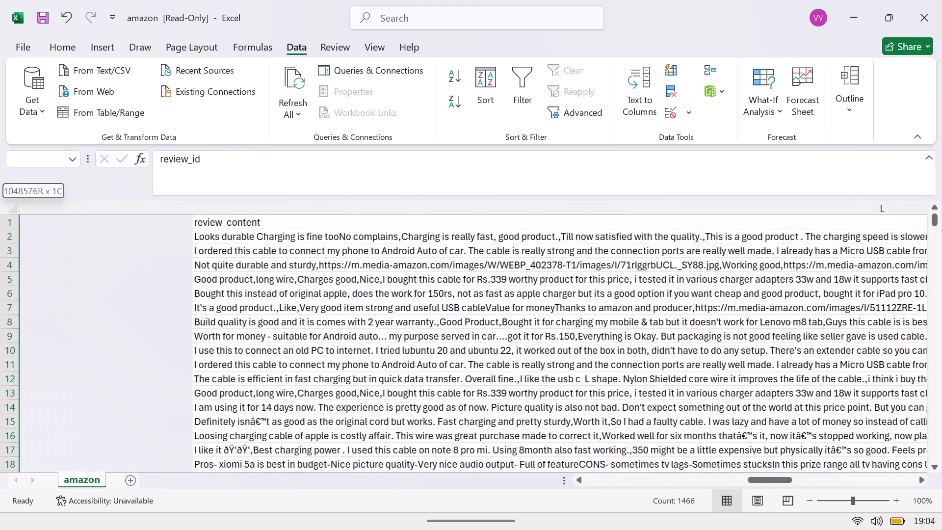
drag(941, 225, 516, 192)
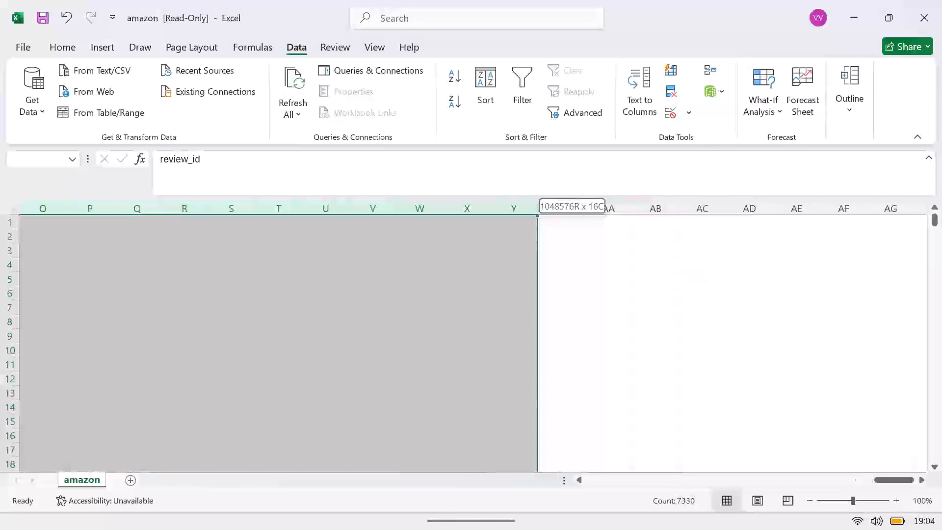
drag(516, 192, 74, 238)
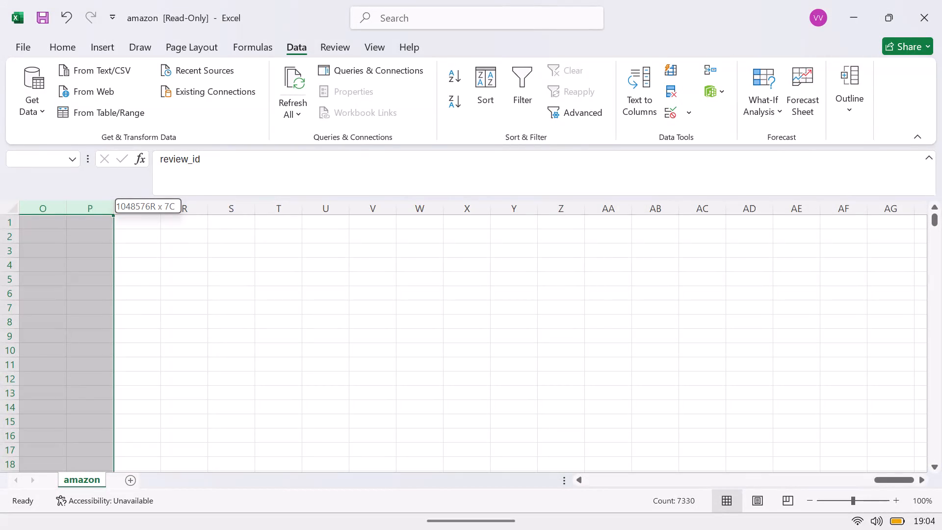
drag(74, 238, 640, 229)
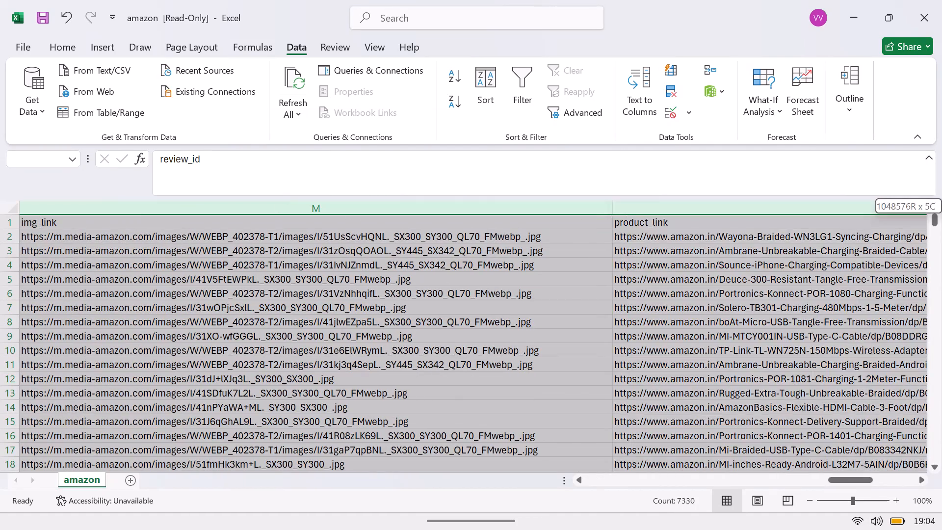
drag(640, 229, 739, 227)
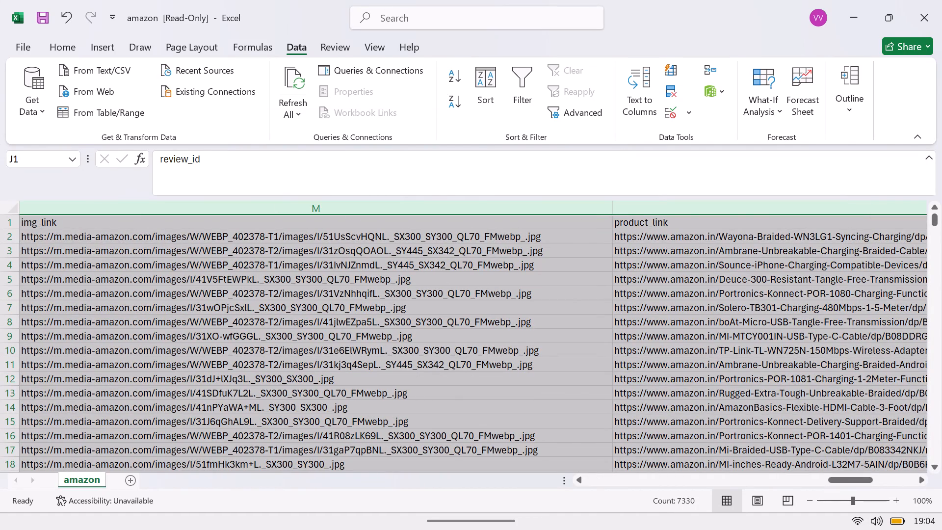
right_click(739, 227)
click(758, 390)
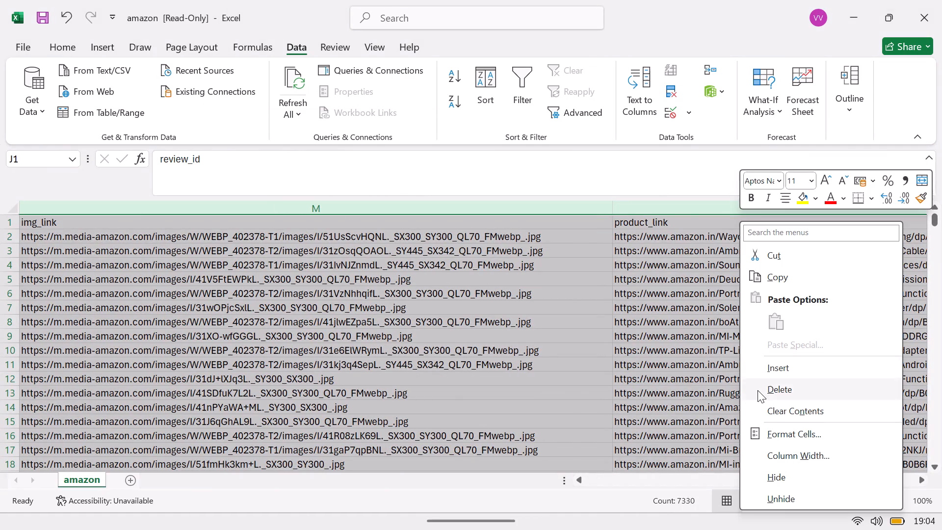
click(573, 313)
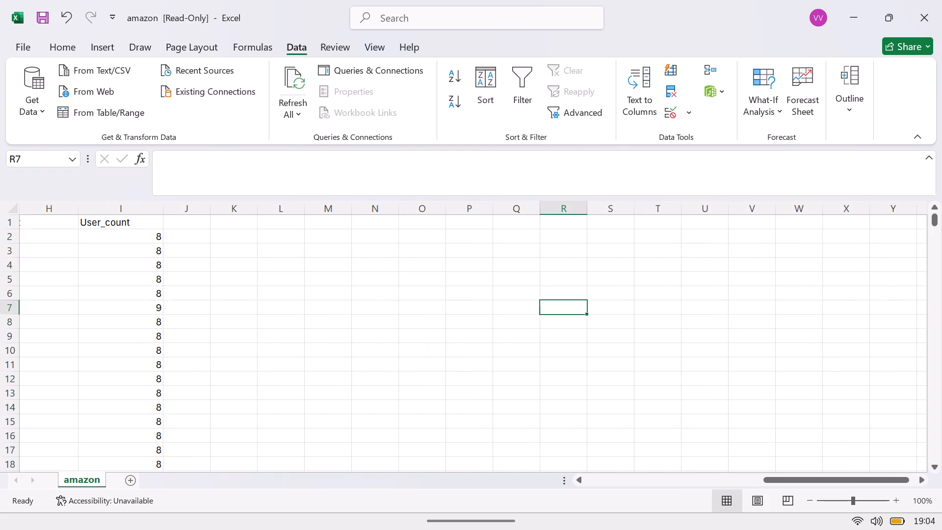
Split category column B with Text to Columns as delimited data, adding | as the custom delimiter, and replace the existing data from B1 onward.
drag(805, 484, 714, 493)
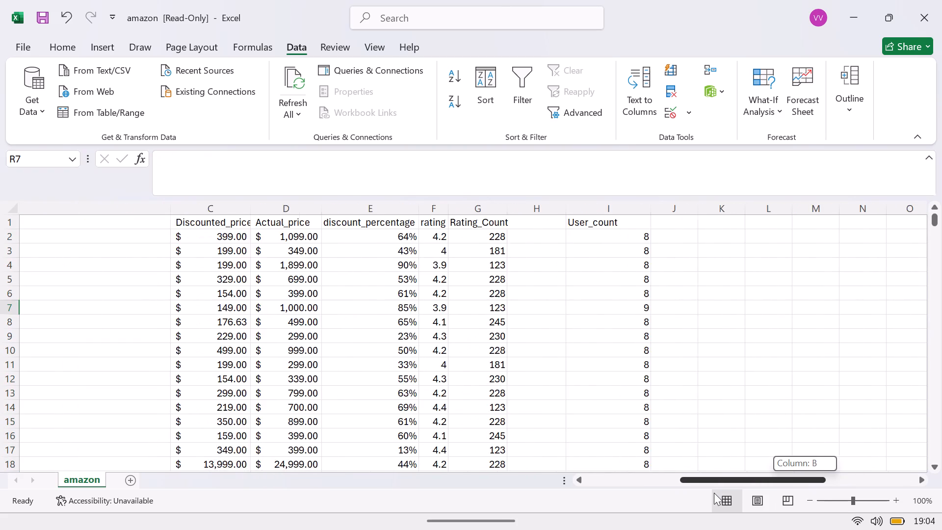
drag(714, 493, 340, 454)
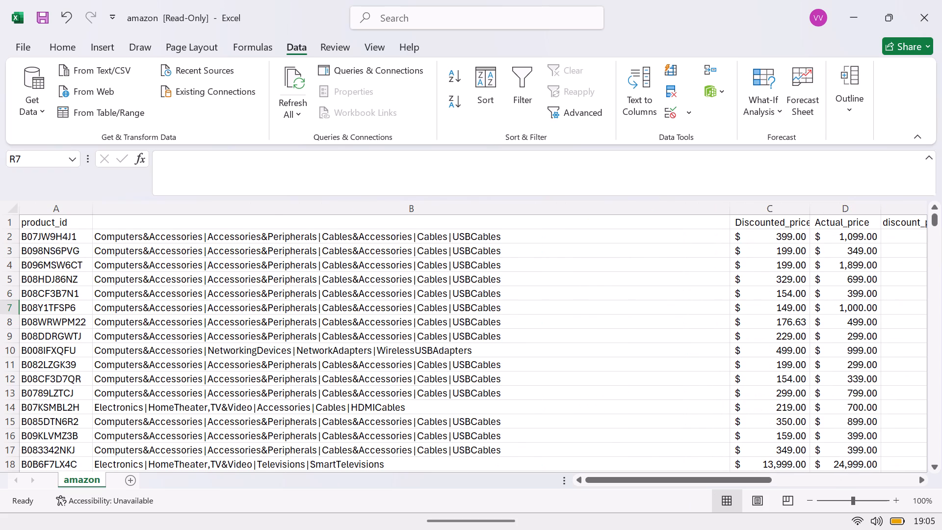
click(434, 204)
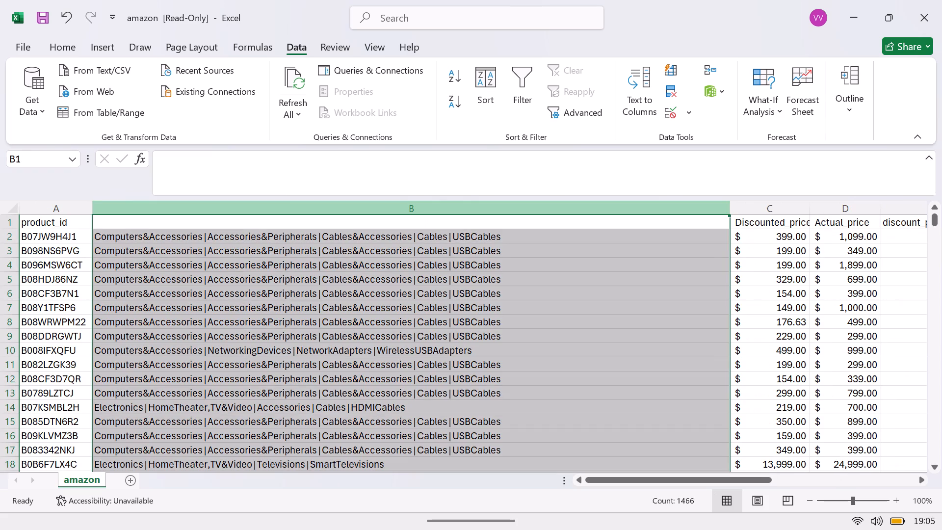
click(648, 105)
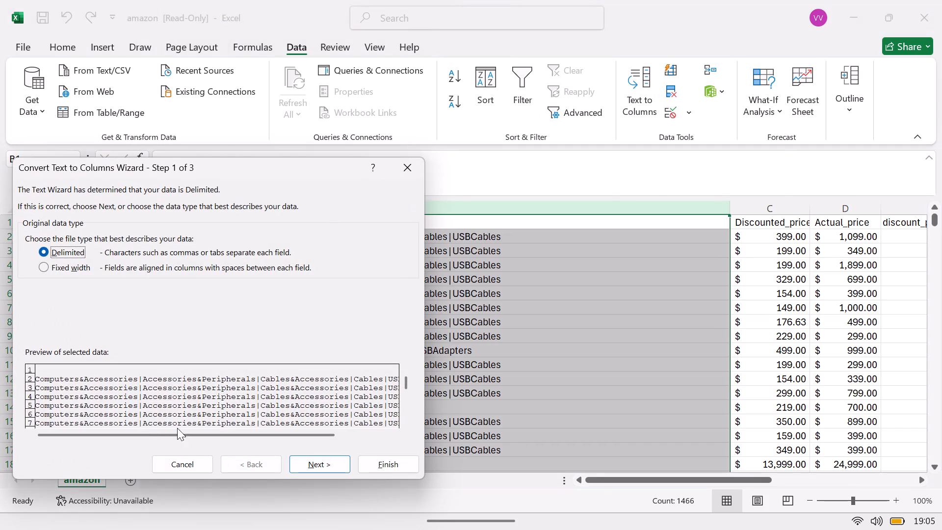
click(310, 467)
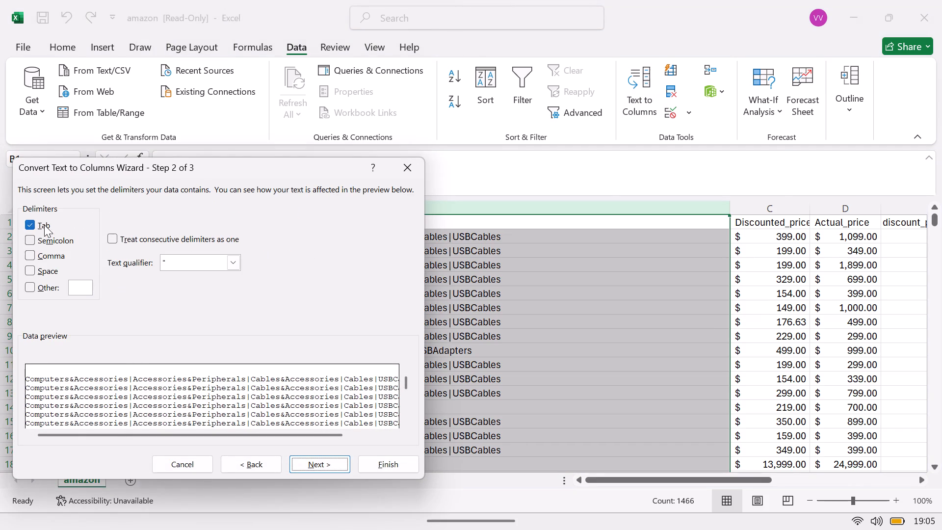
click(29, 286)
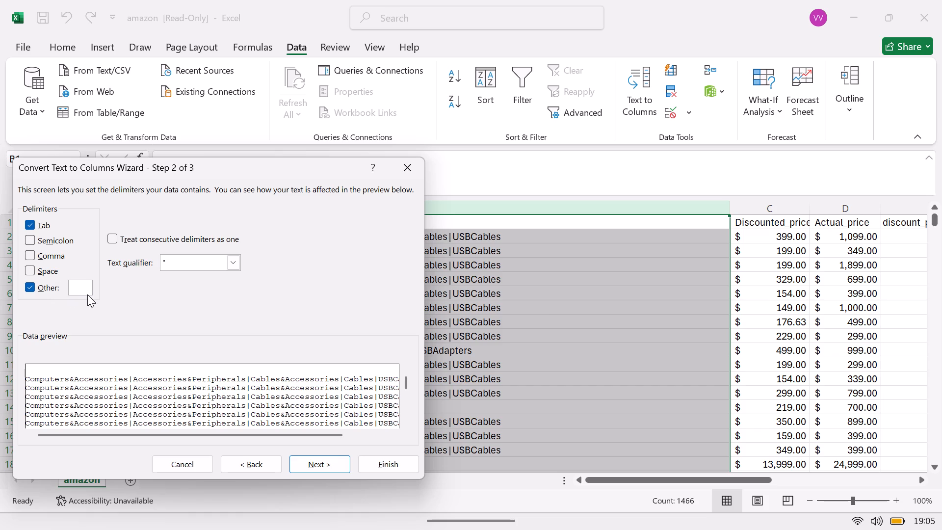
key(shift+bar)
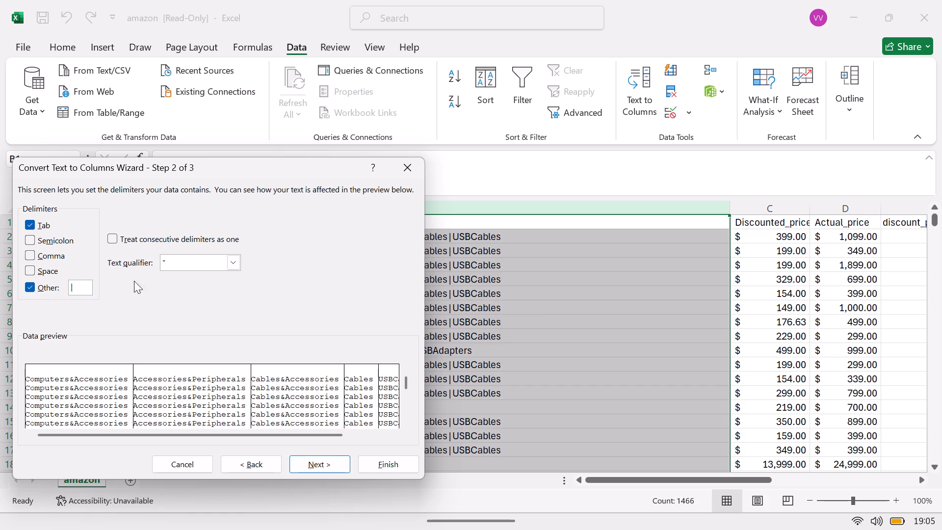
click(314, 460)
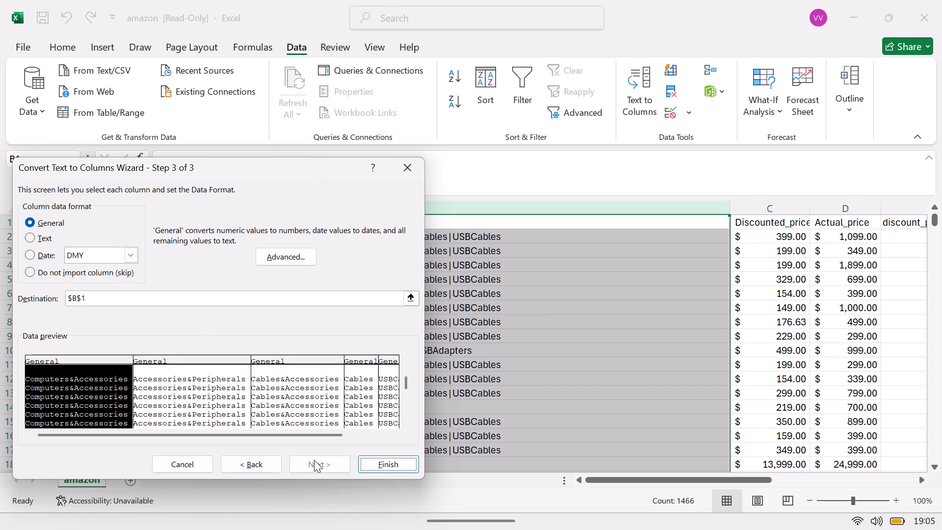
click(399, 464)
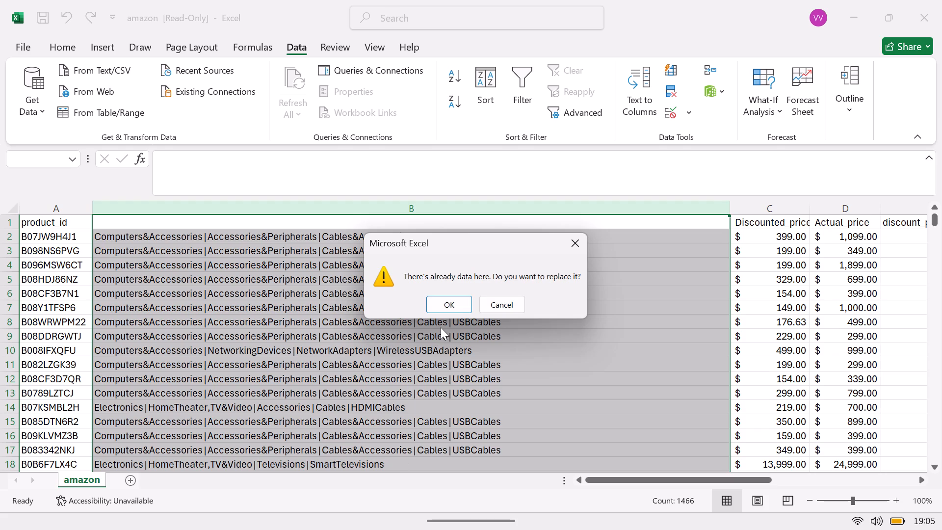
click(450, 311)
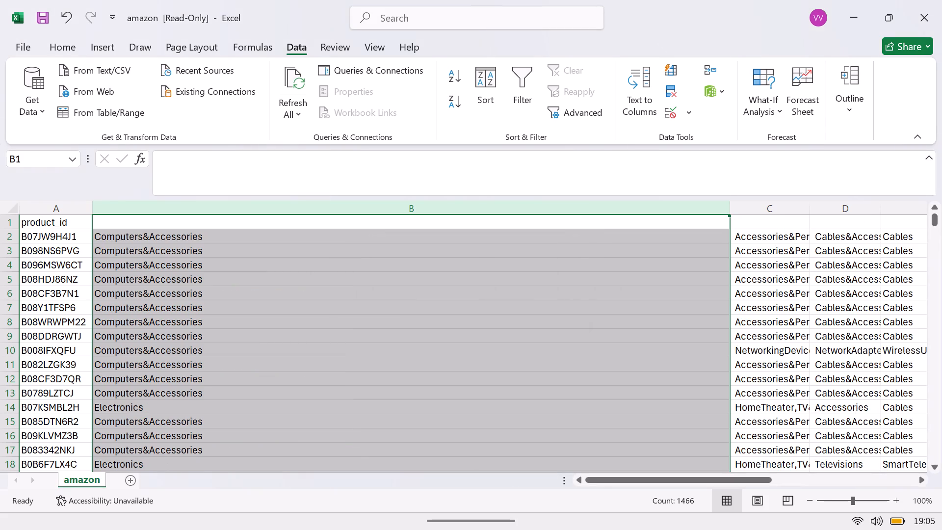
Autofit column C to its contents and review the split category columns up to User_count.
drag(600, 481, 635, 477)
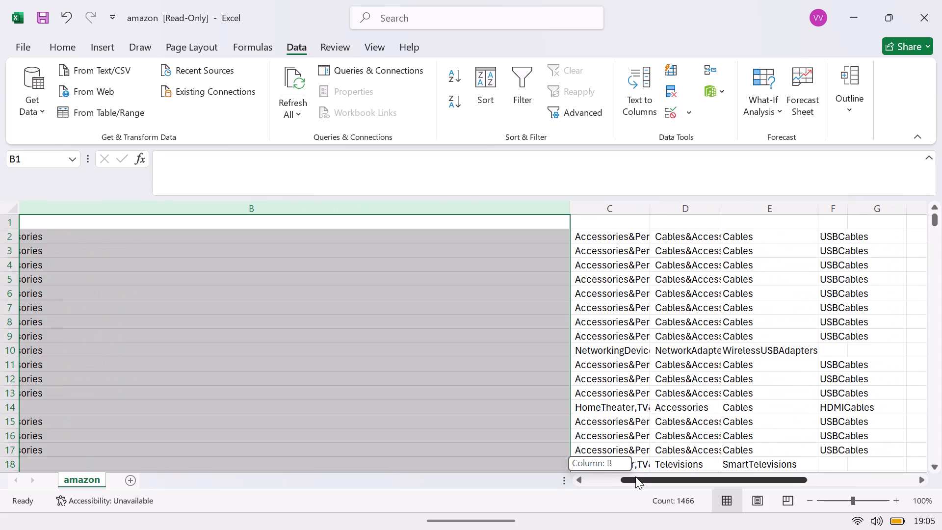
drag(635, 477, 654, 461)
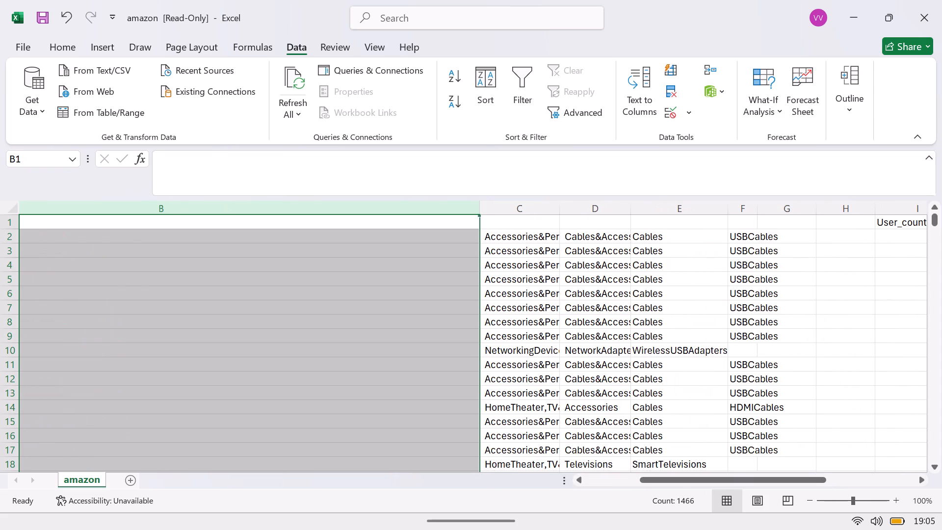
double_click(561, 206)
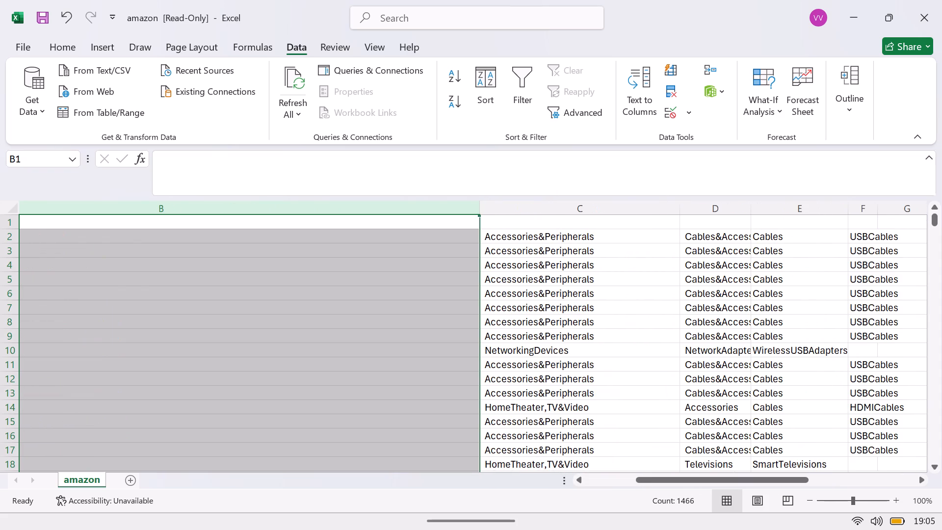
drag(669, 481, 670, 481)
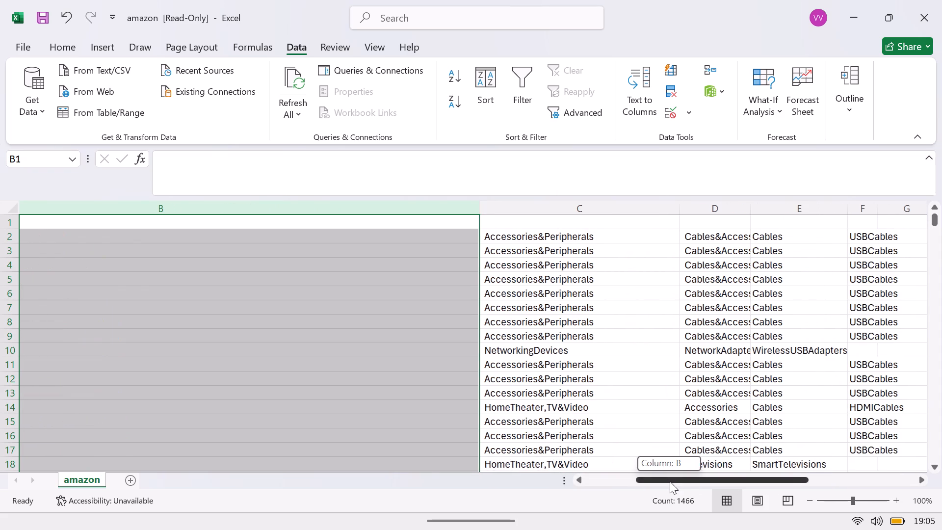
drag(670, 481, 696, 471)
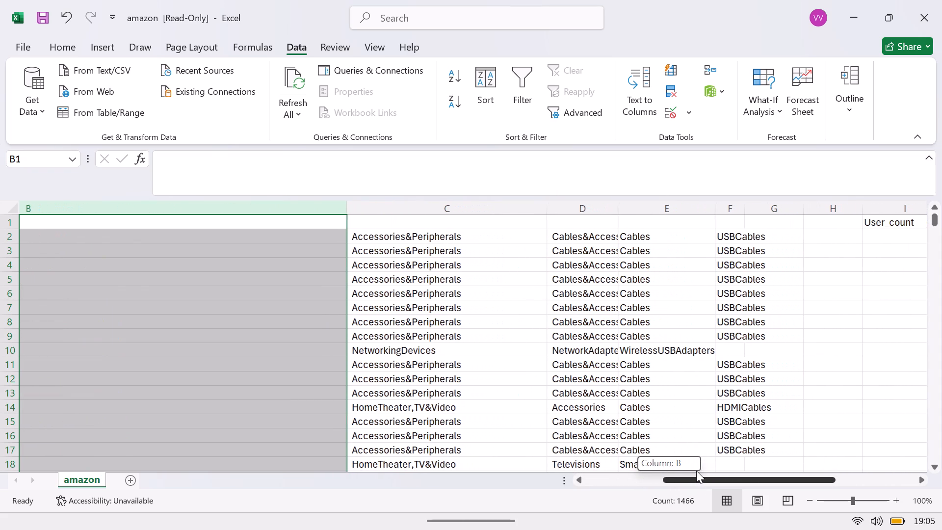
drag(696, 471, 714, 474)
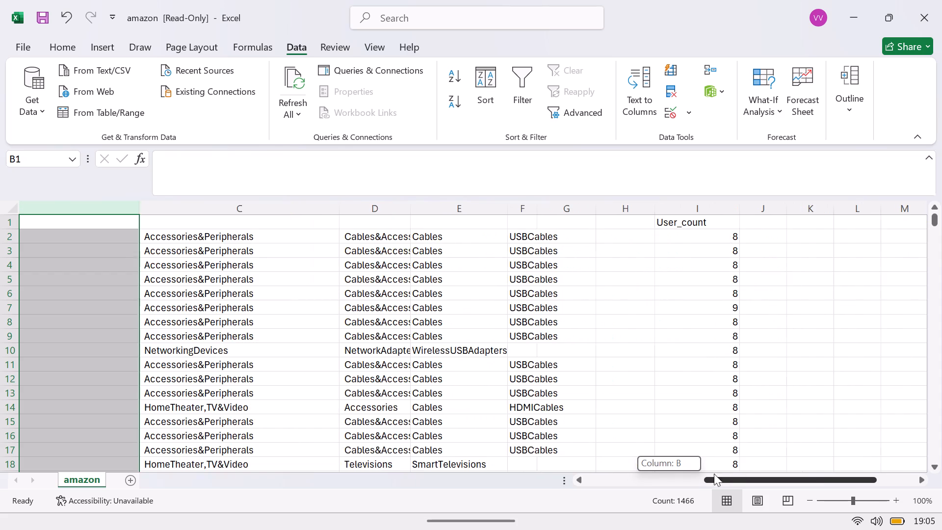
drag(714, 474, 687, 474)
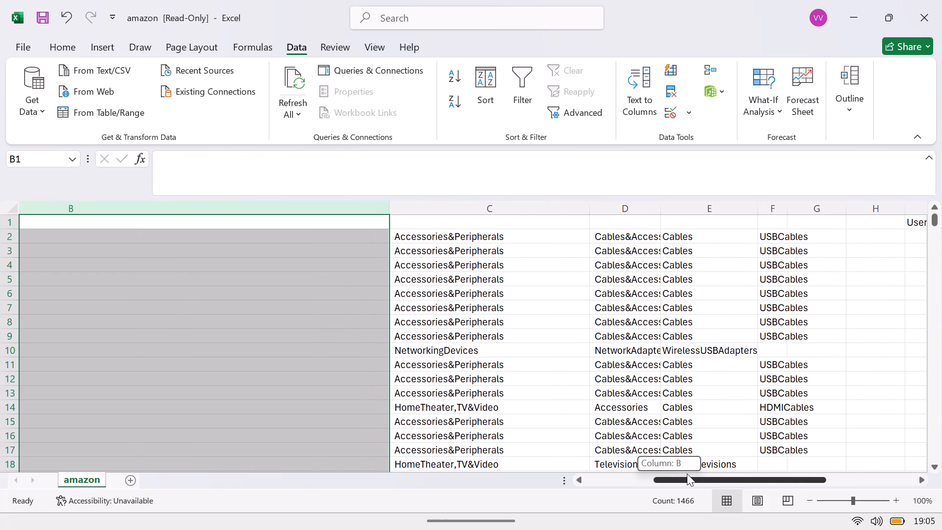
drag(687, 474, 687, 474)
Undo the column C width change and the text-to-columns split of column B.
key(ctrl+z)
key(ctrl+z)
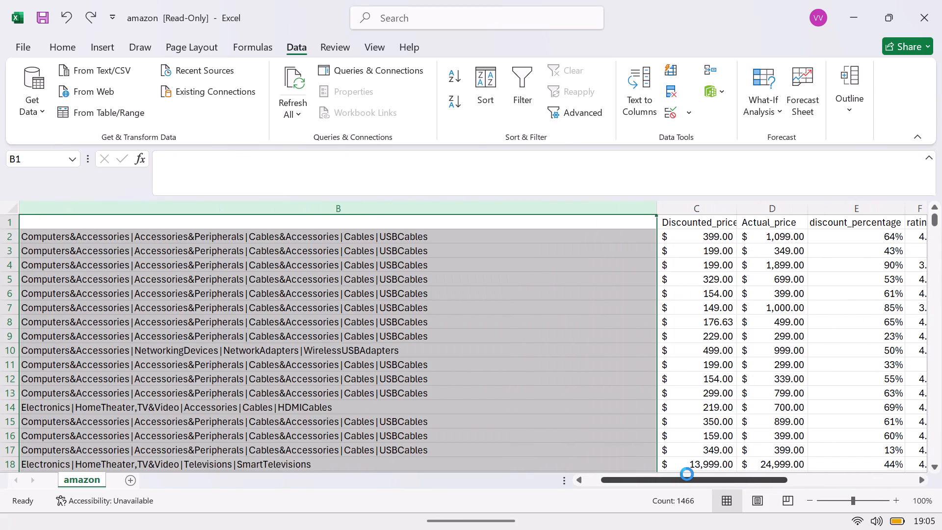
Start a screen capture of the sheet showing product_id and the selected category column B.
drag(656, 483, 639, 482)
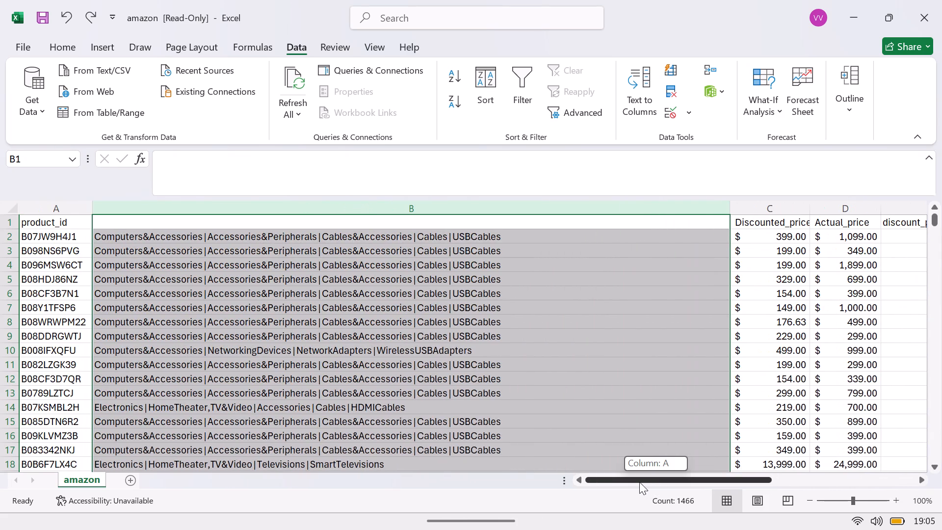
drag(639, 482, 590, 496)
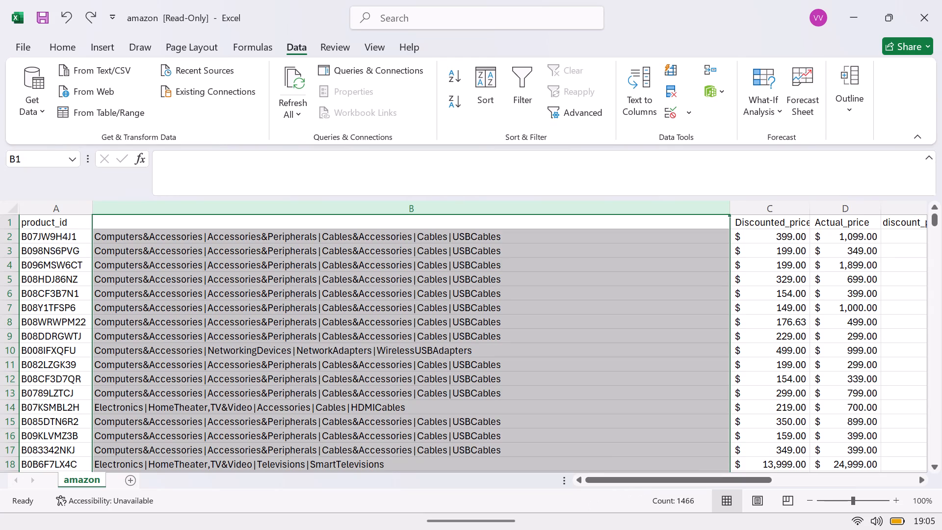
key(Print)
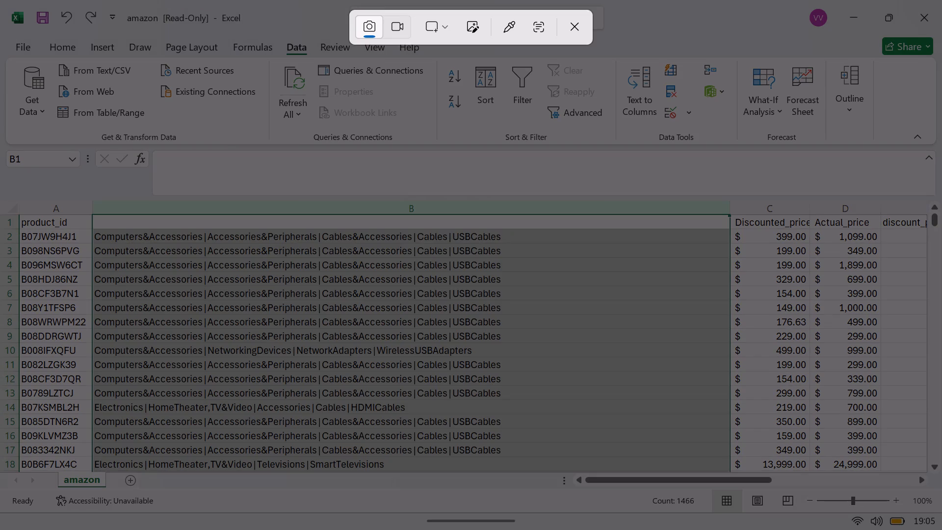
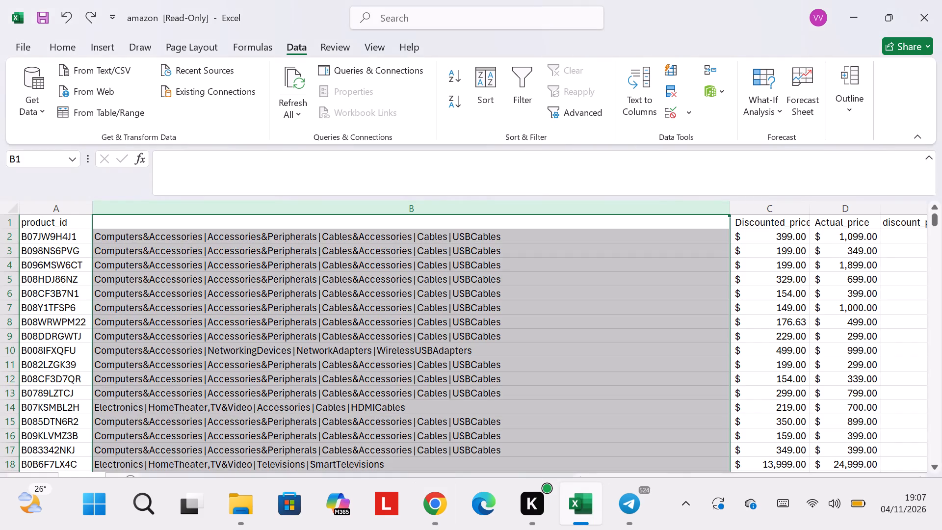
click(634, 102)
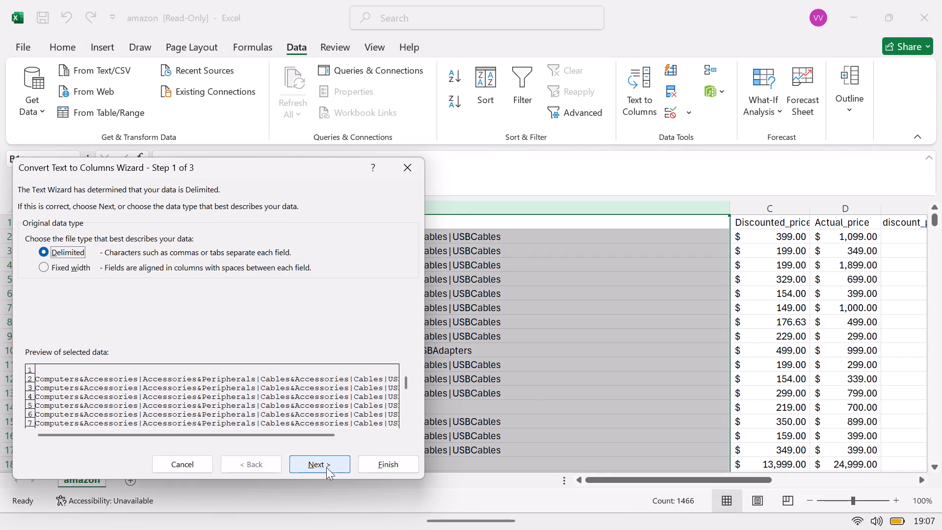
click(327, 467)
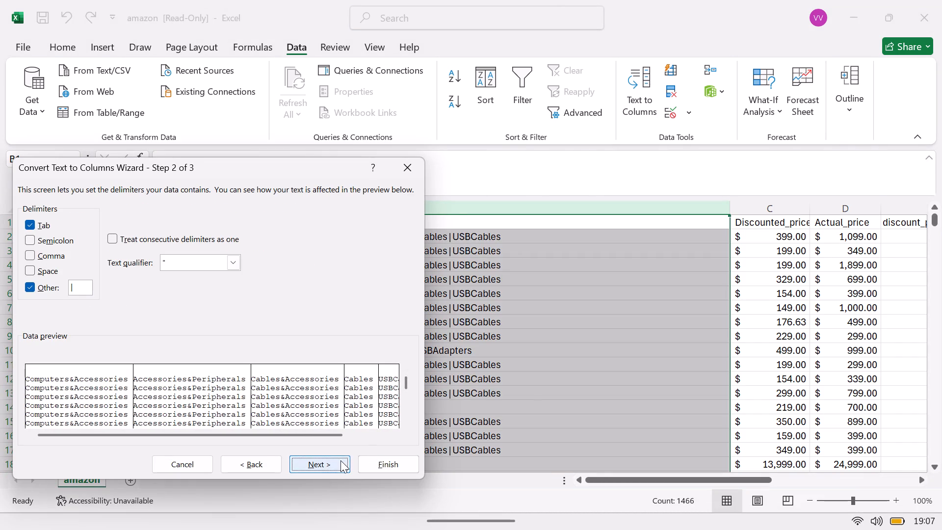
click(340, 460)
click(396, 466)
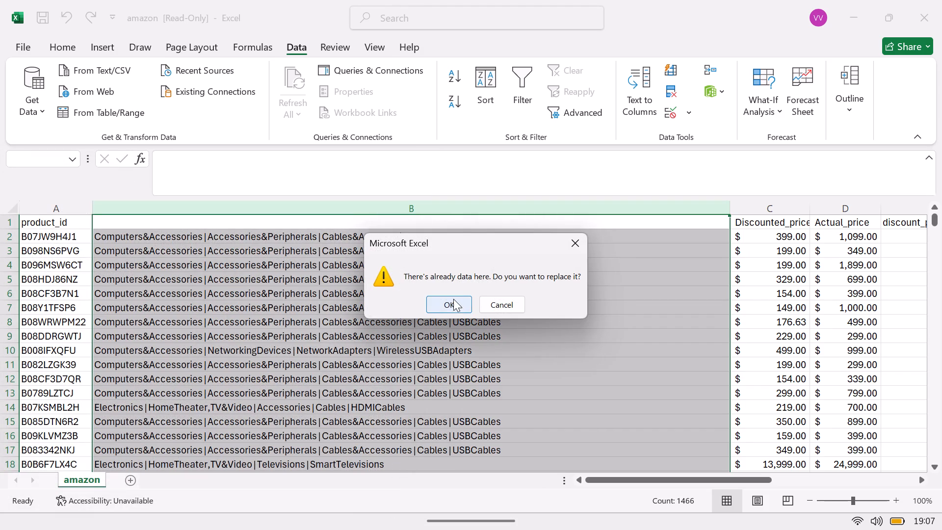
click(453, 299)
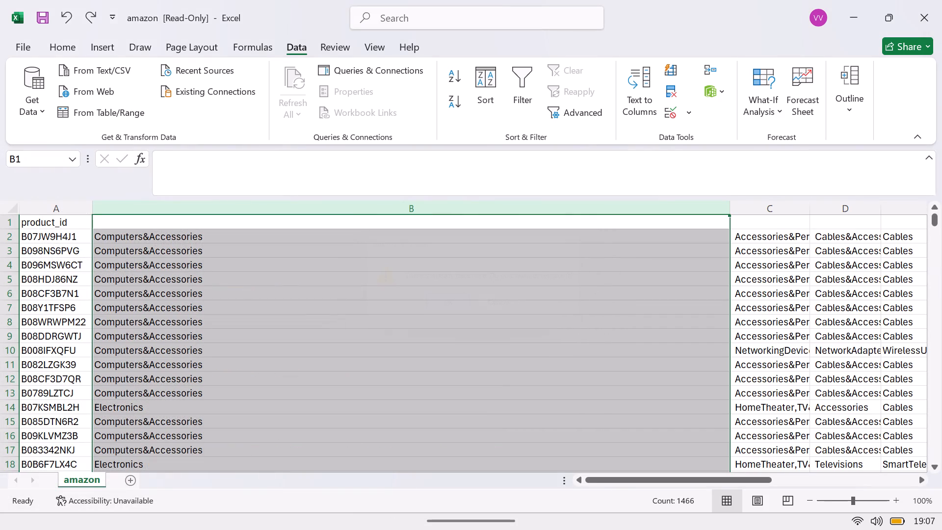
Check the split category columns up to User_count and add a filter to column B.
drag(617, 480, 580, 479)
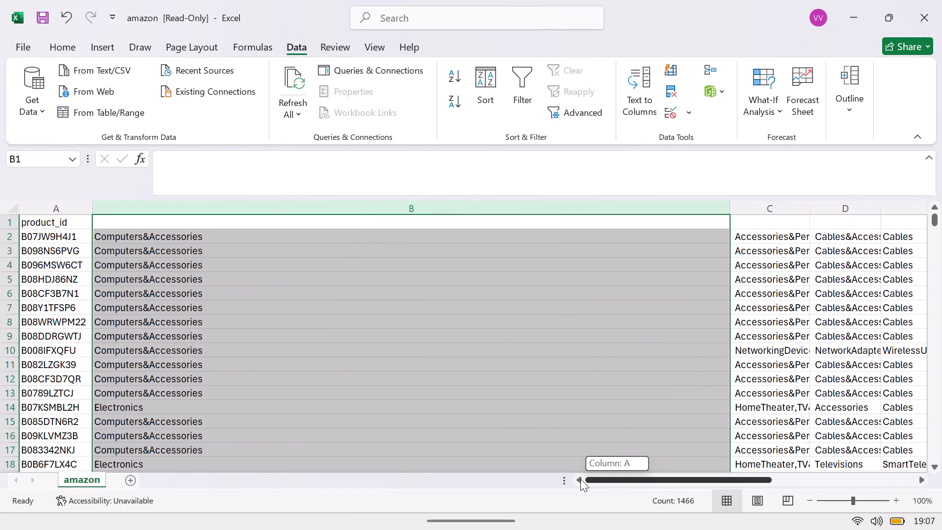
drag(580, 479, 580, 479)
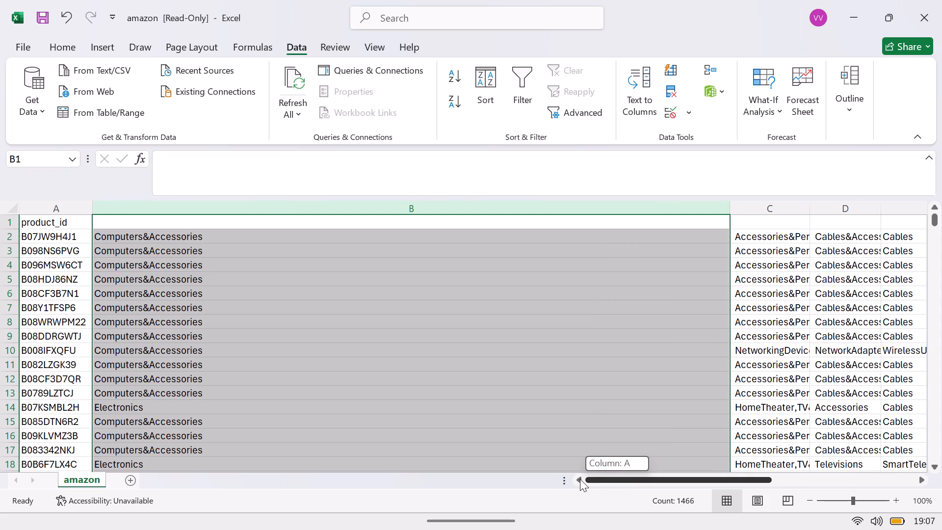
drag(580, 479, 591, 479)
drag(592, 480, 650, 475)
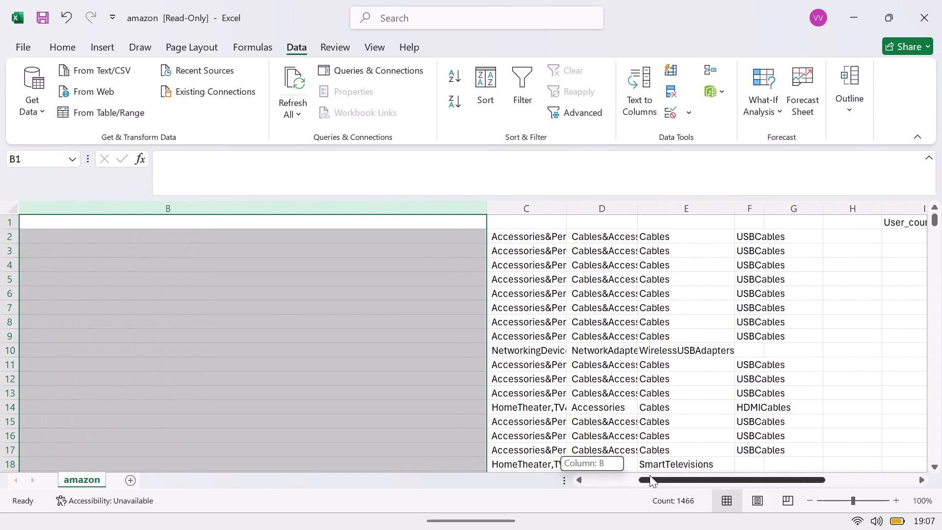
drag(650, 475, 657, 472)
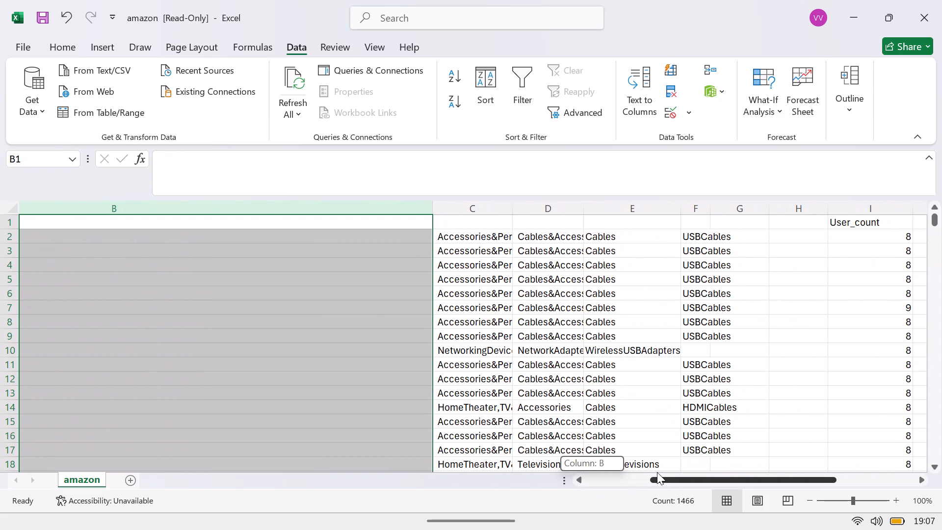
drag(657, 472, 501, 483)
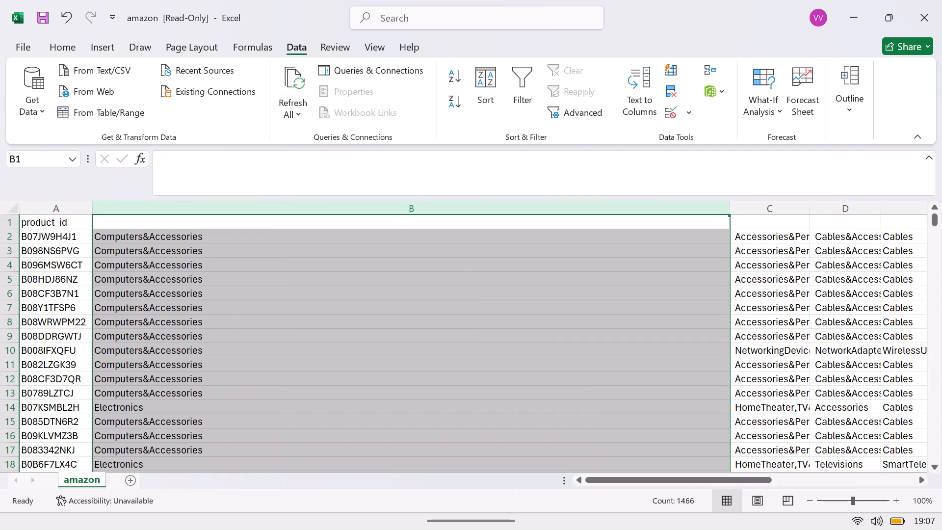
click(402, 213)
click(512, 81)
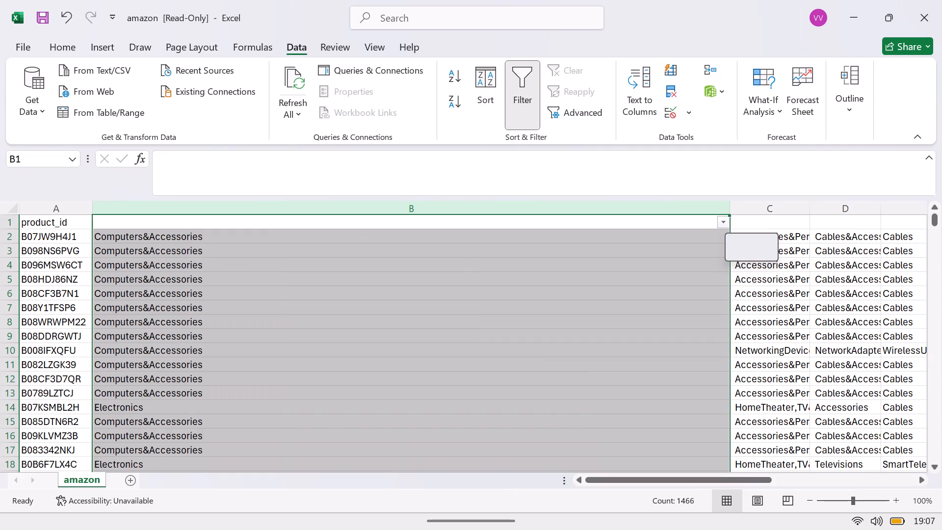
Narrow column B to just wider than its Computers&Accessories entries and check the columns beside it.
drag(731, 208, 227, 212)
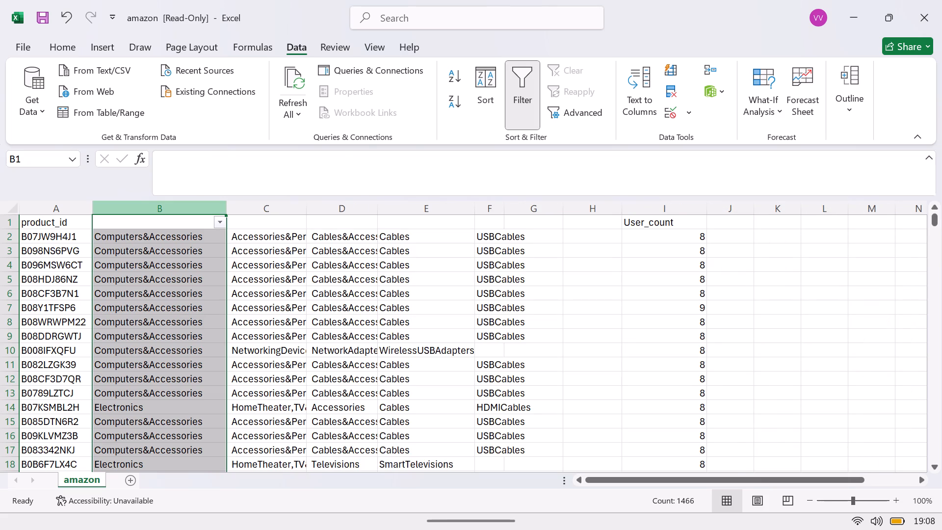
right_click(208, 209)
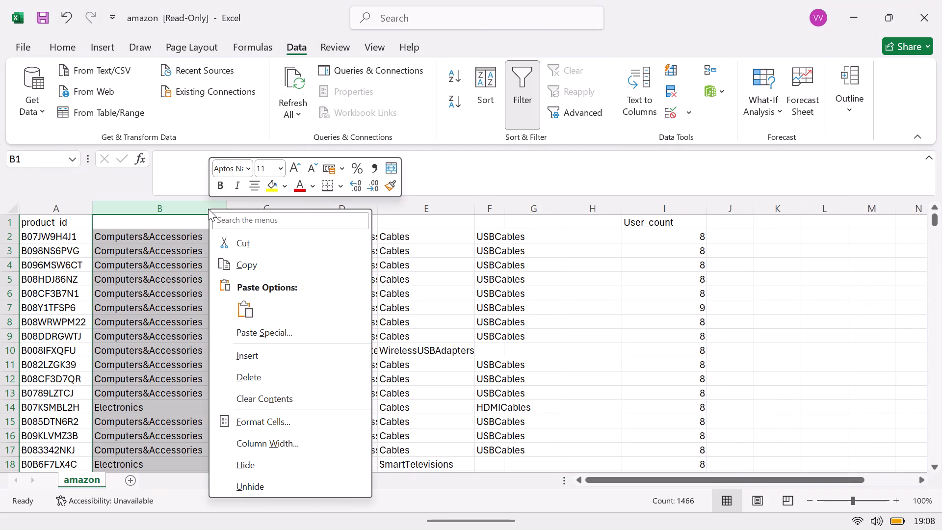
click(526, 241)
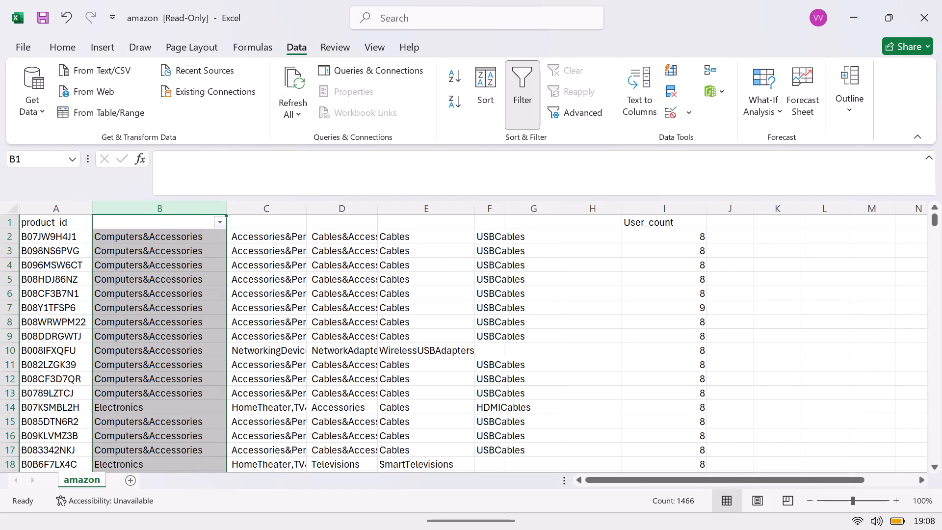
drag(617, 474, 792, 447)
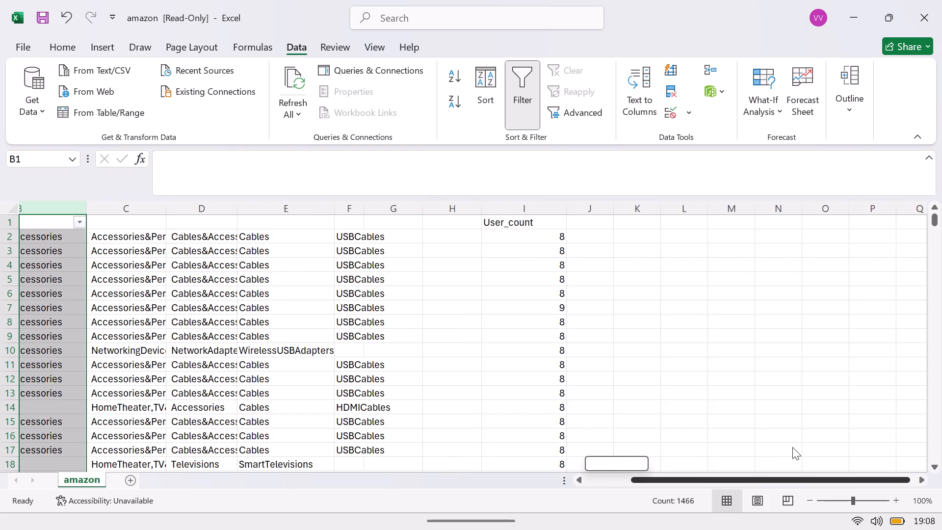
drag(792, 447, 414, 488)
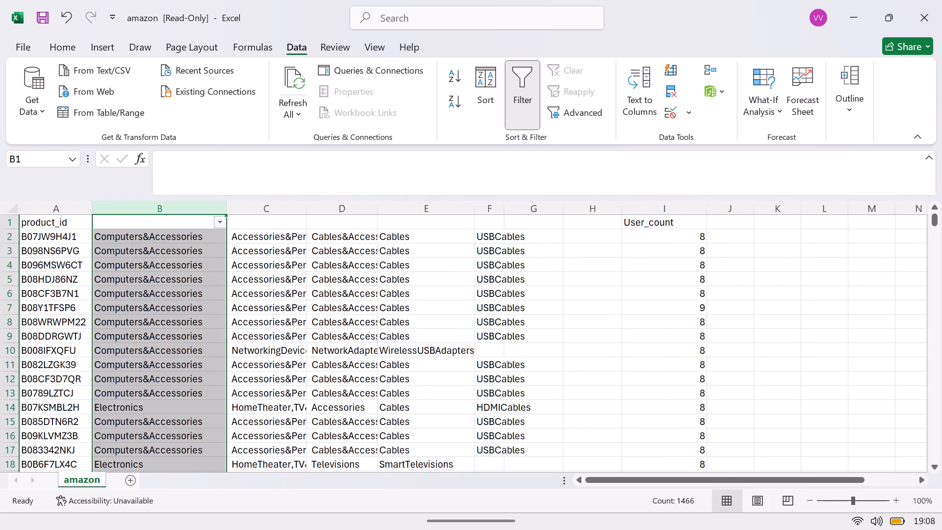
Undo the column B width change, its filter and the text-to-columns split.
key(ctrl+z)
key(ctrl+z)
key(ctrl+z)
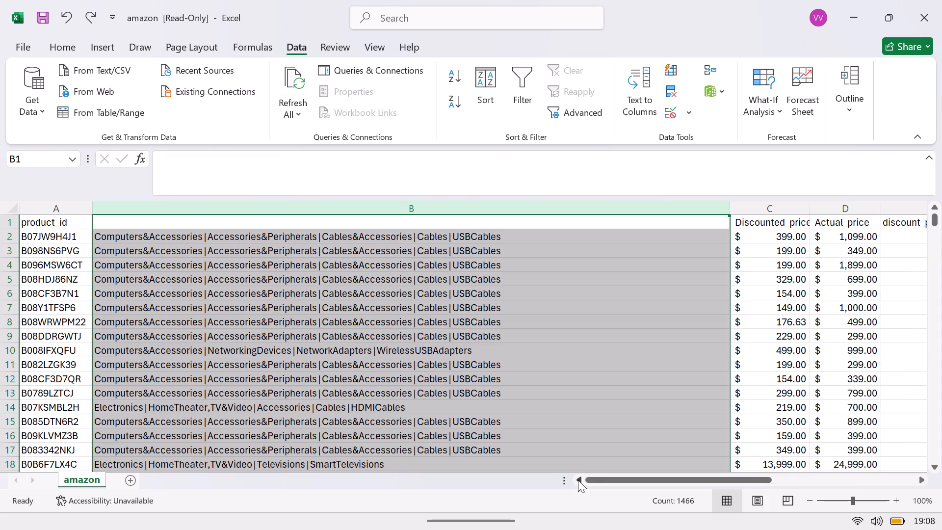
Insert five blank columns between category column B and the Discounted_price column.
drag(596, 480, 712, 484)
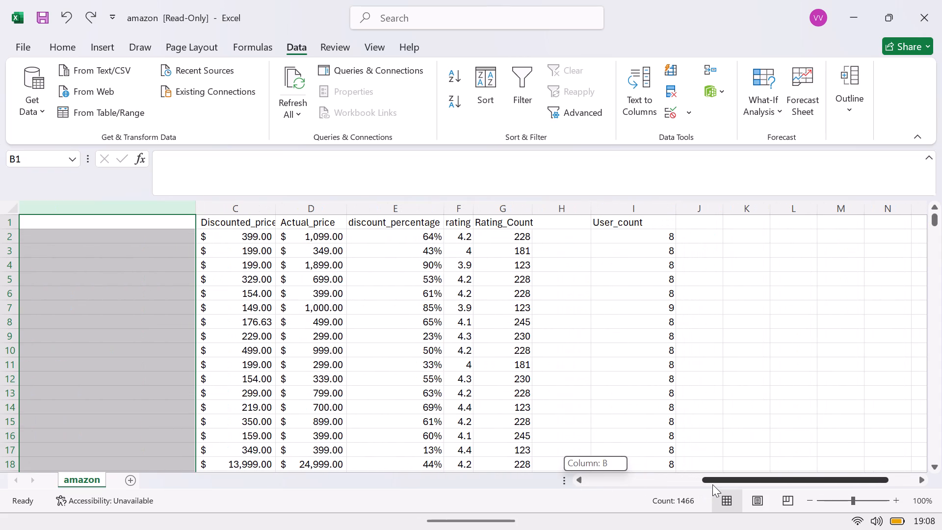
drag(712, 484, 711, 484)
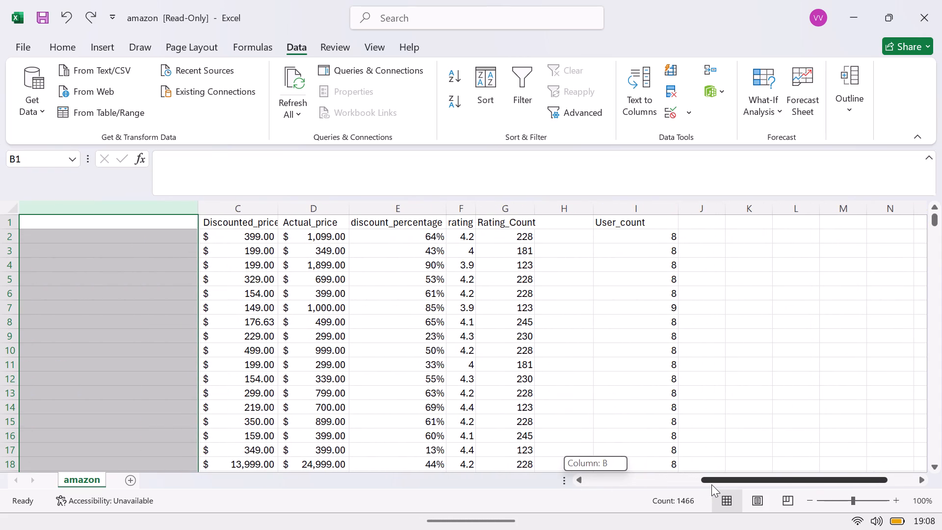
drag(711, 484, 705, 485)
drag(705, 485, 564, 503)
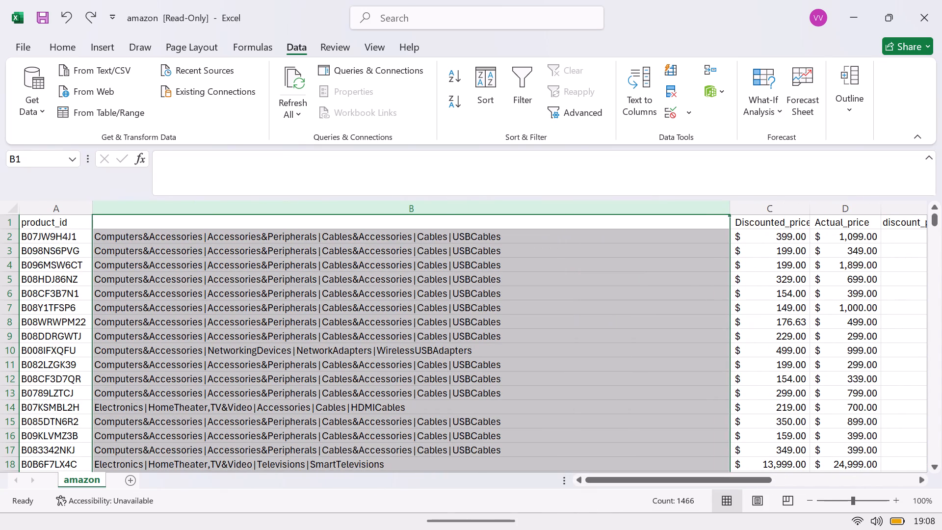
drag(610, 481, 685, 477)
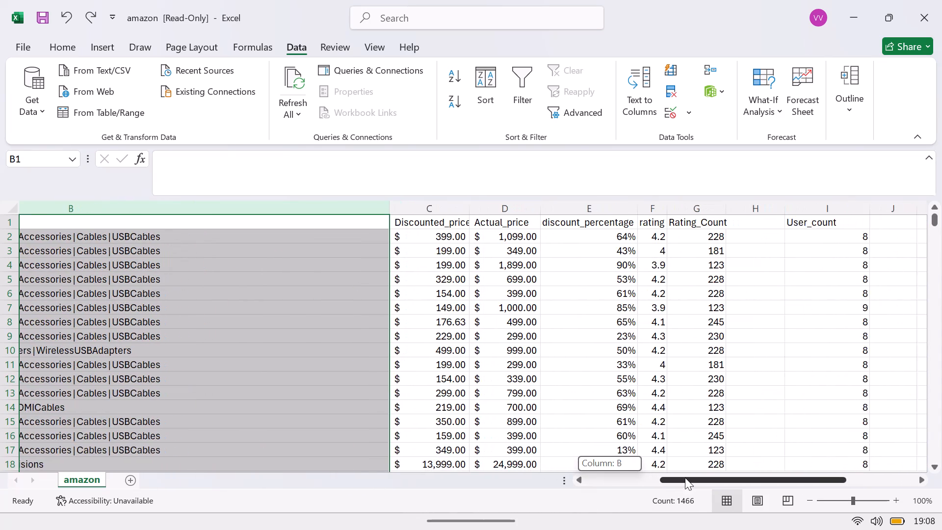
drag(685, 477, 695, 476)
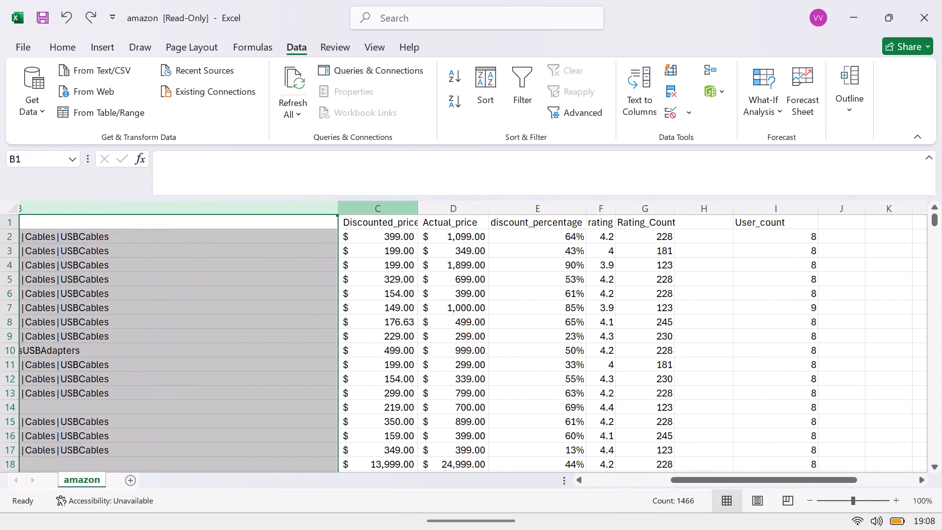
click(402, 210)
drag(402, 210, 581, 197)
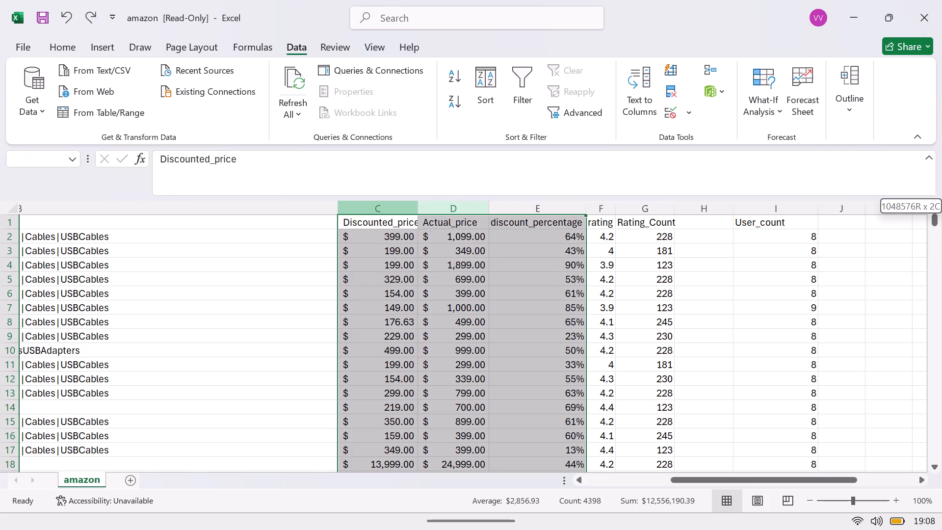
drag(581, 197, 641, 199)
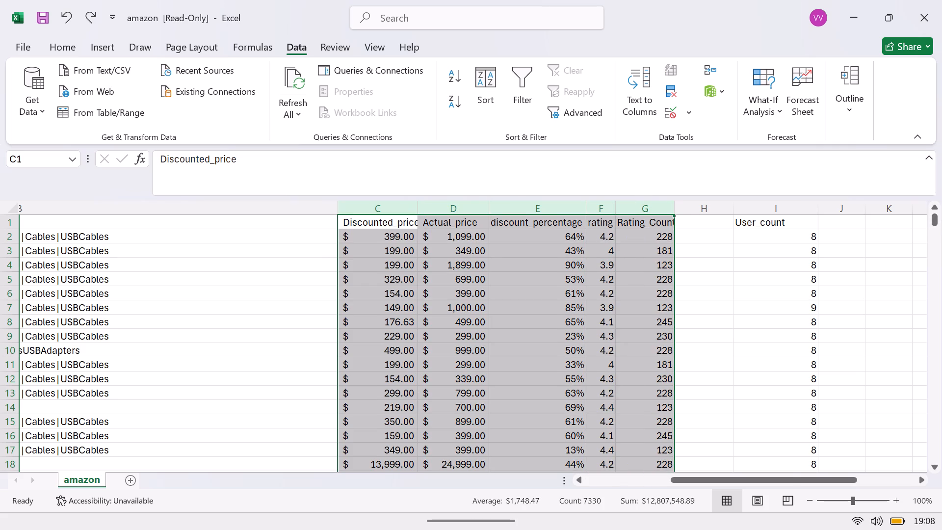
right_click(629, 208)
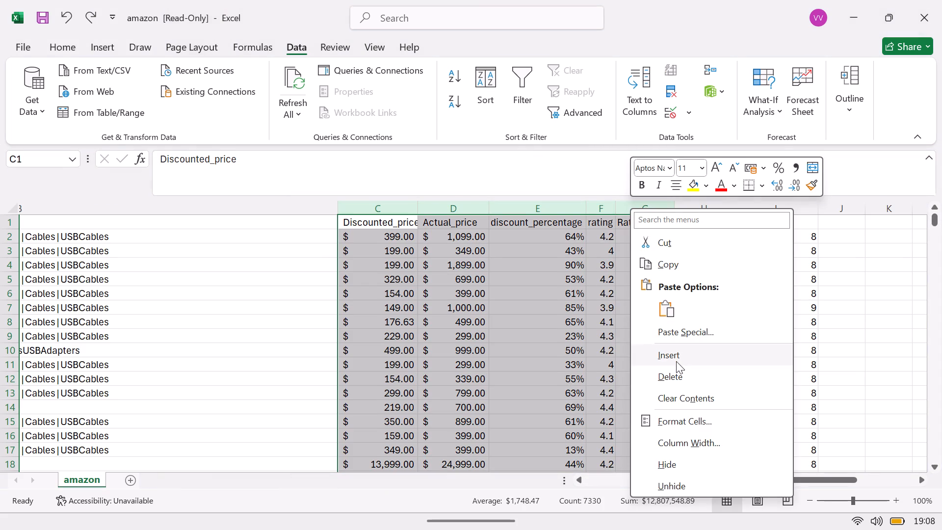
click(676, 361)
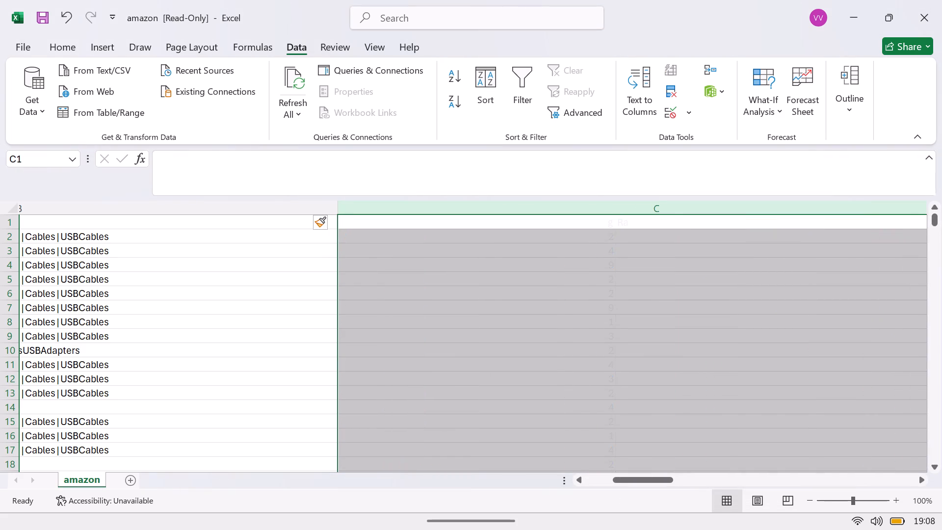
Narrow the five new blank columns C to G together to about a third of their width.
drag(637, 480, 640, 479)
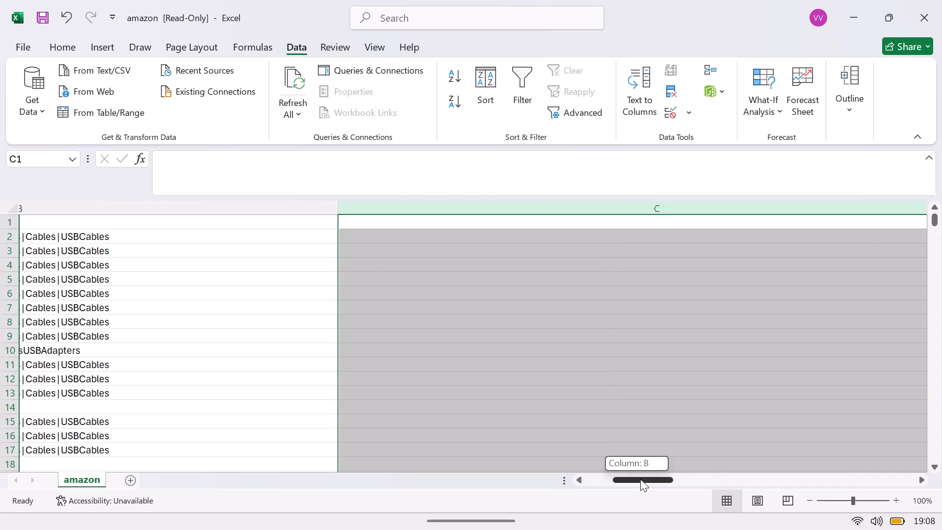
drag(640, 479, 757, 474)
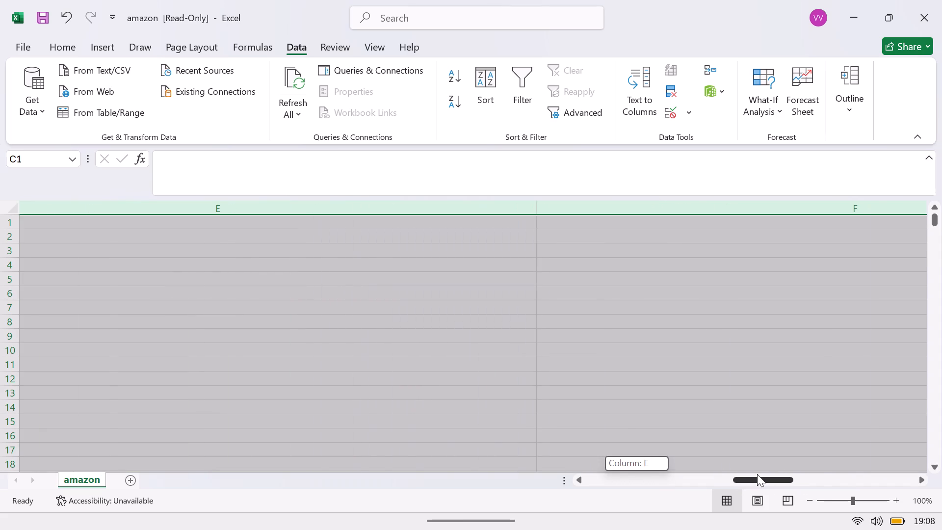
drag(757, 474, 830, 467)
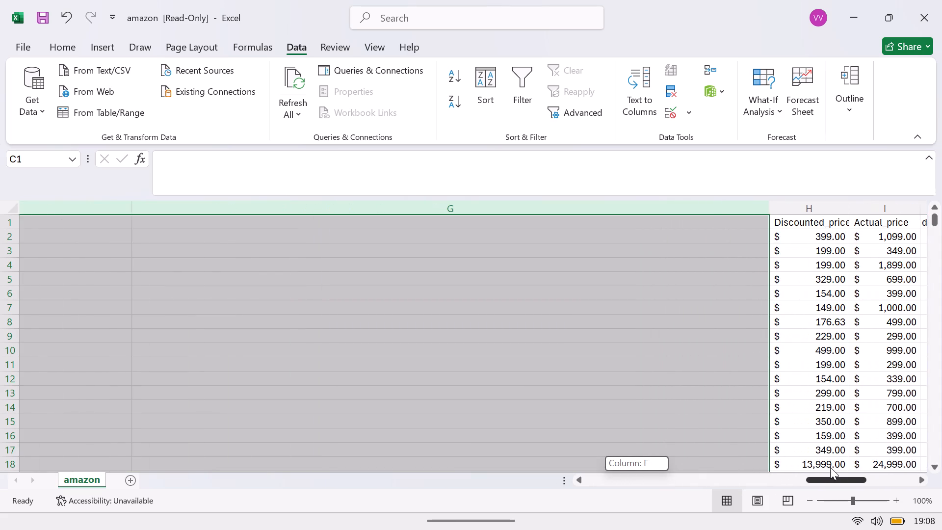
drag(830, 467, 830, 468)
drag(769, 208, 768, 208)
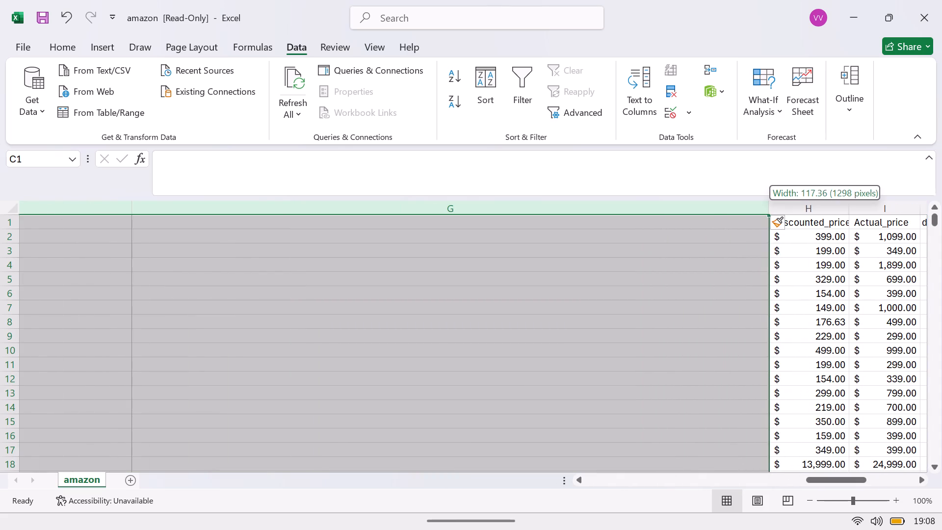
drag(768, 208, 345, 231)
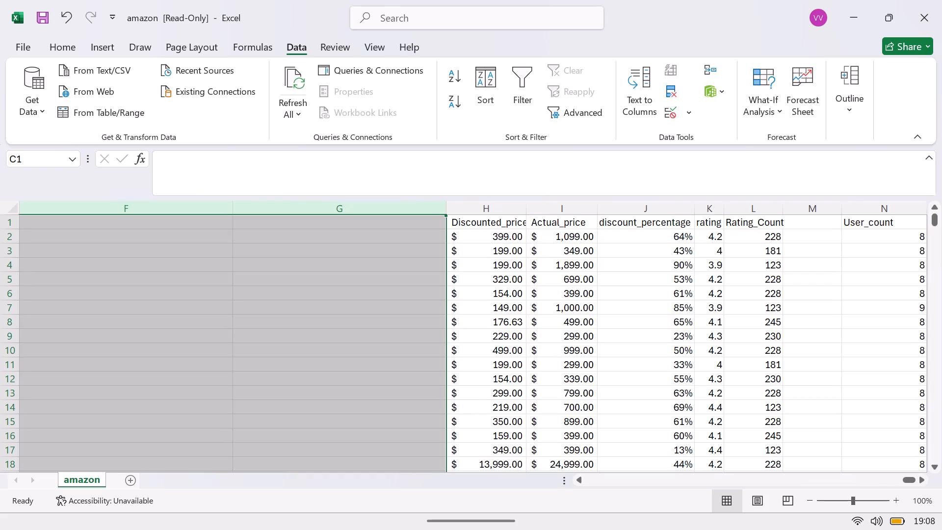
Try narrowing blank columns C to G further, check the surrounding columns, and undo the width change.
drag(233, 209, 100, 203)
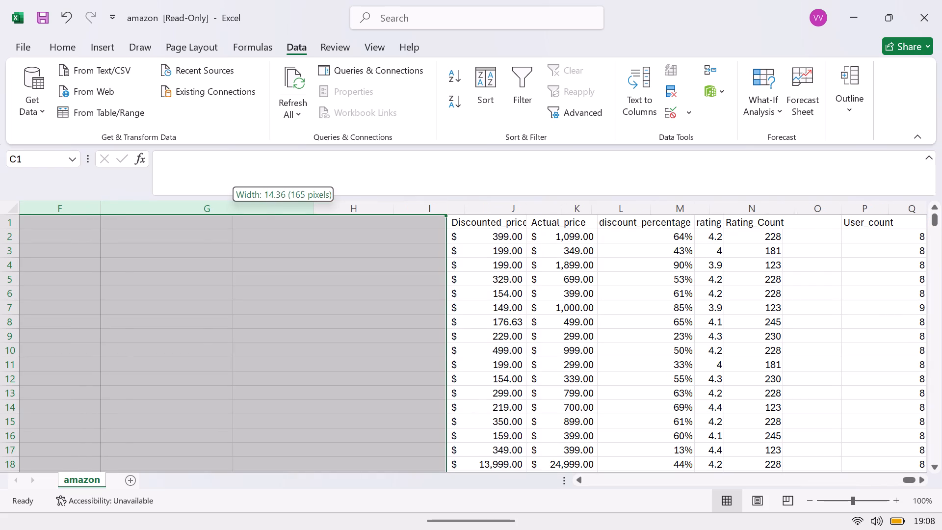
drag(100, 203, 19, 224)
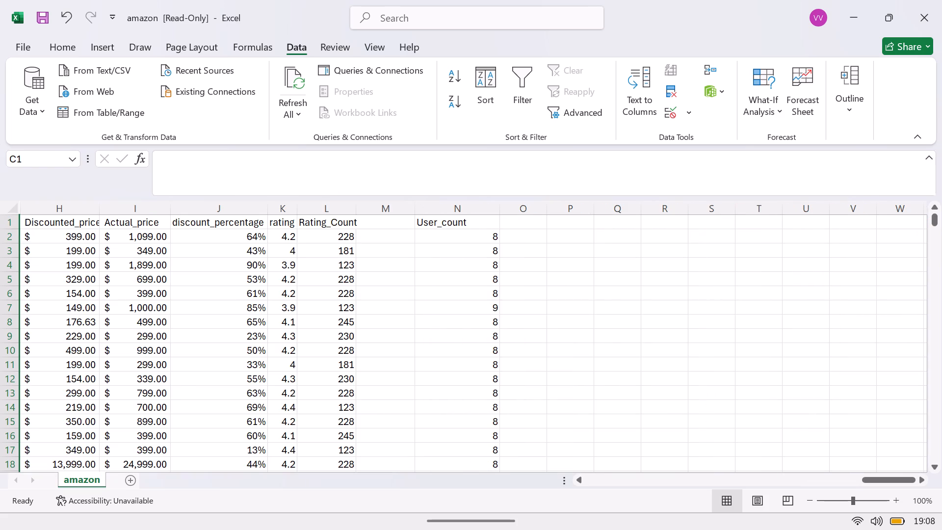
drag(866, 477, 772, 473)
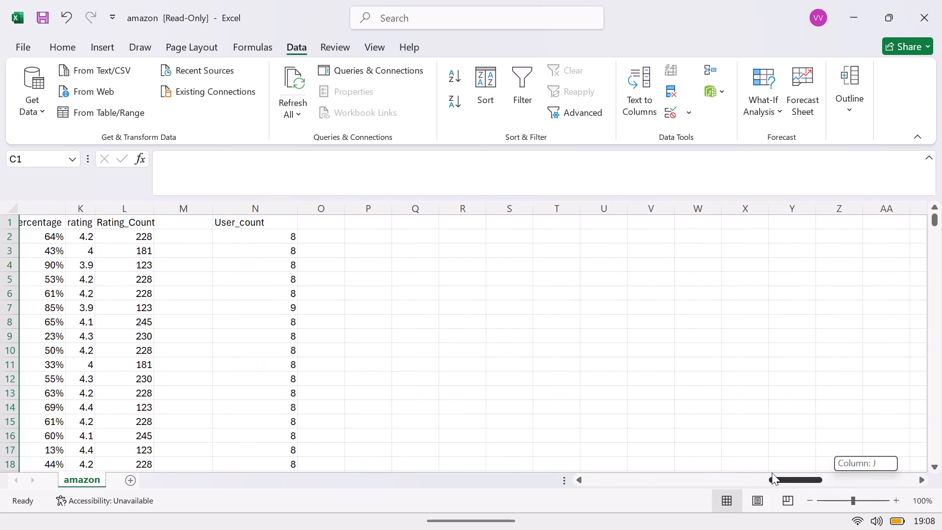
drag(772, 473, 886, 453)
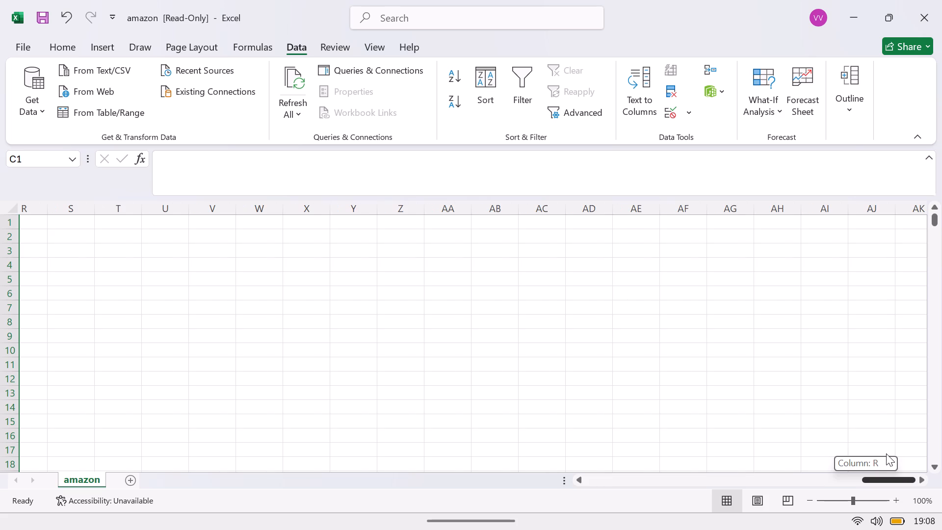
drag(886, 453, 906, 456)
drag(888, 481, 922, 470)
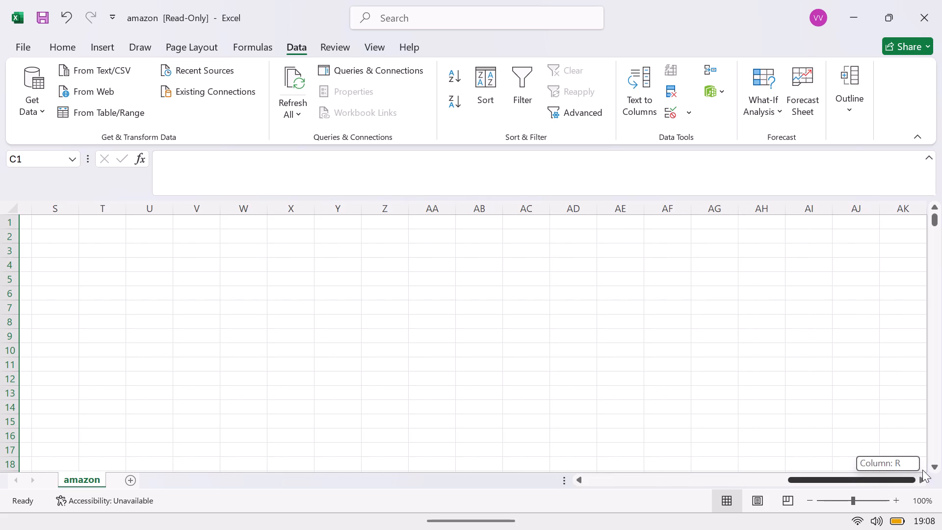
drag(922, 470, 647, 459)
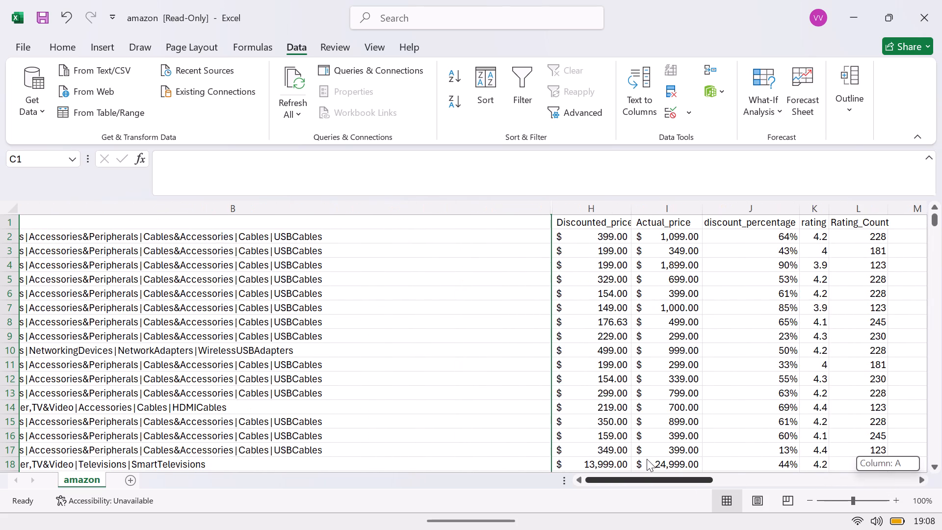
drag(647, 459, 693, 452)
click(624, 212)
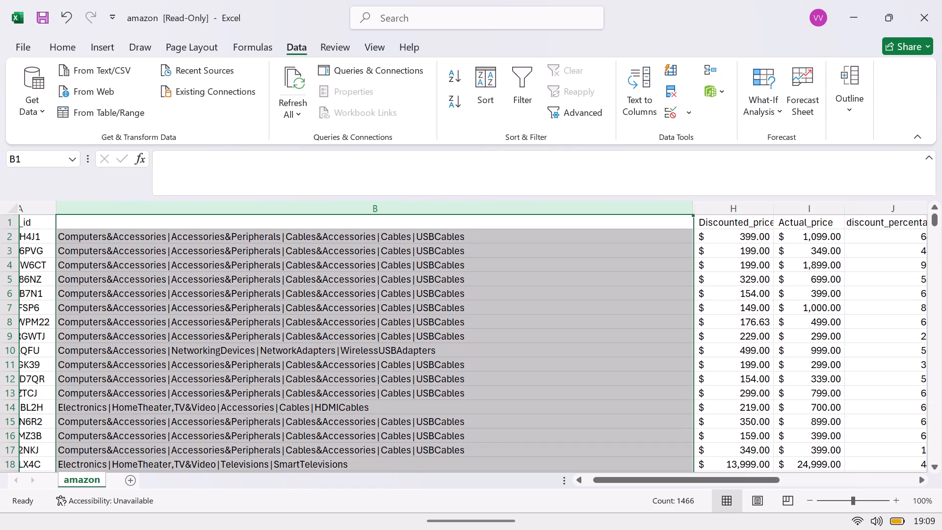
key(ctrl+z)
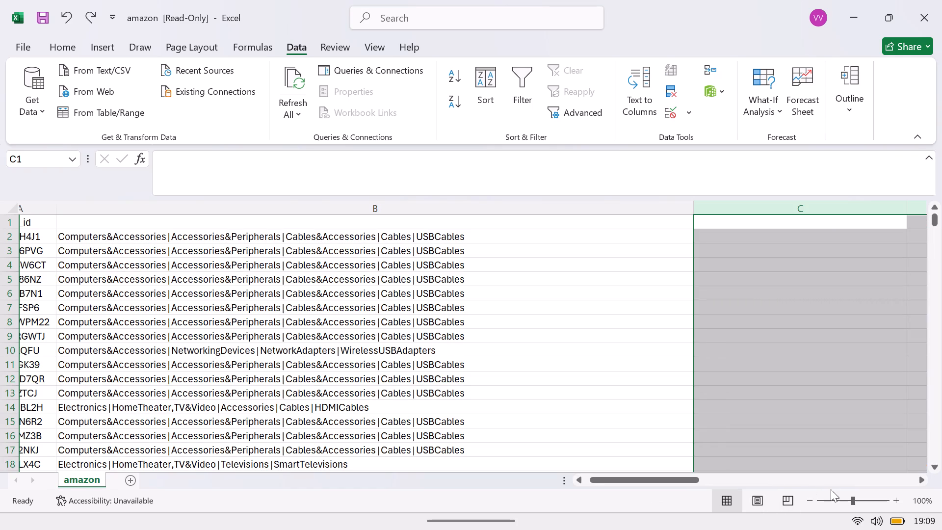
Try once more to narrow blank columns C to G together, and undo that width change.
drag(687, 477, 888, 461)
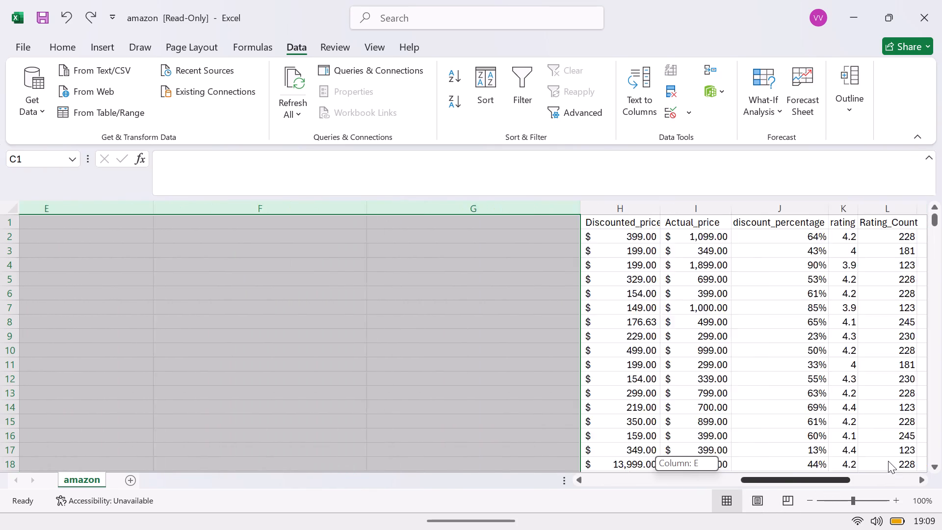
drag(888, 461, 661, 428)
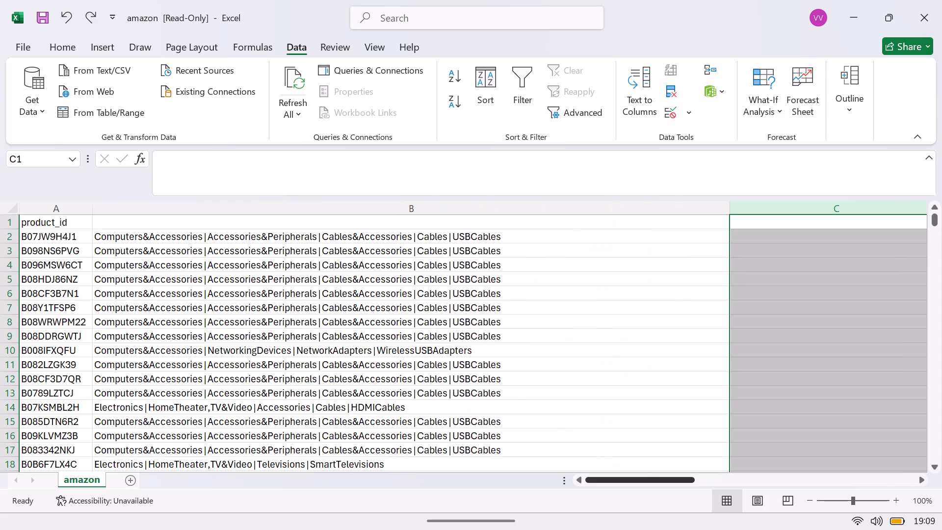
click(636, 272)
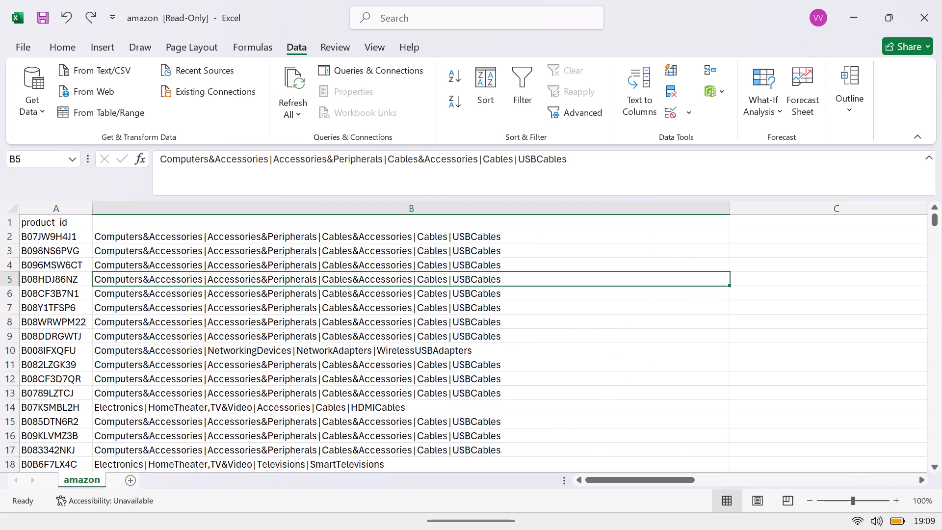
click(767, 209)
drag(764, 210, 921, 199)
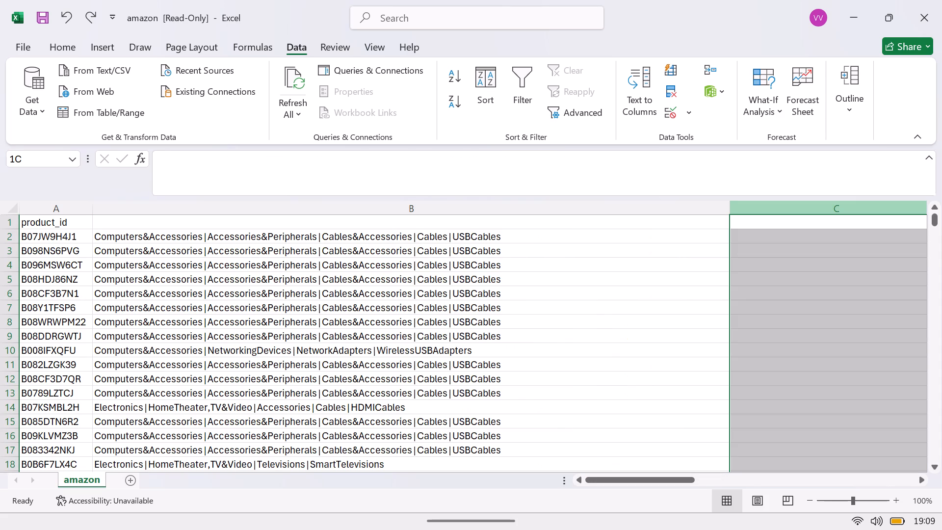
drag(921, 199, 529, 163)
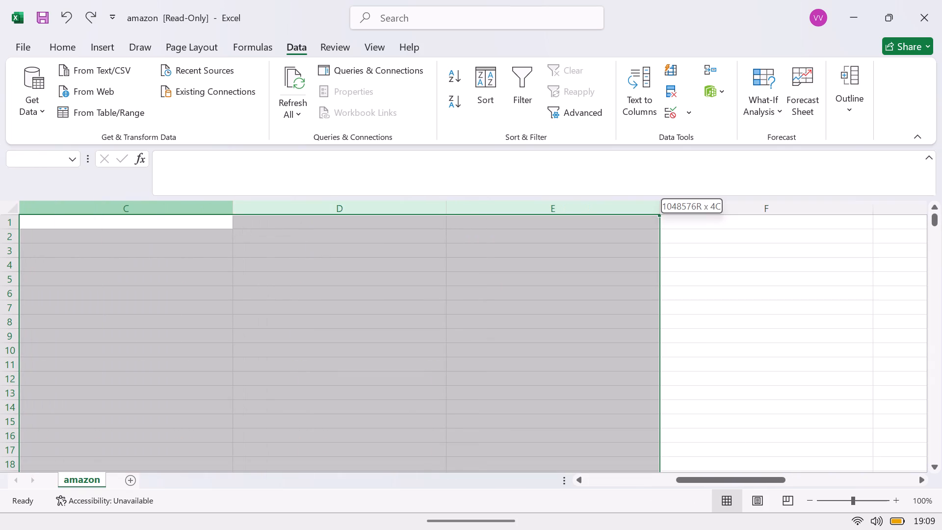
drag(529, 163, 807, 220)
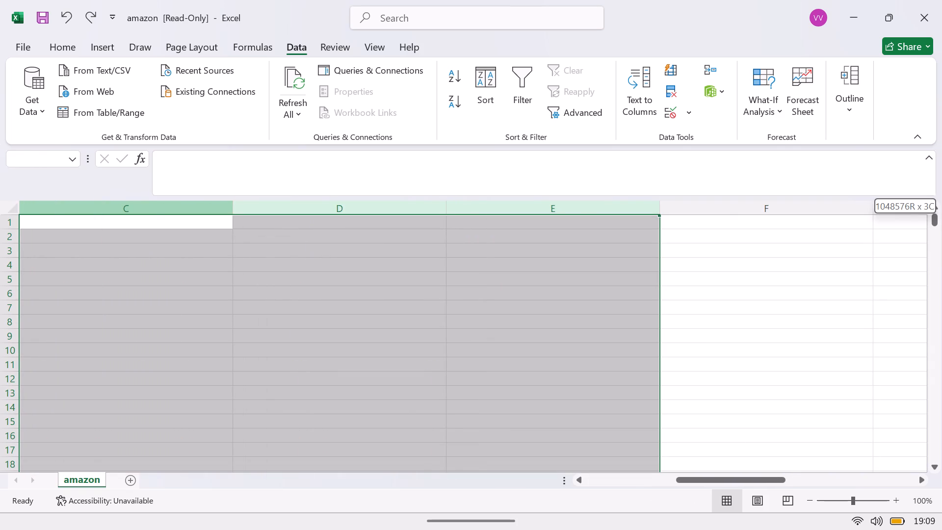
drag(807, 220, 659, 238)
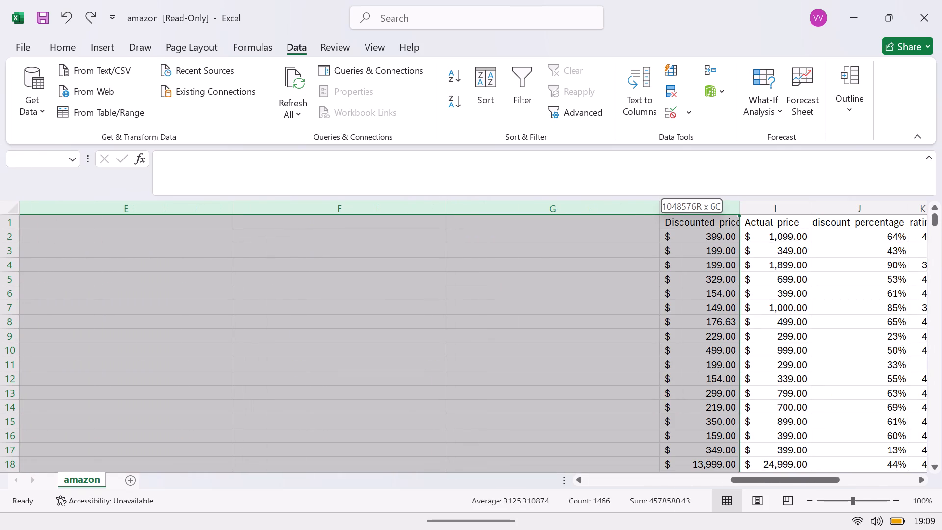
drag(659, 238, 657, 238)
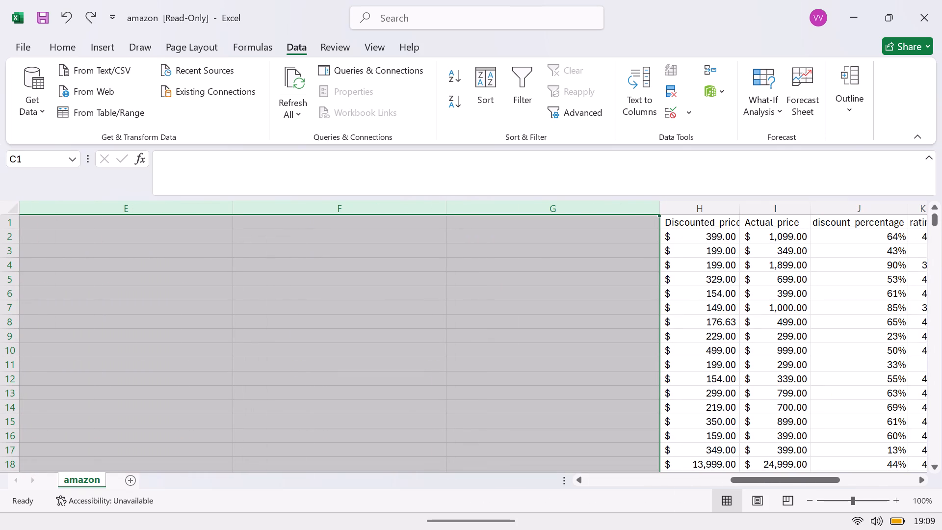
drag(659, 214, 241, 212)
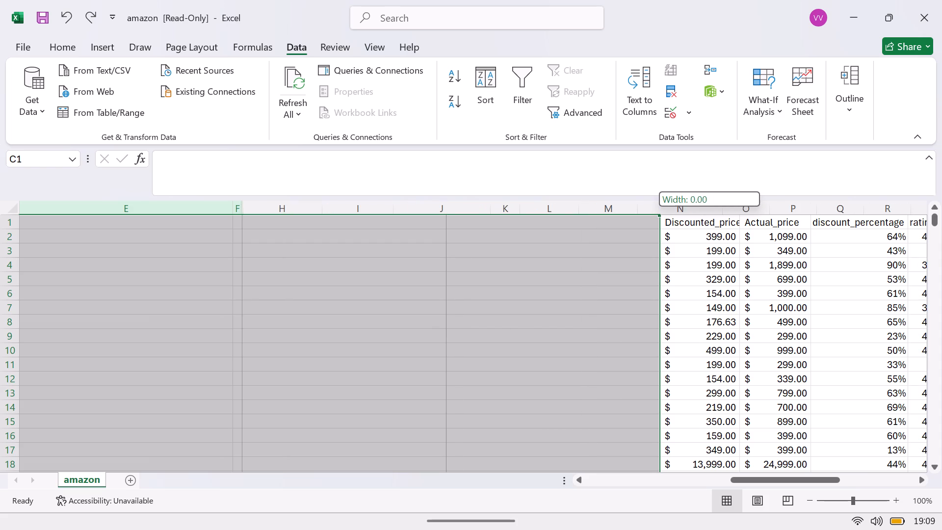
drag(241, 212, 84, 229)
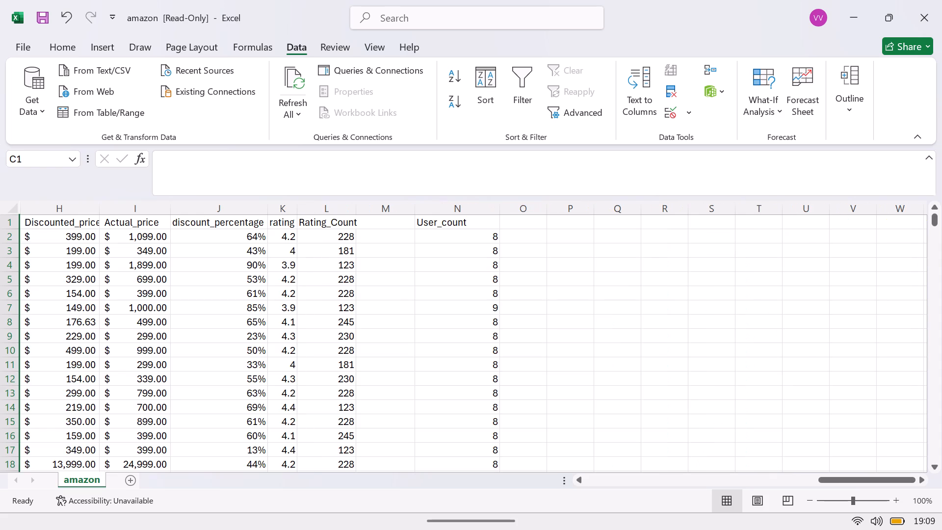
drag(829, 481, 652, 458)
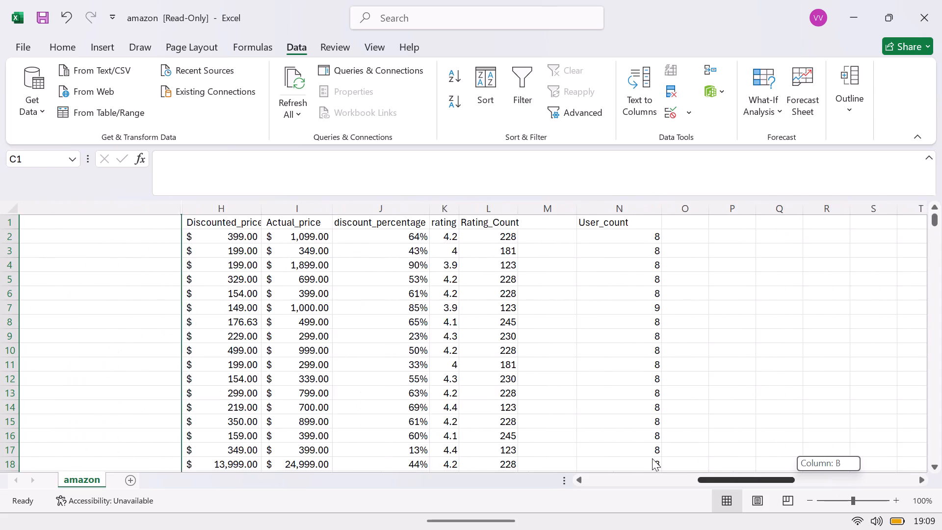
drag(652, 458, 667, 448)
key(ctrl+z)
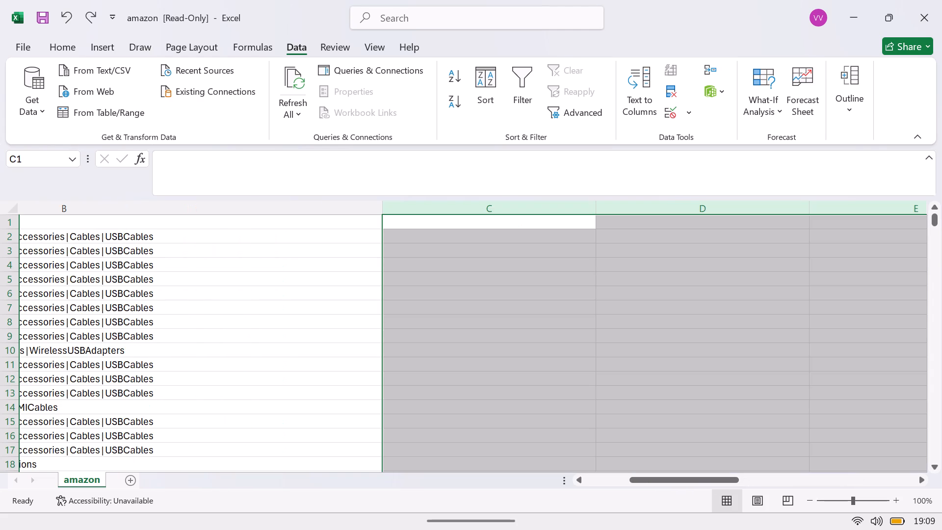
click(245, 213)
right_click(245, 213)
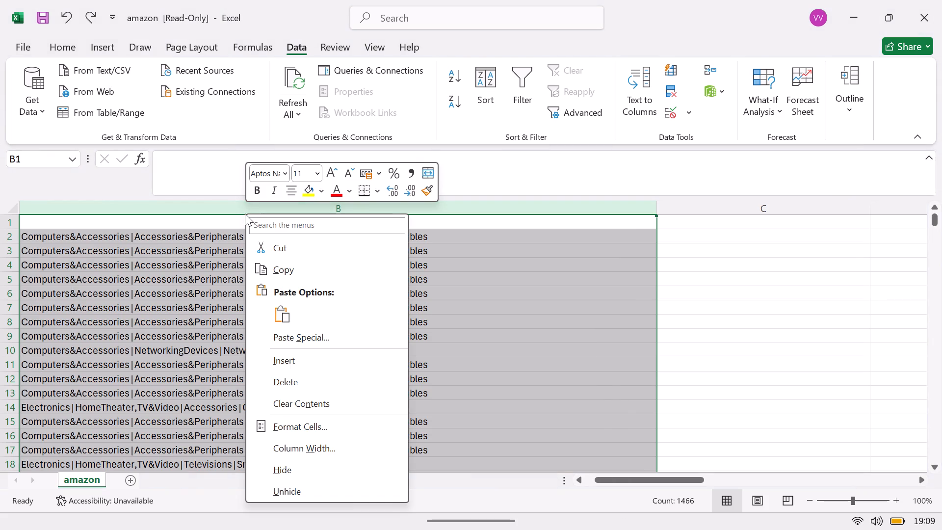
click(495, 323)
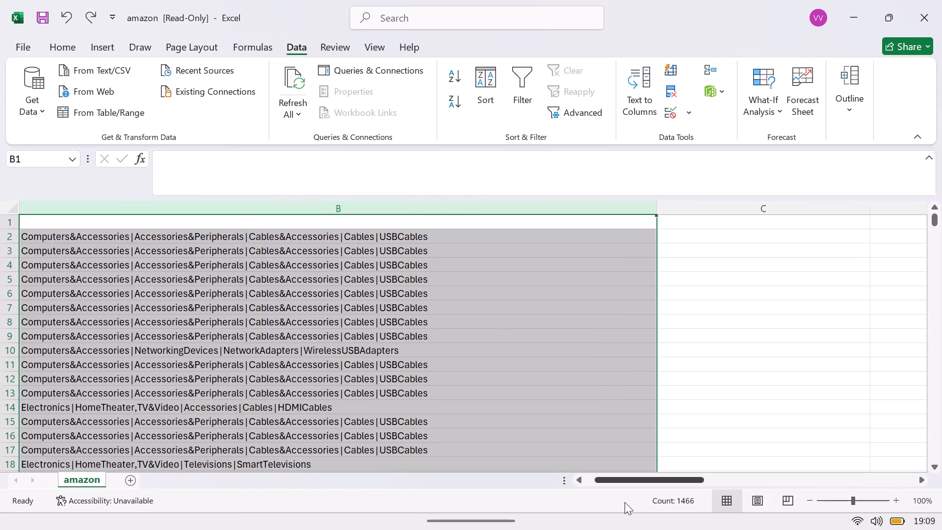
Delete blank column G, directly before the Discounted_price column.
drag(642, 481, 844, 490)
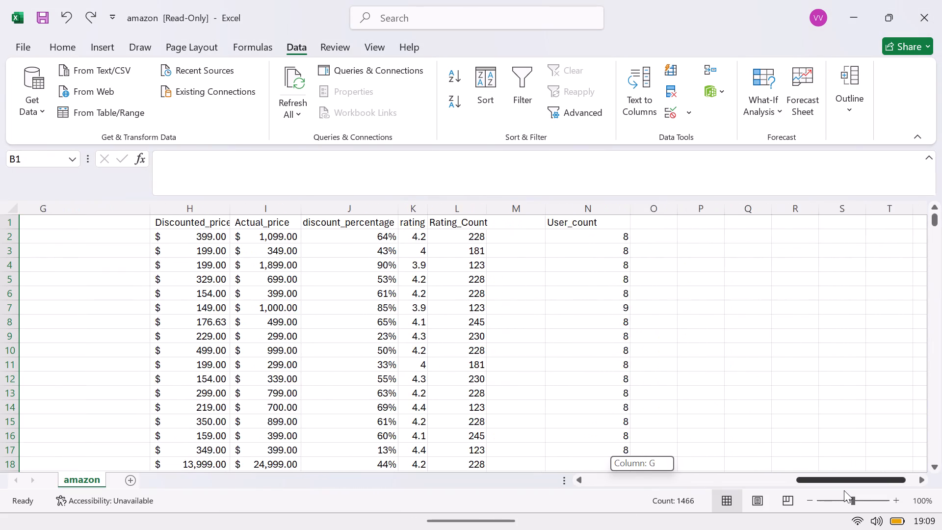
drag(844, 490, 766, 479)
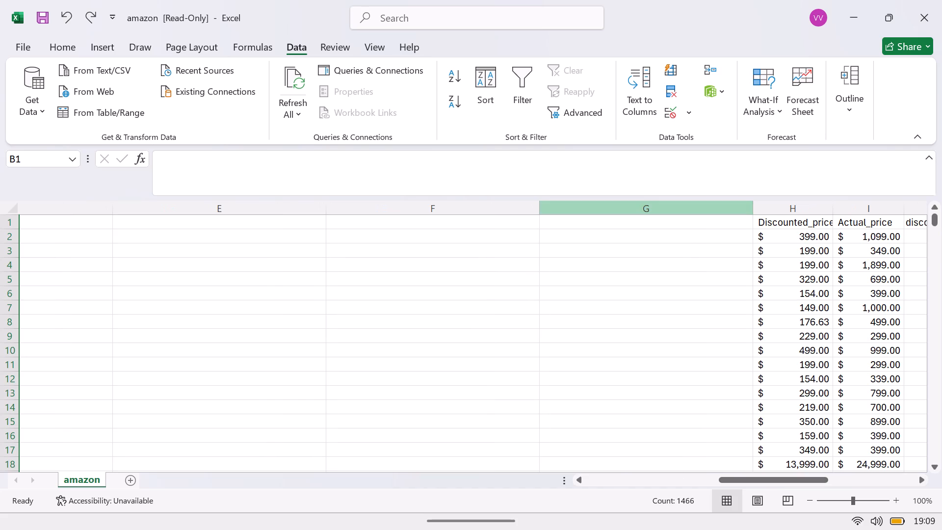
click(681, 208)
right_click(681, 208)
click(701, 368)
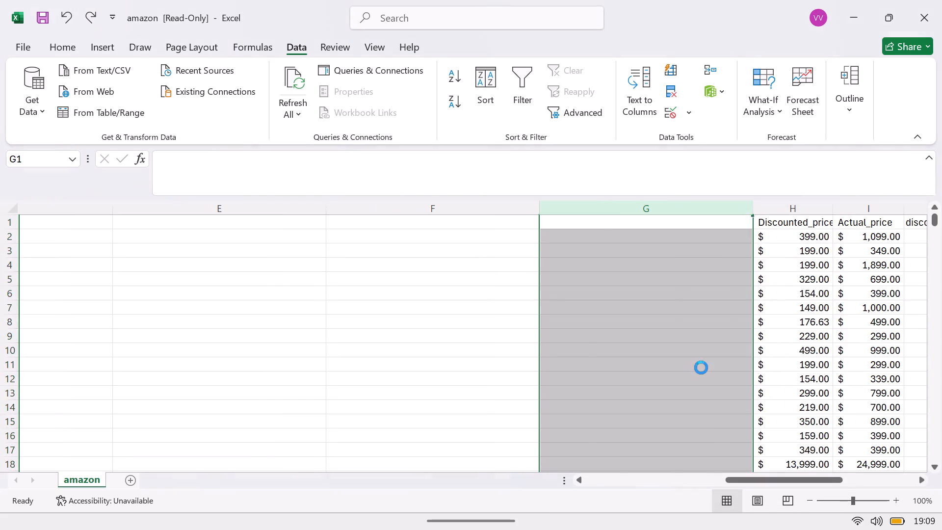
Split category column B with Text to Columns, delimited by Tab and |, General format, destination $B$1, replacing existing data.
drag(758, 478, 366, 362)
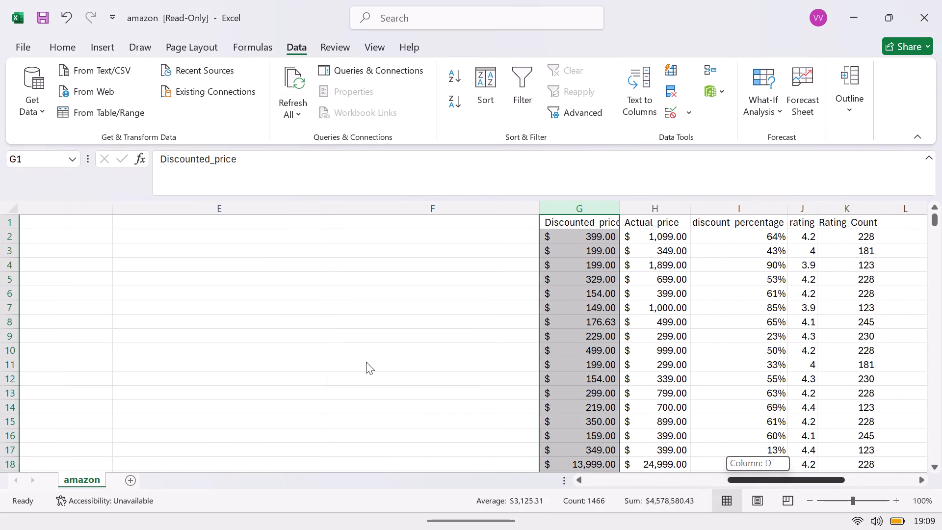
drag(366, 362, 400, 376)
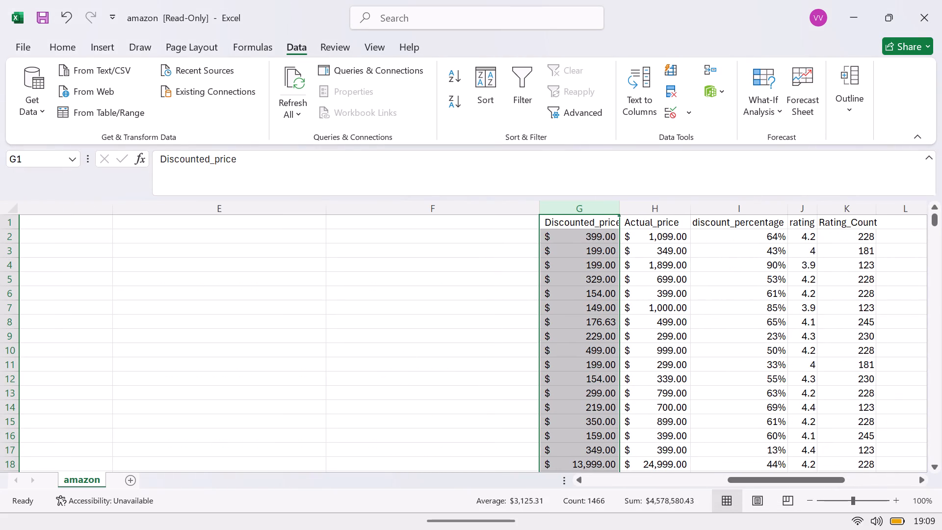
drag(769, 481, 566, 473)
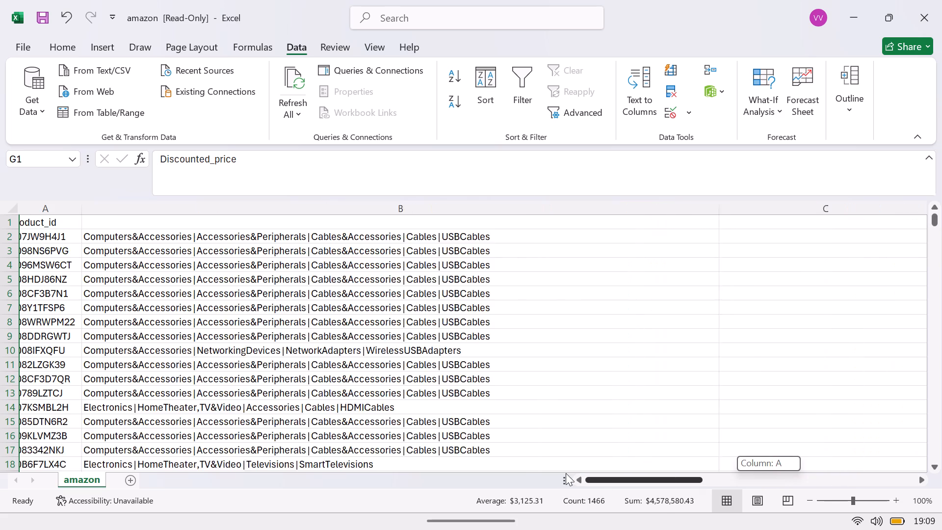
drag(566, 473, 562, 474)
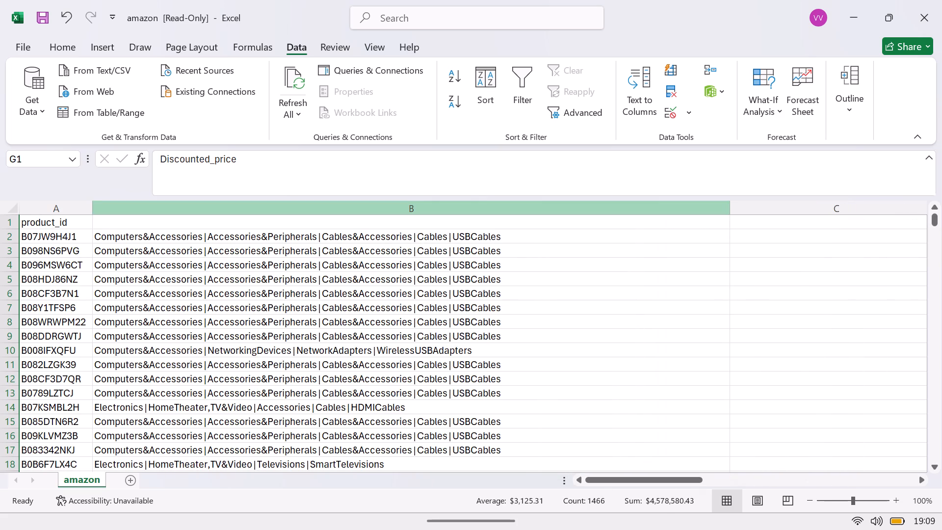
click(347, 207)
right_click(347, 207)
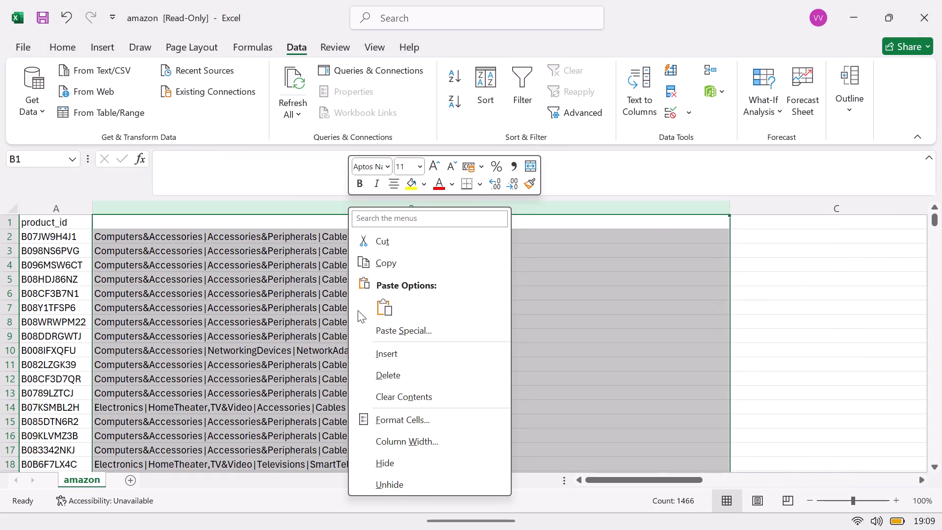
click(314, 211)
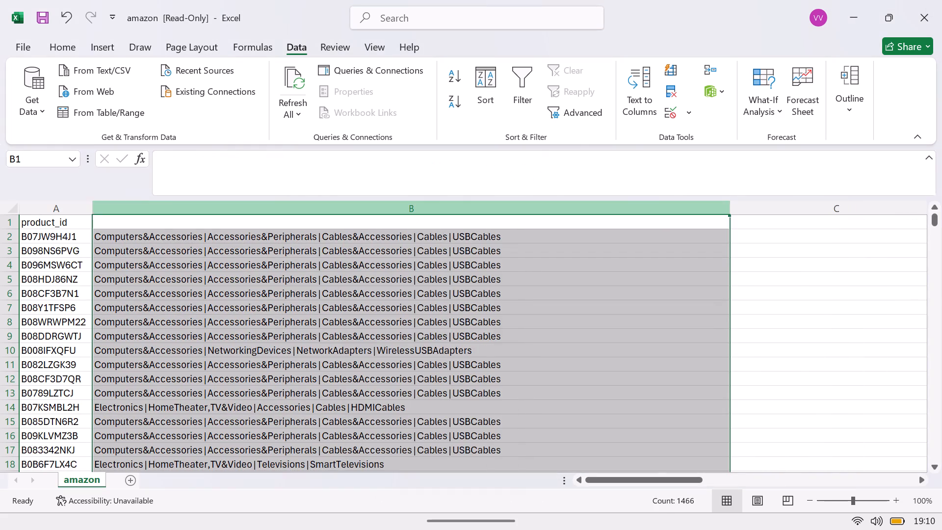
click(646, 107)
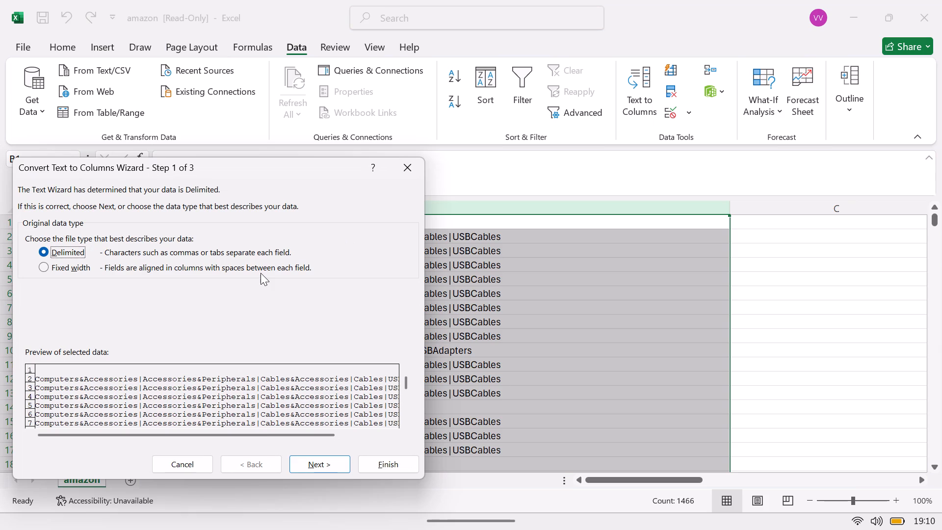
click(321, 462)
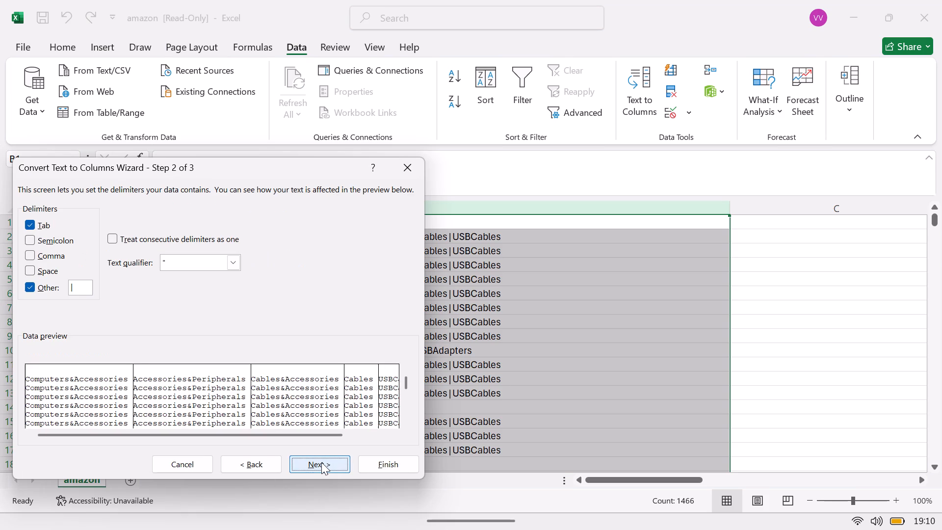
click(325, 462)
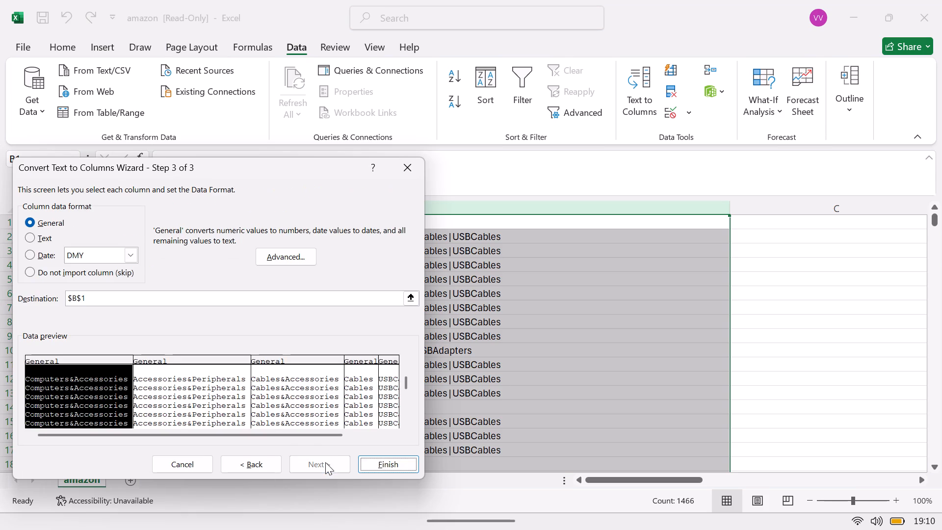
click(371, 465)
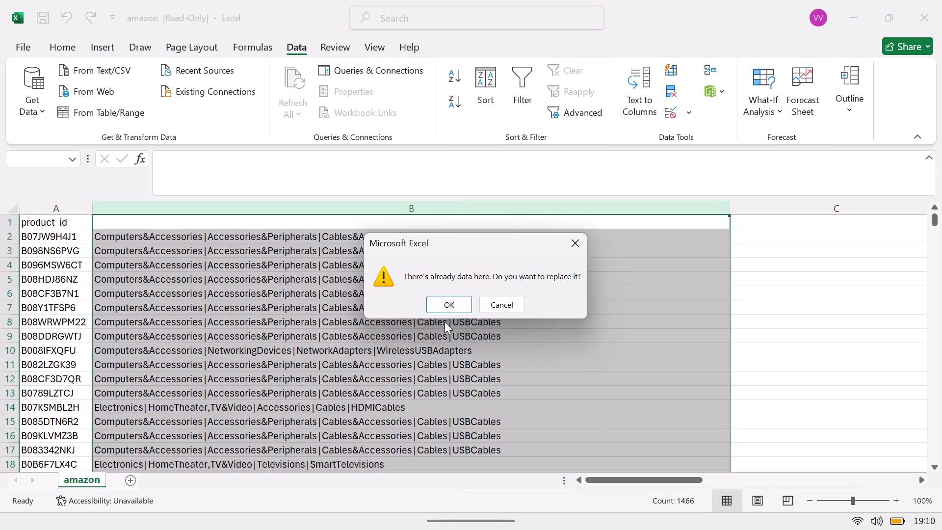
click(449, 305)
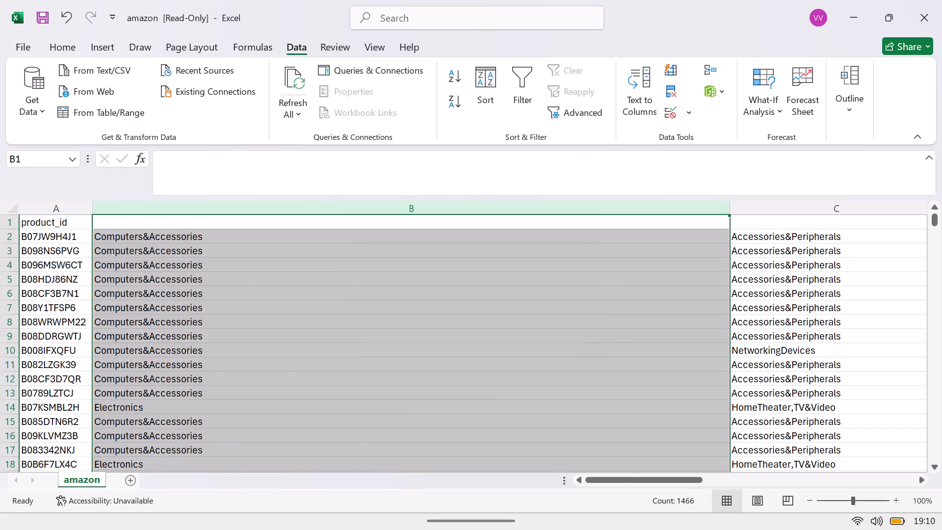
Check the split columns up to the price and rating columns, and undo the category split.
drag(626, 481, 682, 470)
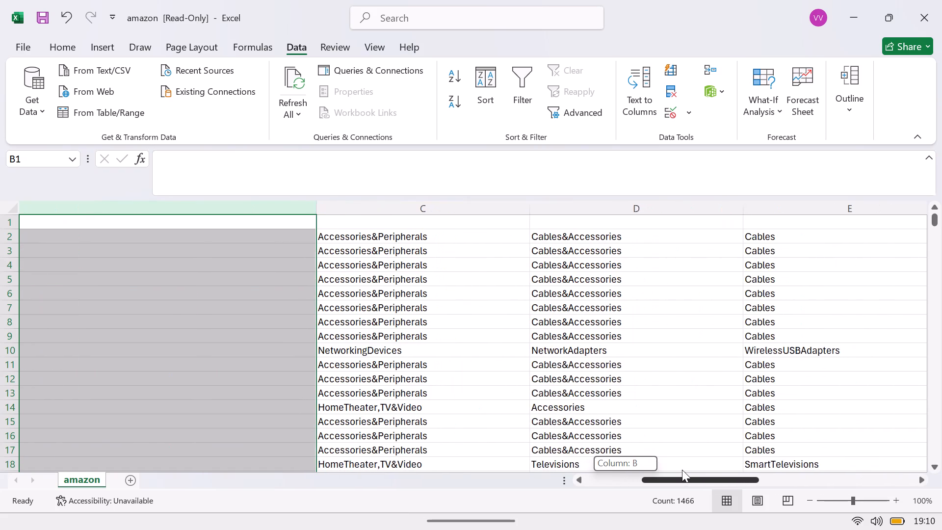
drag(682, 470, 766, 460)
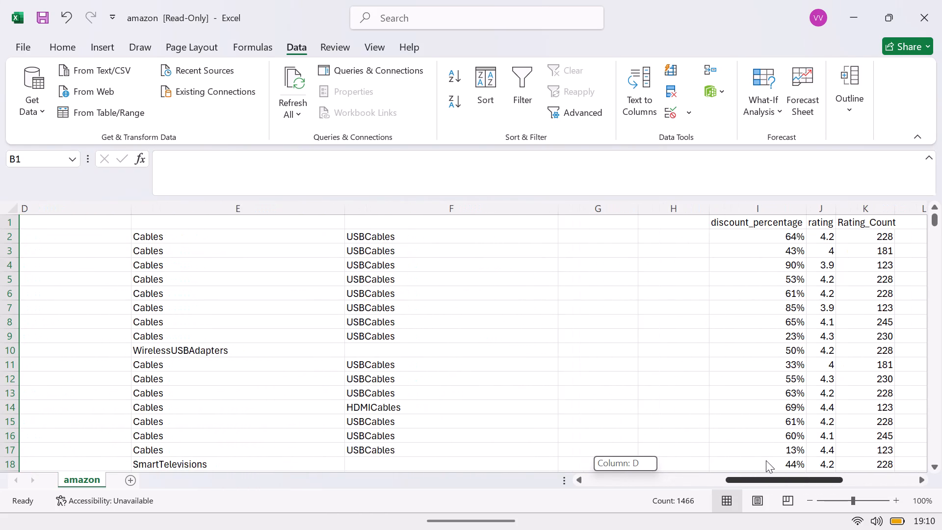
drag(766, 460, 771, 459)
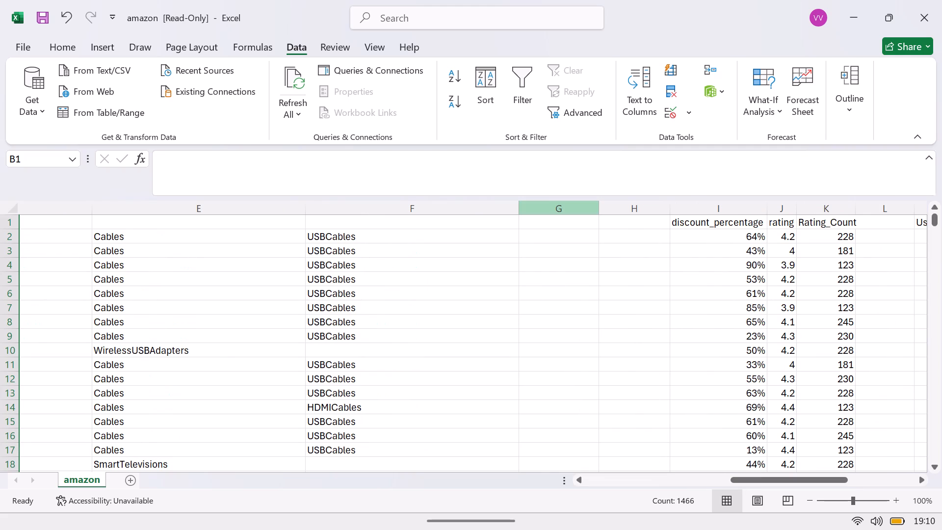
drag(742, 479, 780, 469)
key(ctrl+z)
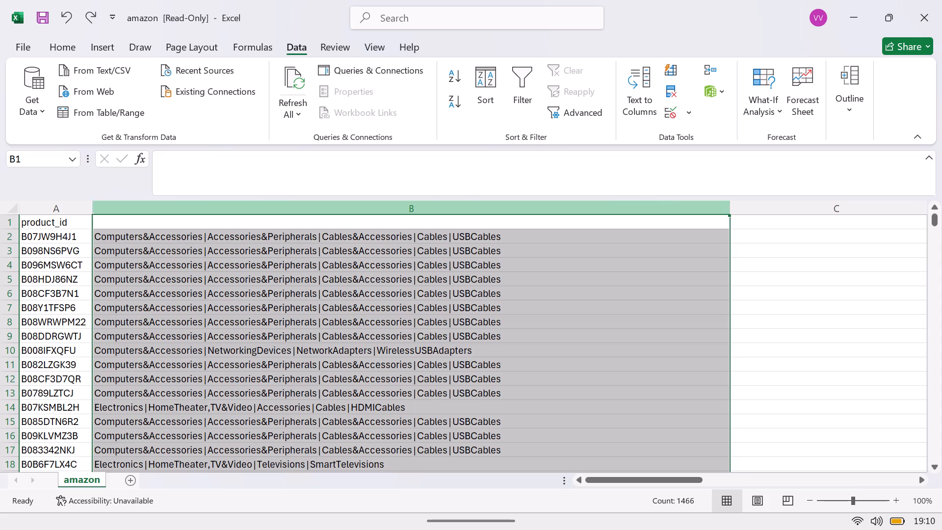
Insert two more blank columns before the Discounted_price column.
drag(657, 479, 740, 457)
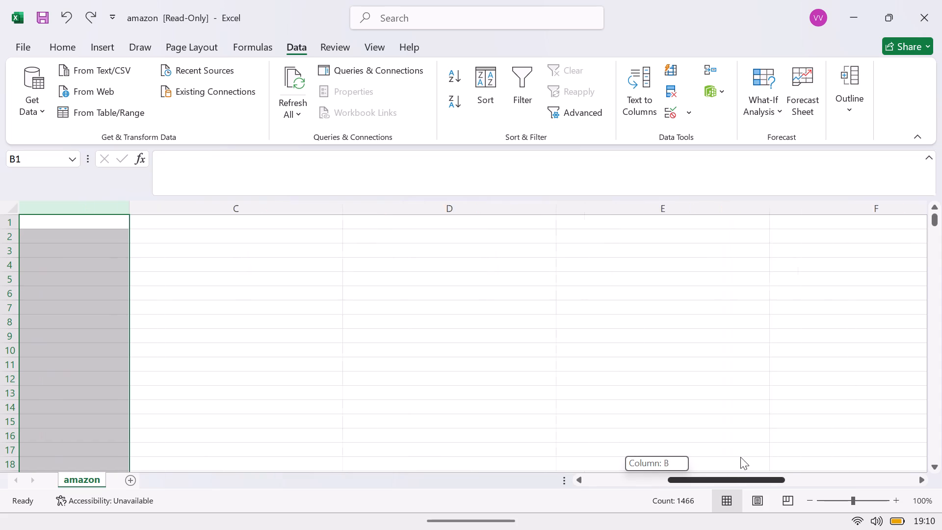
drag(740, 457, 719, 458)
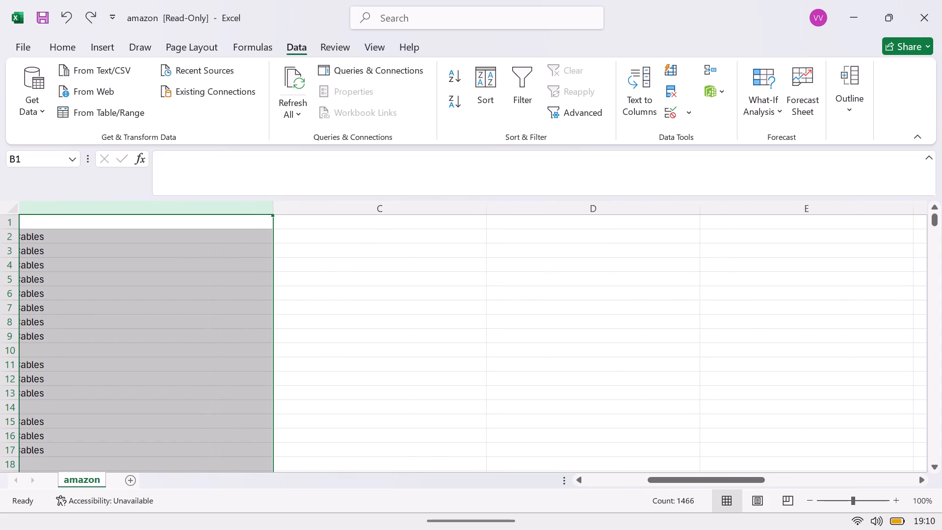
drag(724, 474, 762, 469)
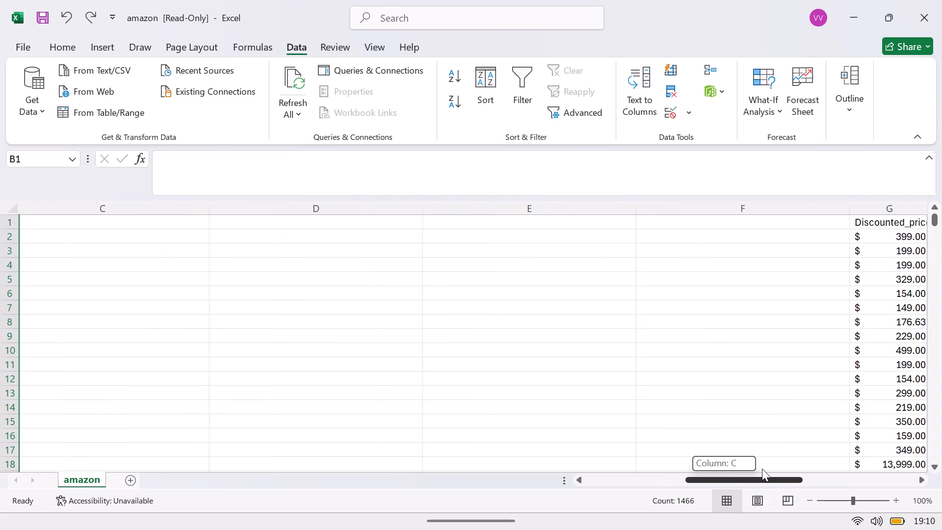
drag(762, 469, 793, 469)
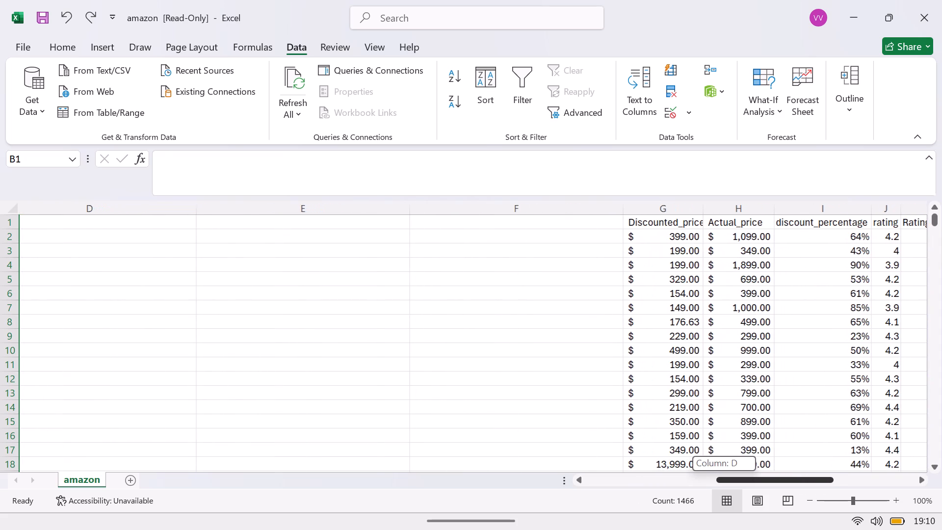
drag(642, 206, 717, 198)
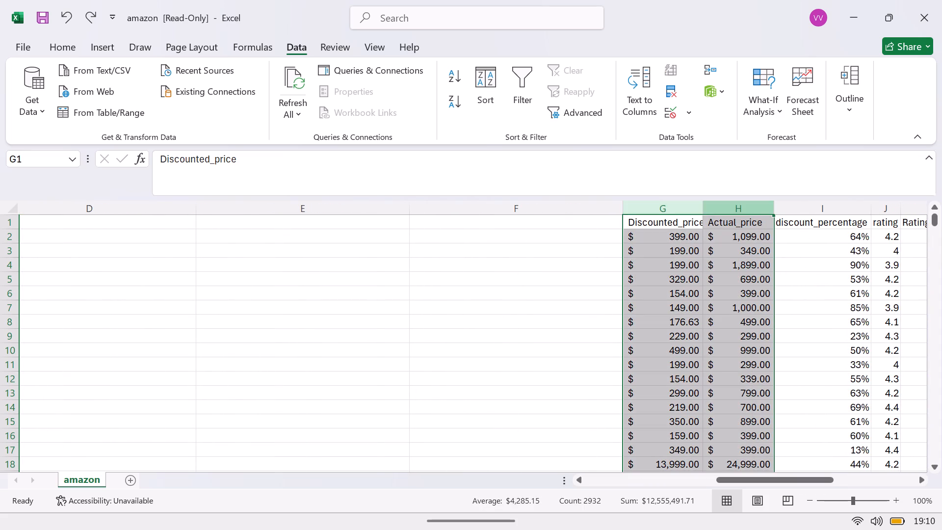
right_click(725, 206)
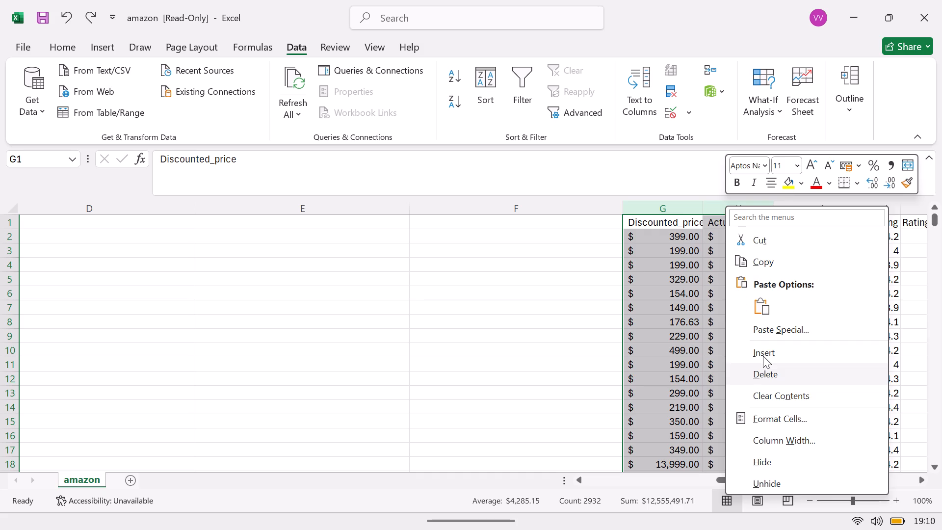
click(763, 356)
Split category column B with Text to Columns, delimited by Tab and |, in General format with destination $B$1.
drag(756, 482, 662, 485)
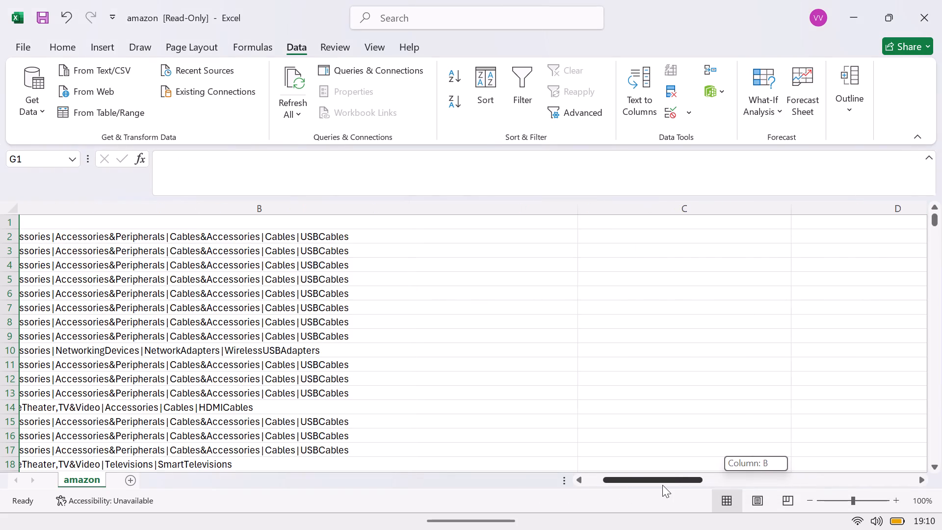
drag(662, 485, 579, 498)
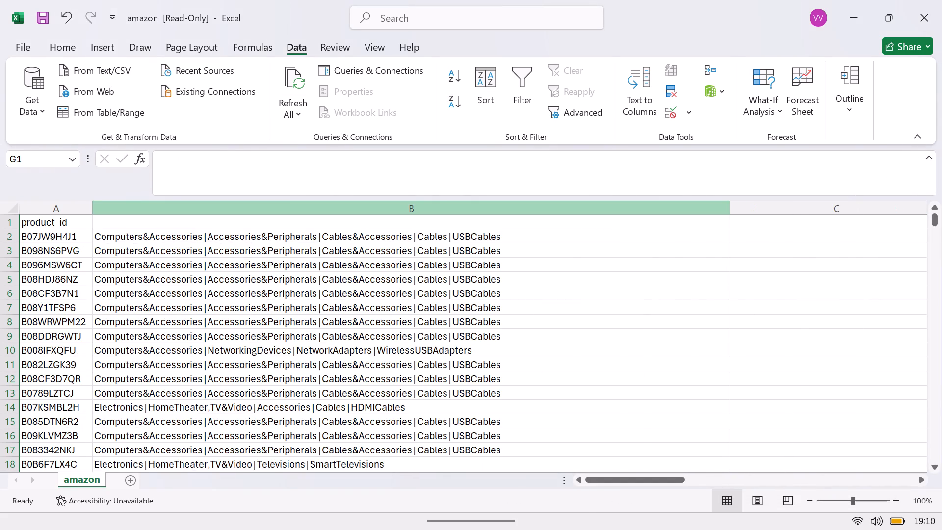
click(386, 204)
right_click(386, 204)
click(378, 204)
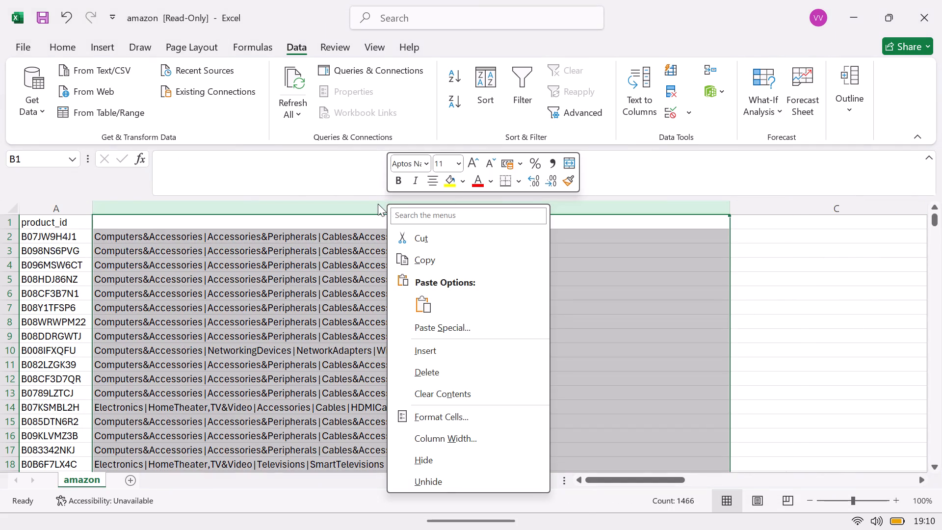
click(628, 112)
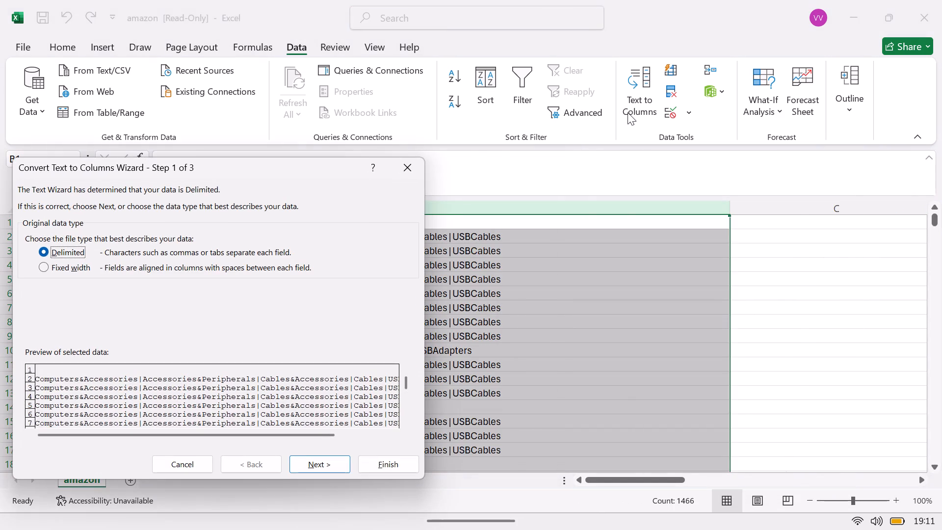
click(328, 464)
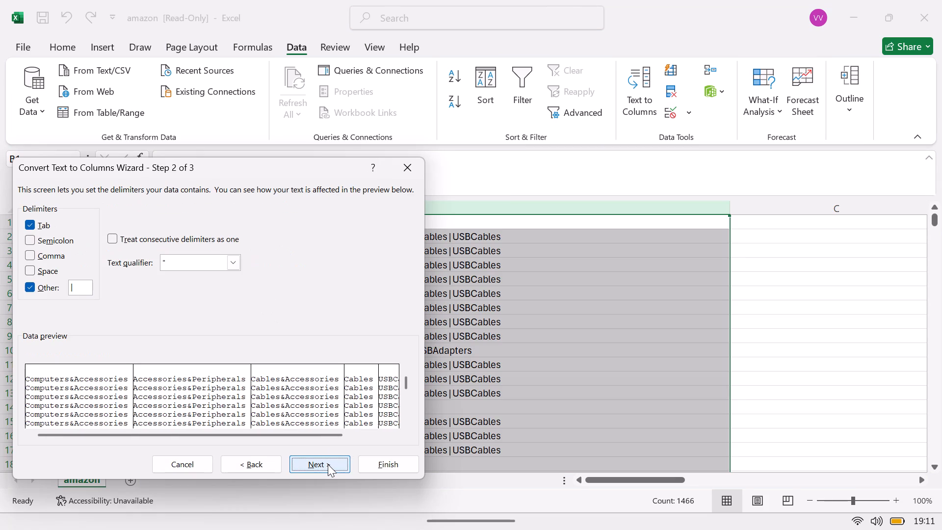
click(326, 459)
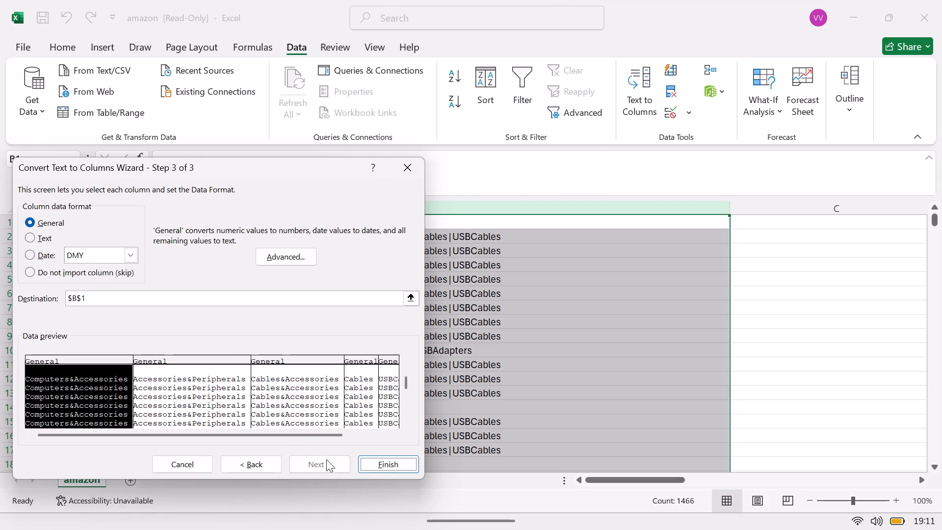
click(398, 463)
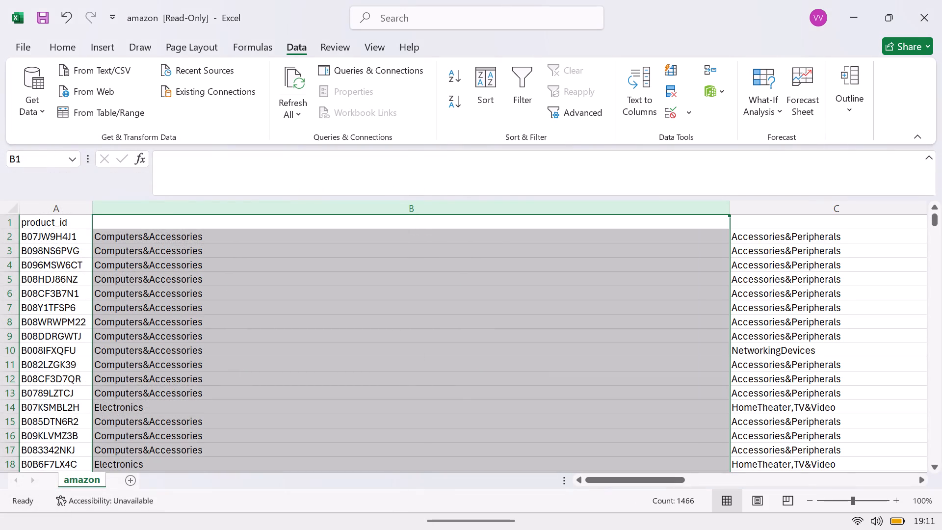
Narrow column B to just wider than its Computers&Accessories entries.
drag(730, 211, 328, 220)
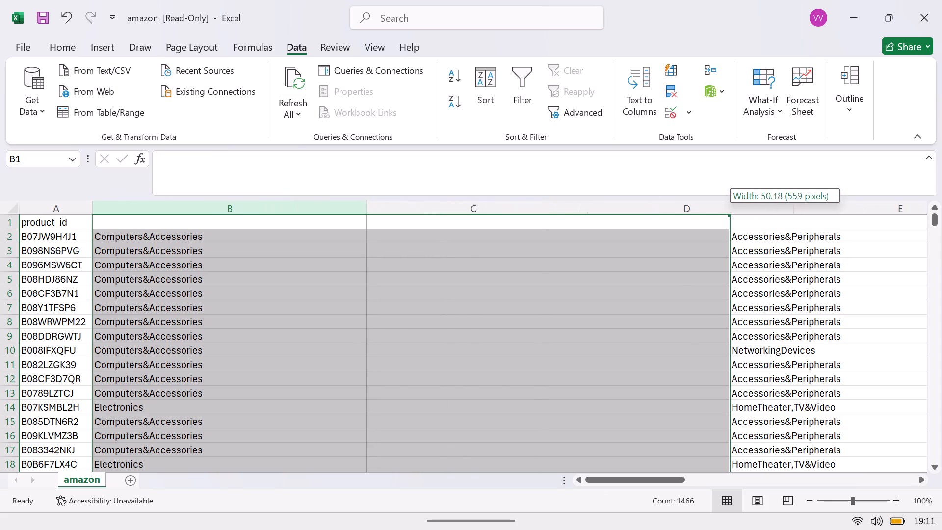
drag(328, 220, 224, 217)
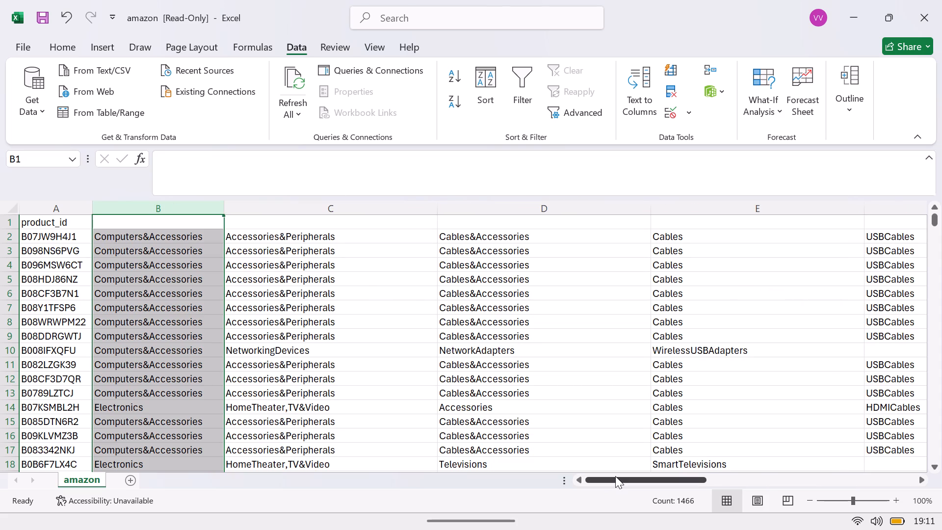
Delete columns G and H, the two nearly empty split columns just before Discounted_price.
drag(615, 476, 721, 462)
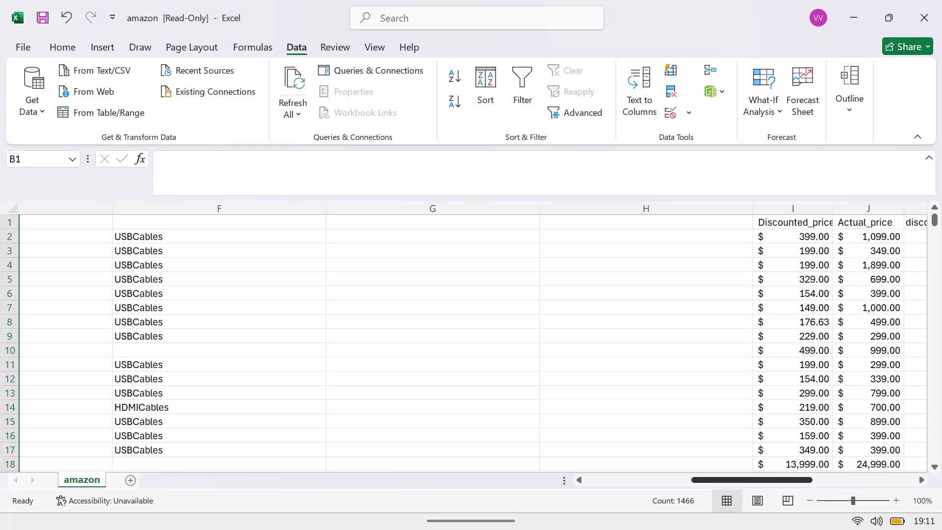
click(756, 209)
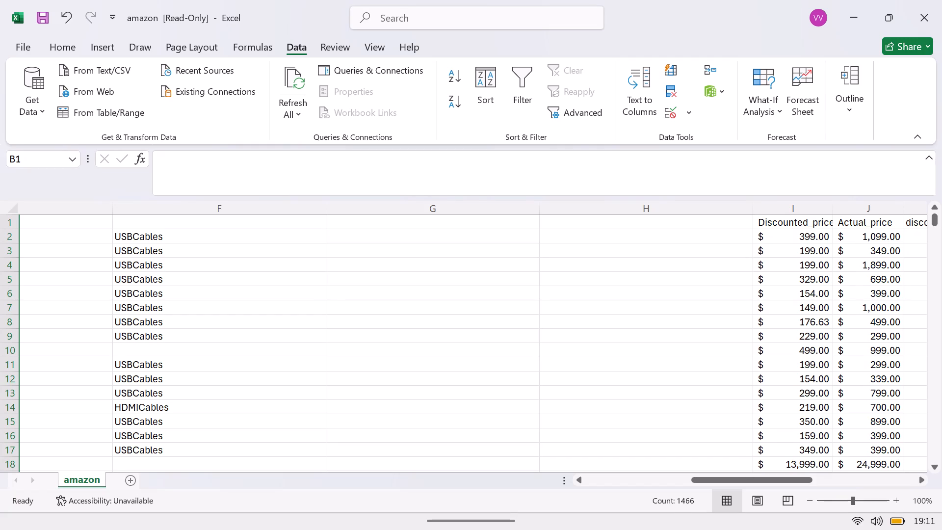
click(743, 210)
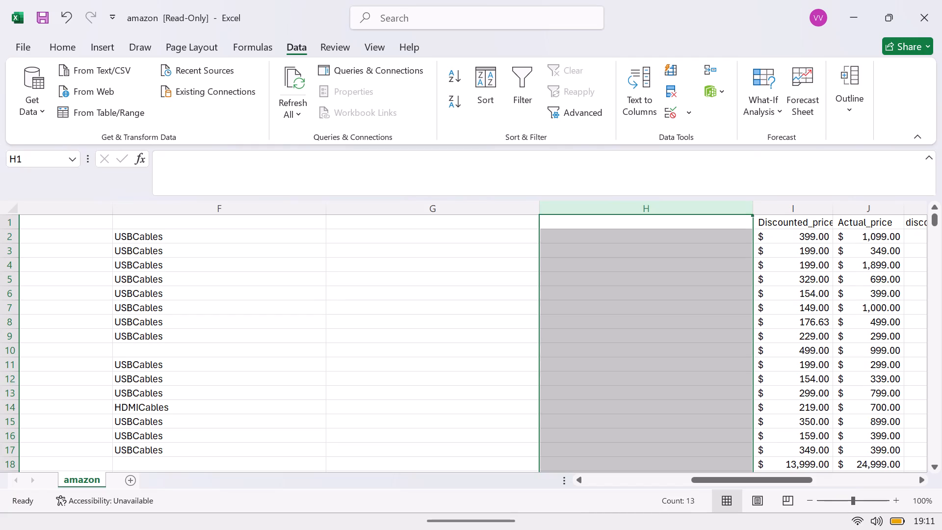
click(326, 208)
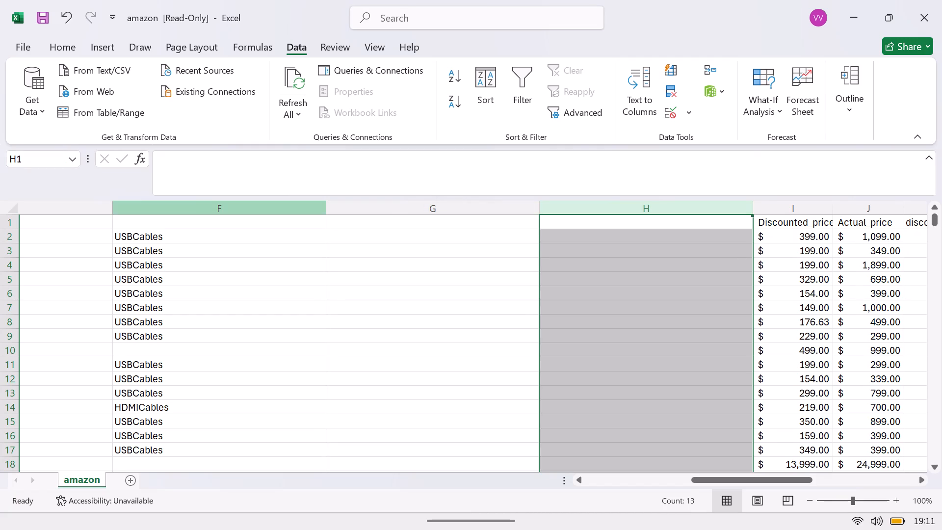
click(264, 203)
click(355, 201)
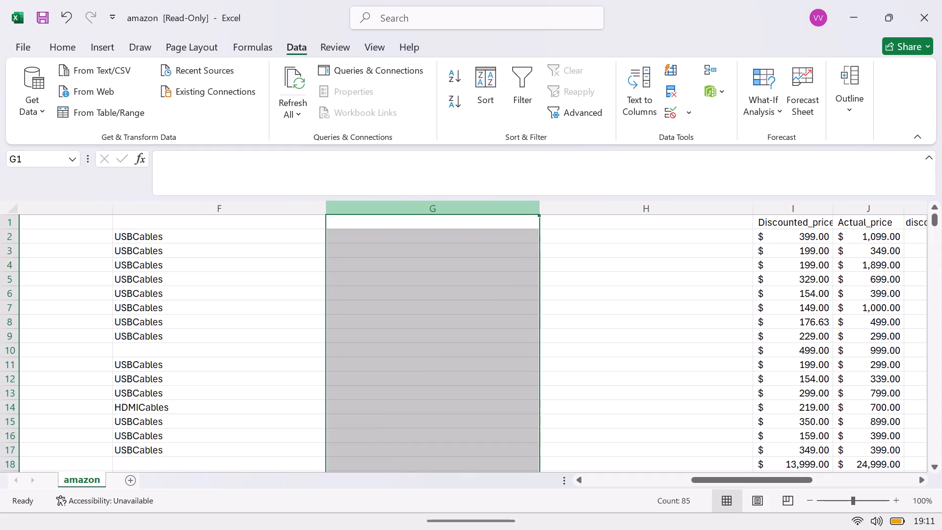
drag(366, 208, 576, 195)
right_click(576, 195)
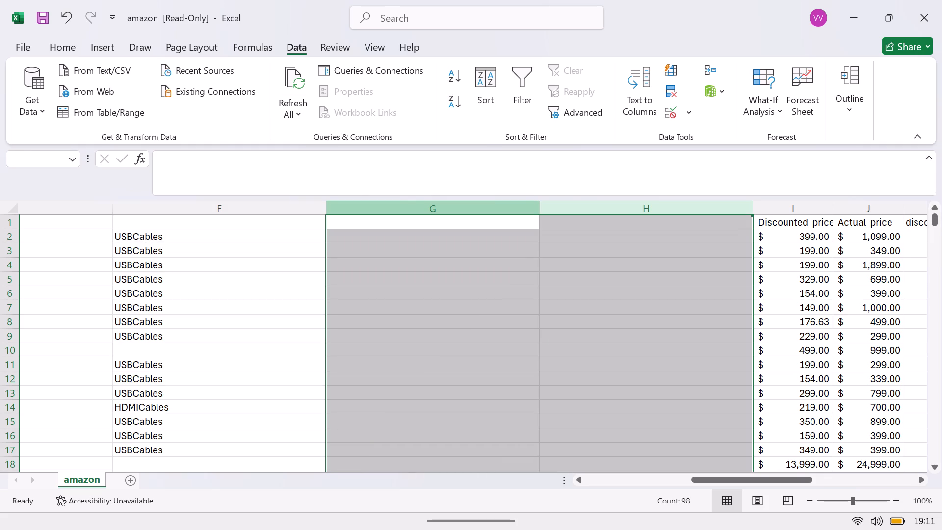
right_click(625, 214)
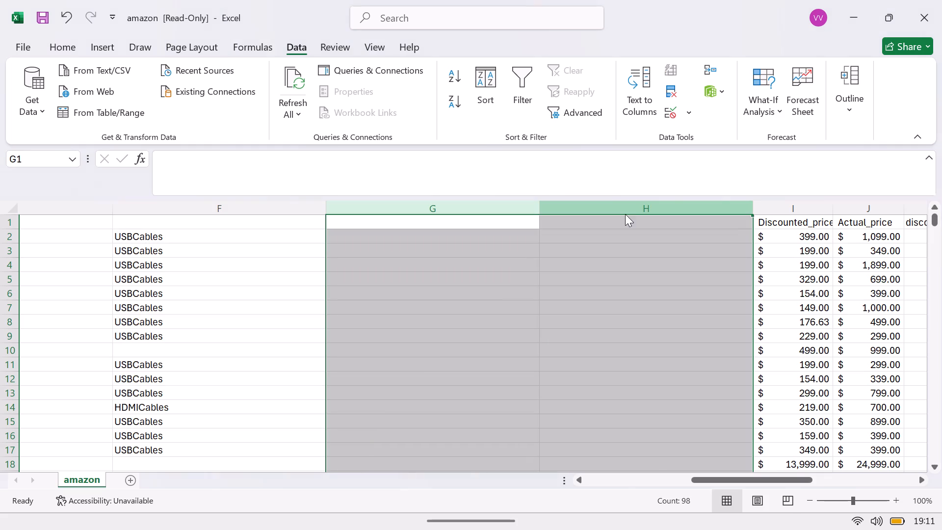
click(684, 377)
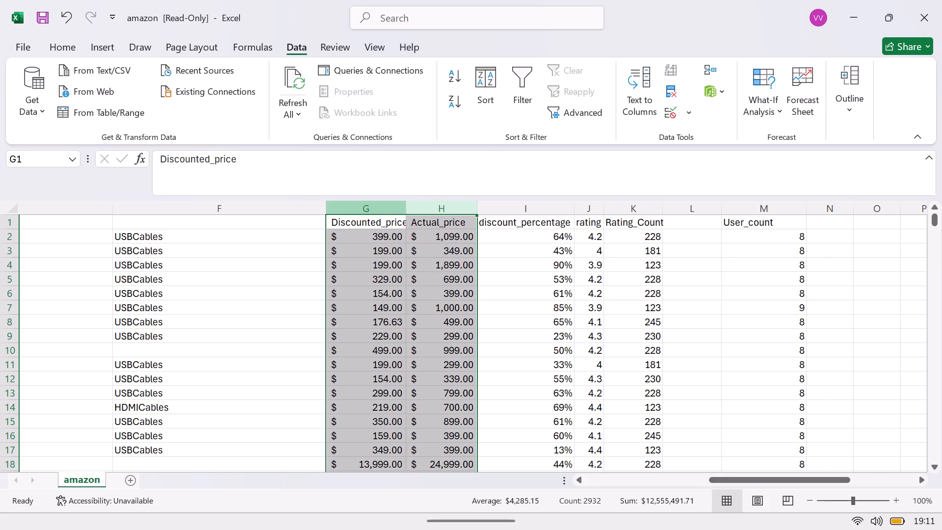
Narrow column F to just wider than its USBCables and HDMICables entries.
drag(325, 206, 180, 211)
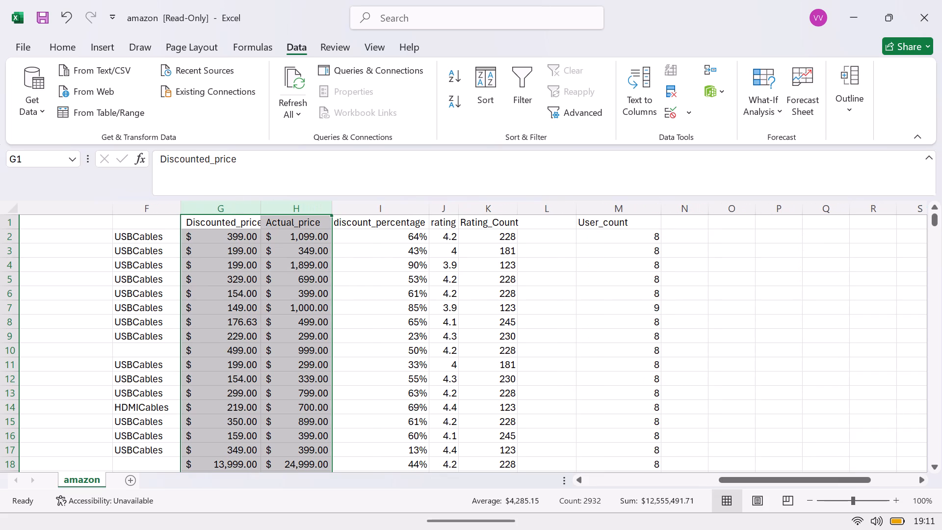
Delete column E, the split category column with entries such as Cables and WirelessUSBAdapters.
drag(725, 477, 686, 481)
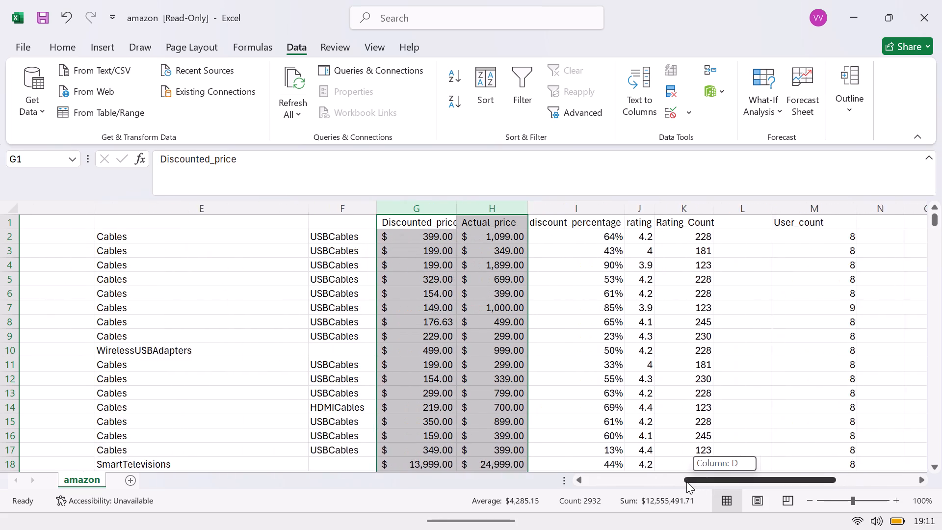
drag(686, 481, 660, 484)
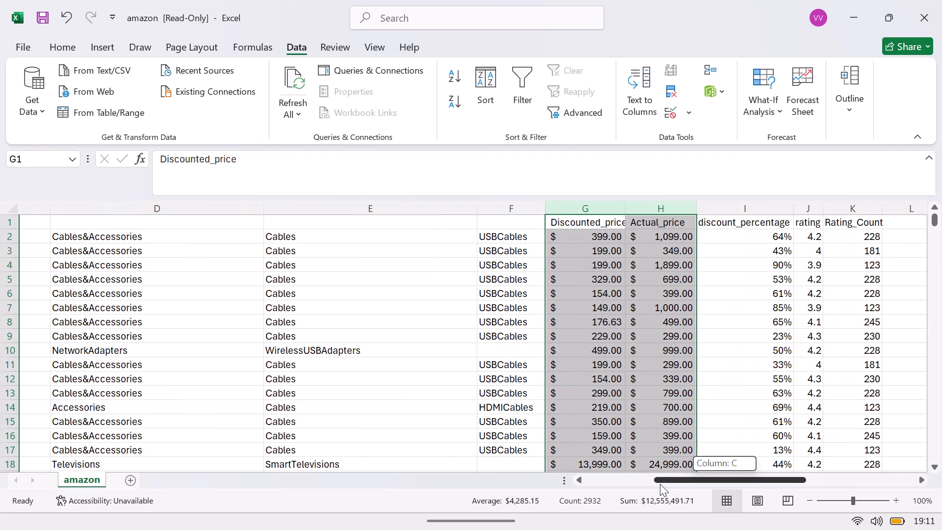
drag(660, 484, 650, 487)
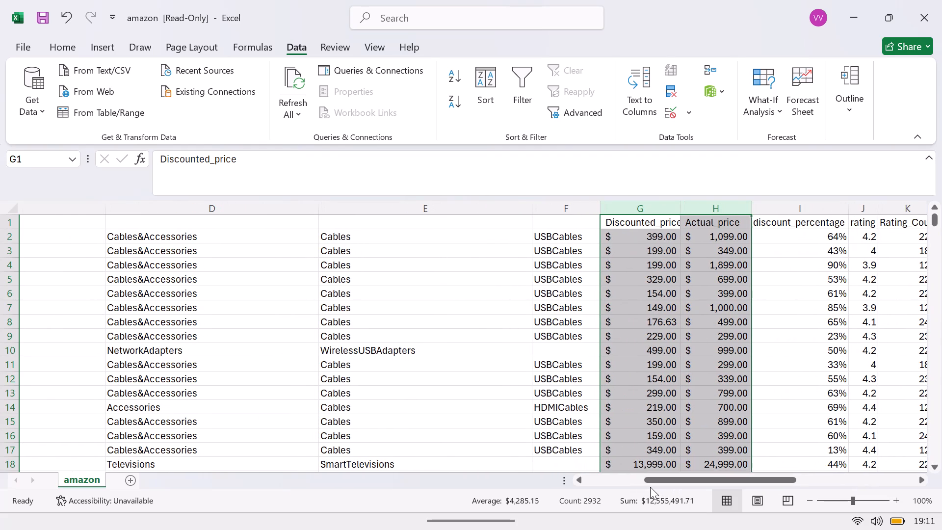
click(422, 214)
right_click(422, 214)
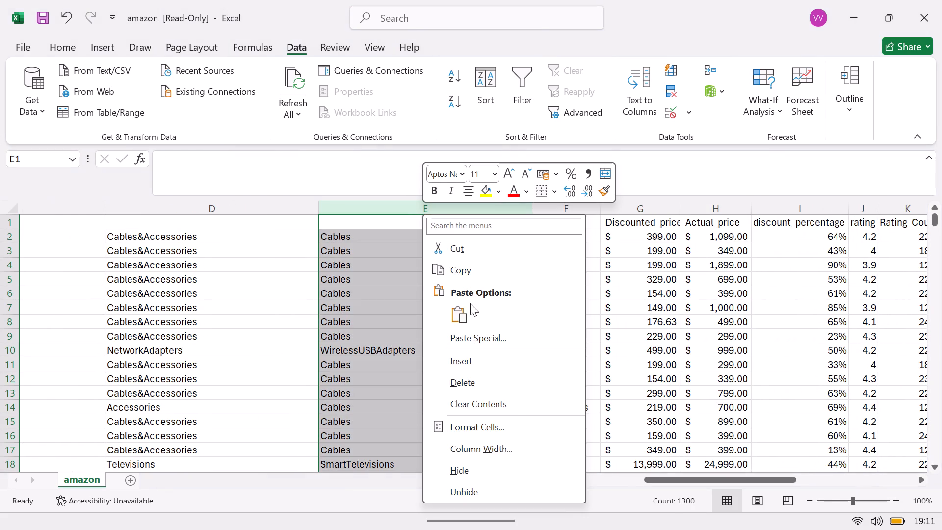
click(512, 386)
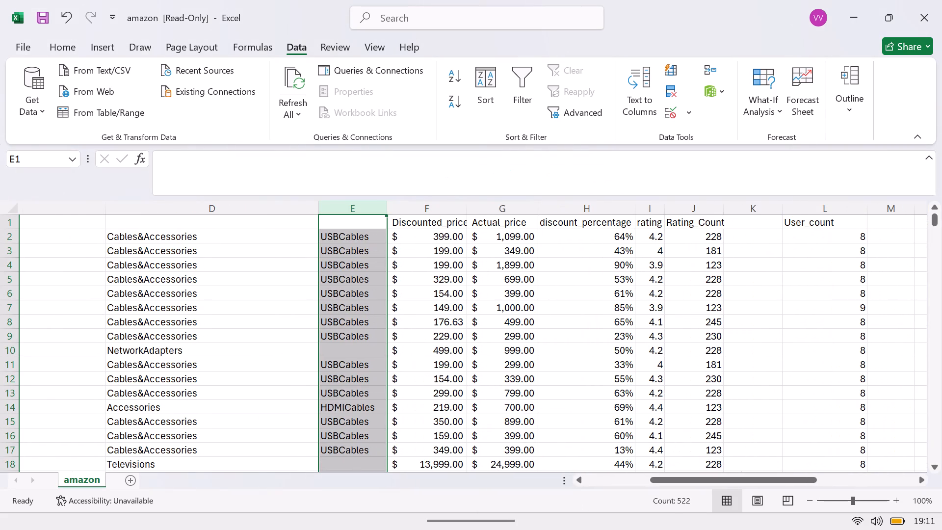
Add a filter to the USBCables column E and look through its list of distinct category values, keeping all selected.
click(516, 98)
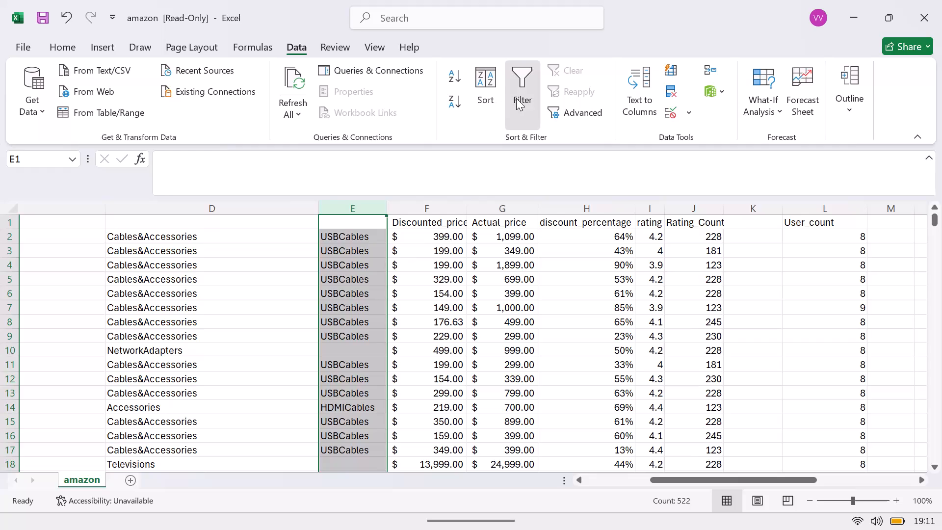
click(380, 223)
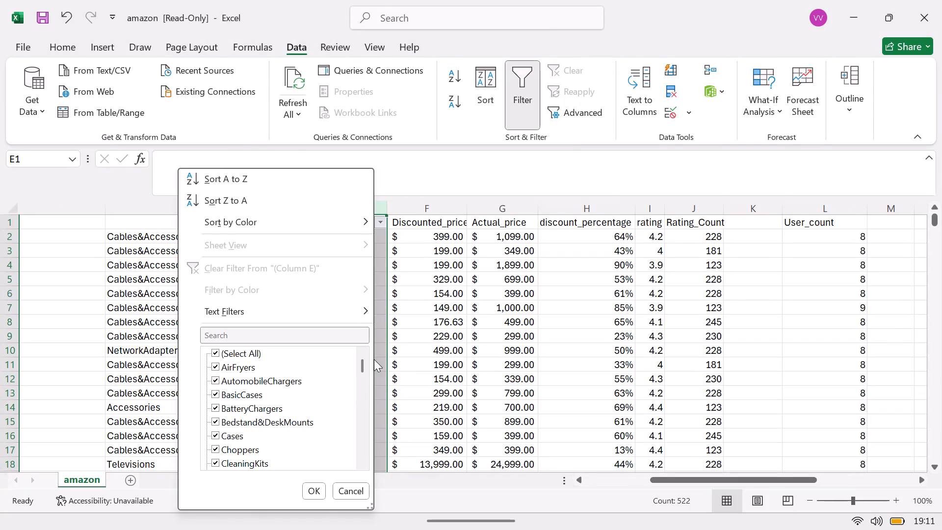
drag(364, 365, 368, 385)
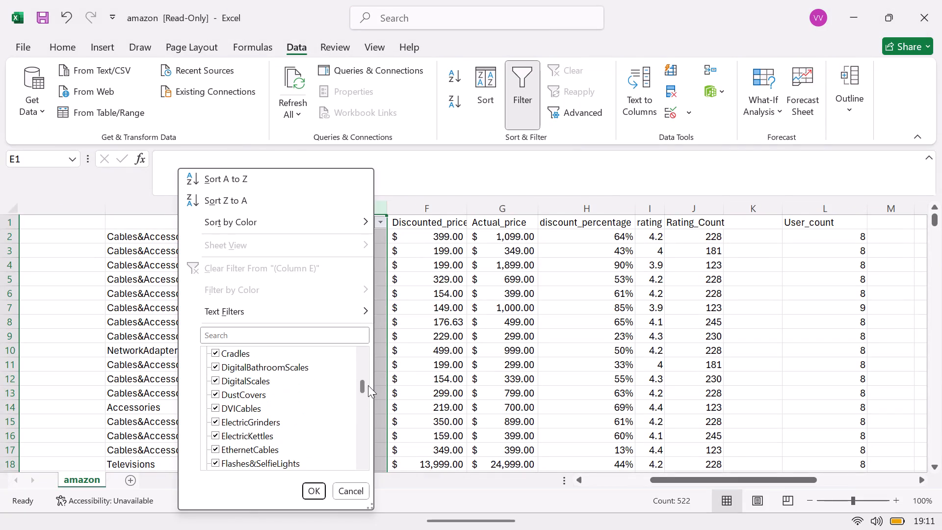
drag(368, 385, 375, 403)
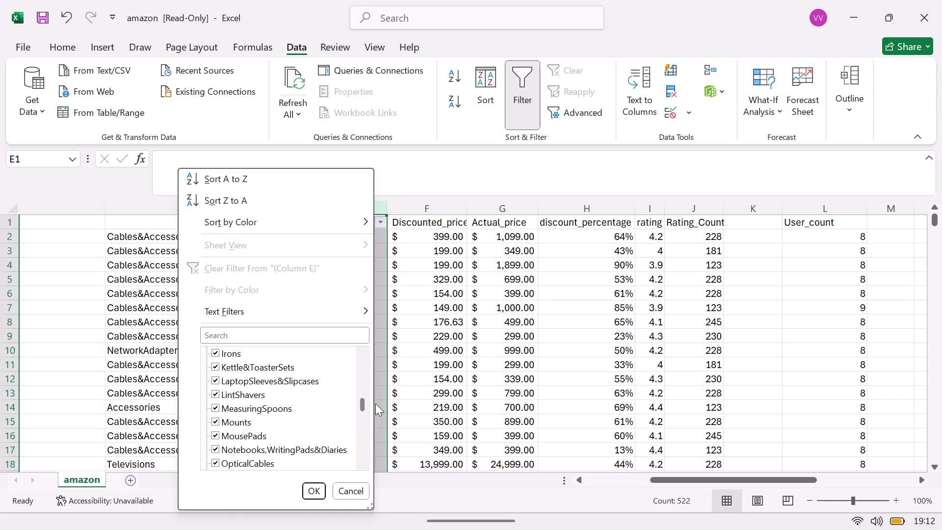
drag(375, 403, 374, 405)
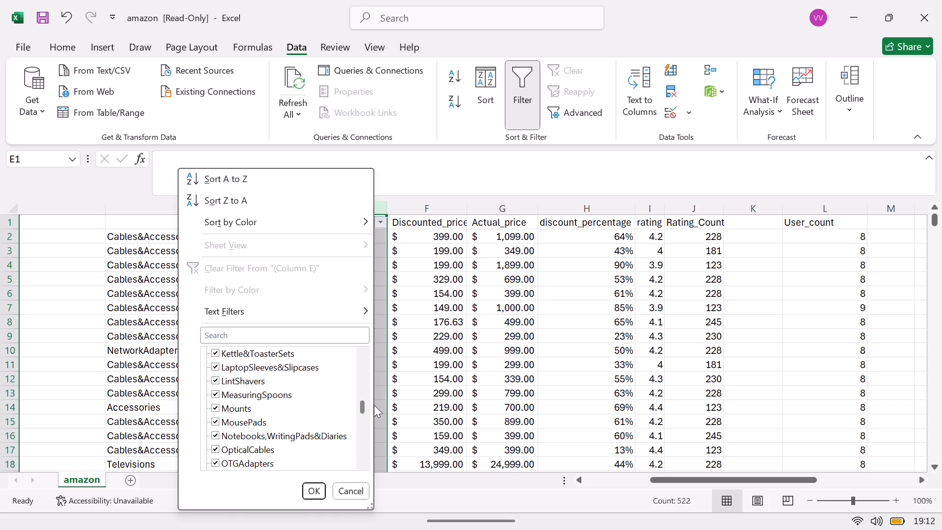
drag(374, 405, 376, 354)
click(282, 492)
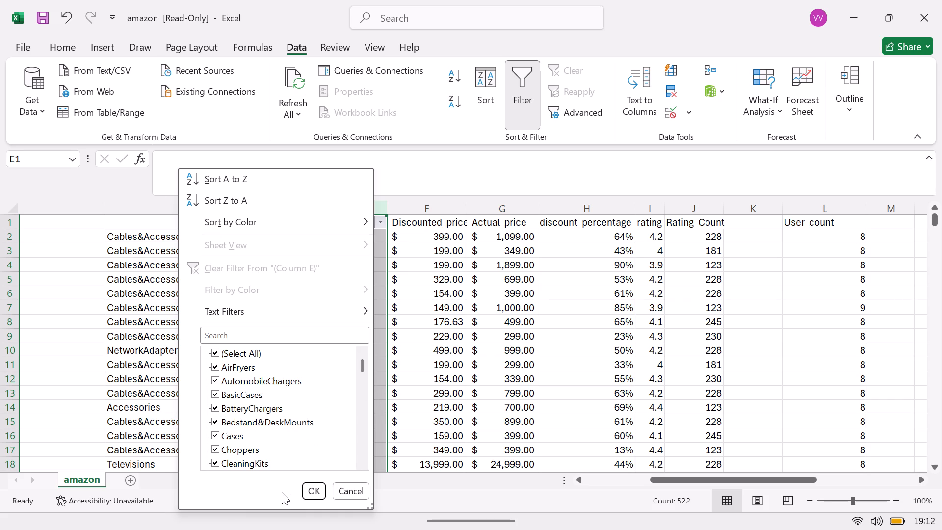
click(327, 494)
click(317, 492)
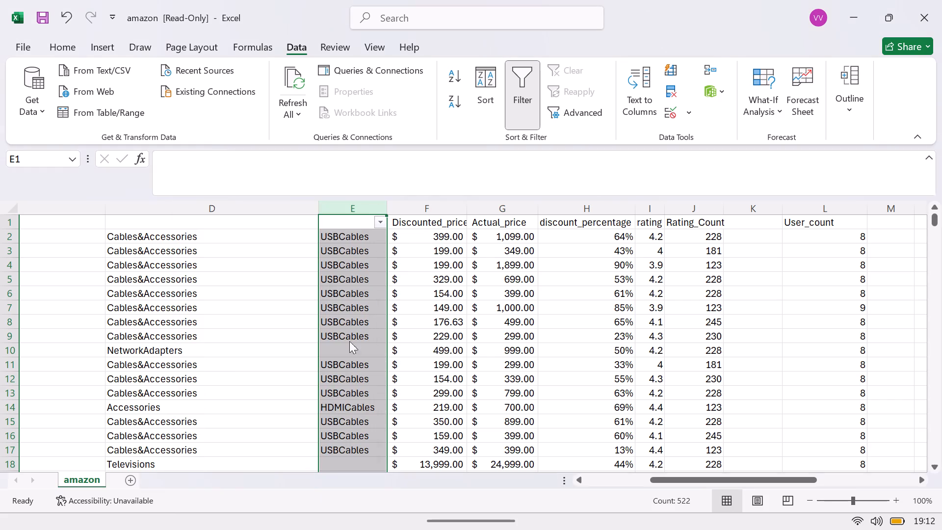
Delete column E, the filtered split category column with the USBCables entries.
right_click(343, 209)
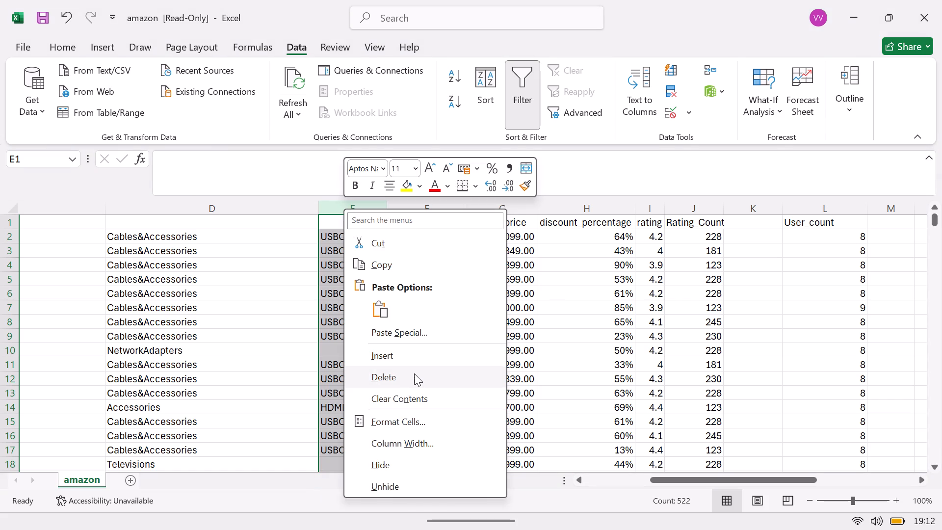
click(415, 373)
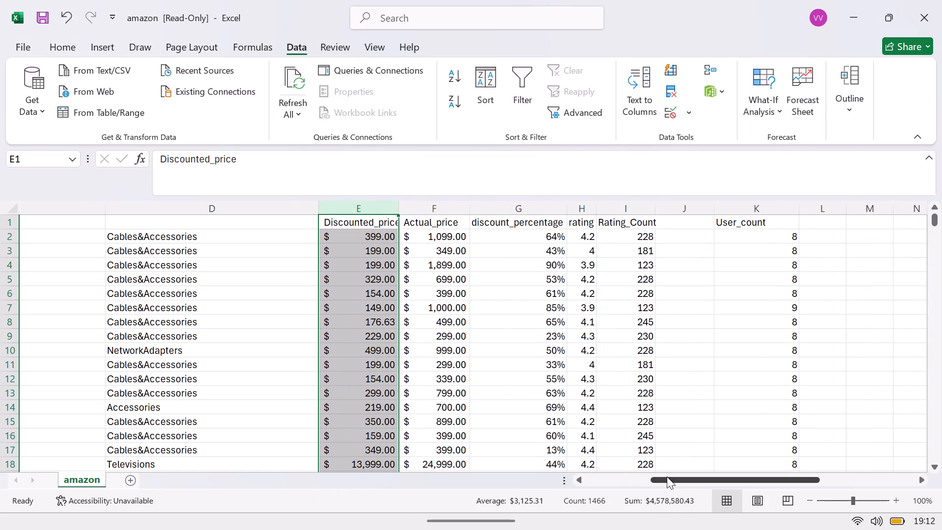
Delete split category columns C and D, leaving only the main category in column B before Discounted_price.
drag(670, 481, 577, 483)
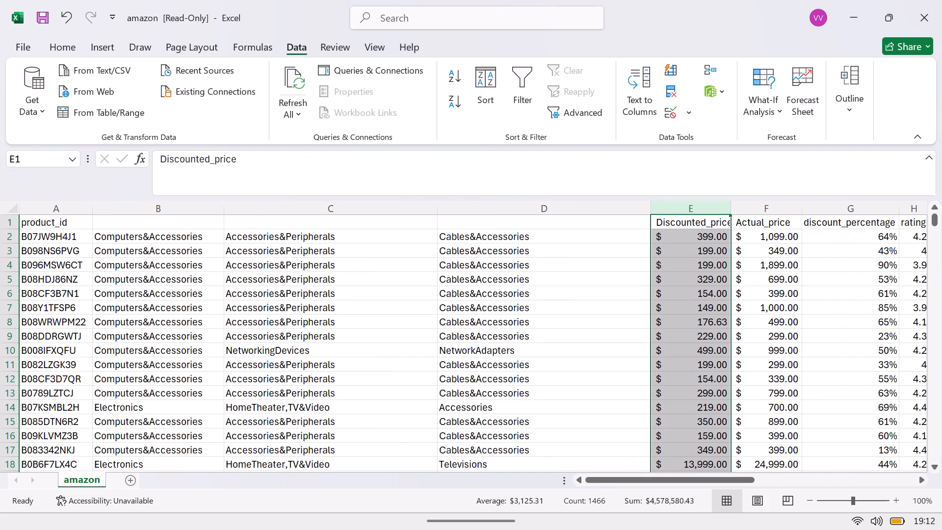
drag(309, 210, 472, 230)
right_click(472, 230)
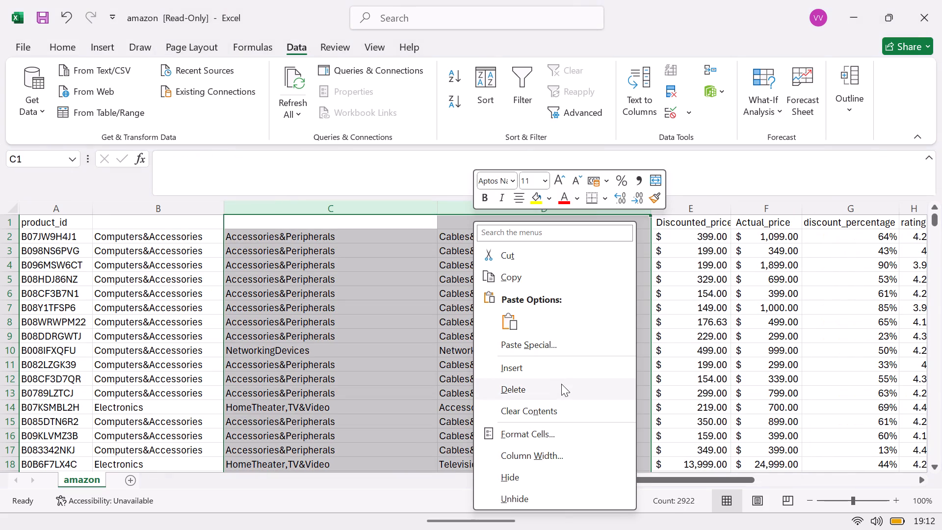
click(561, 384)
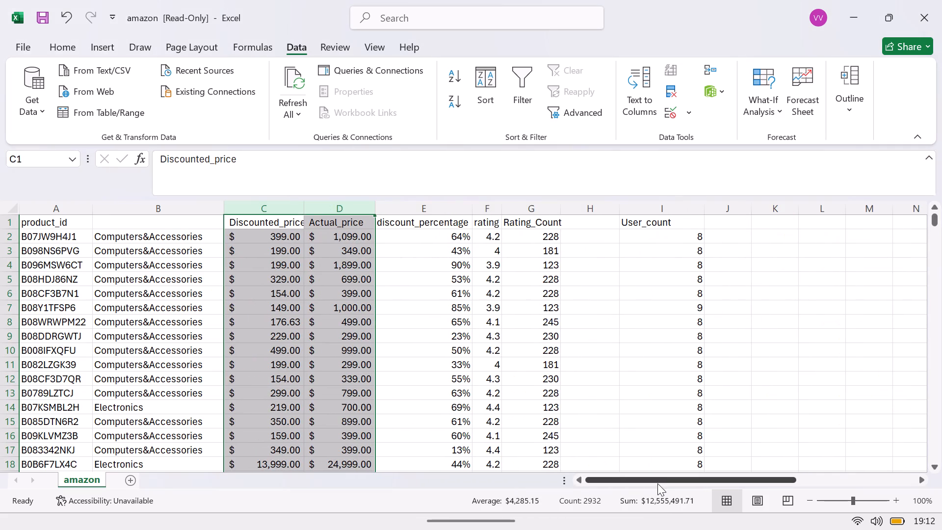
drag(657, 483, 611, 488)
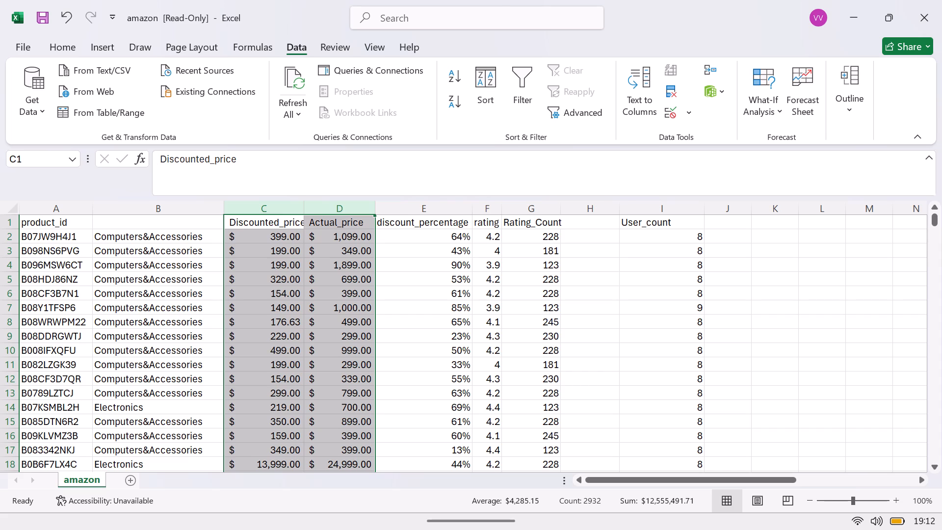
Save a copy of the file to the Desktop as My Analysis in Excel Workbook format.
click(29, 45)
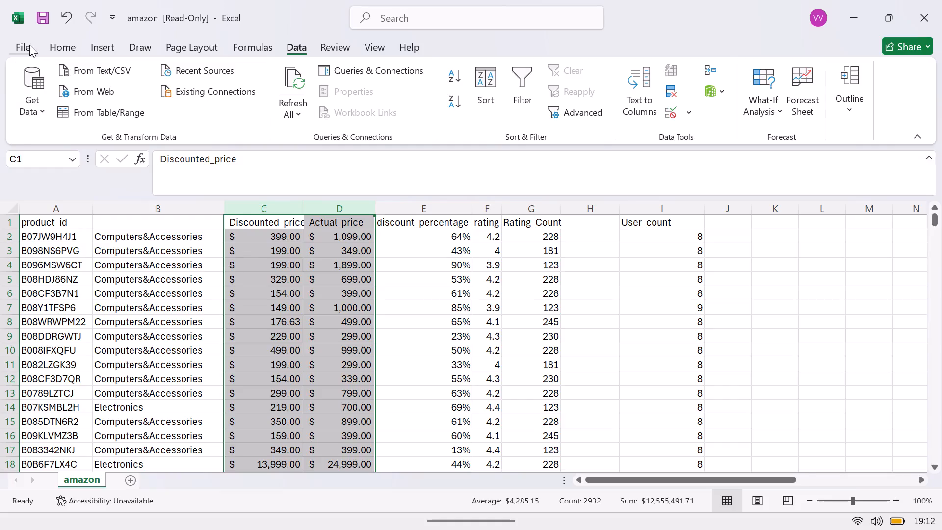
click(59, 271)
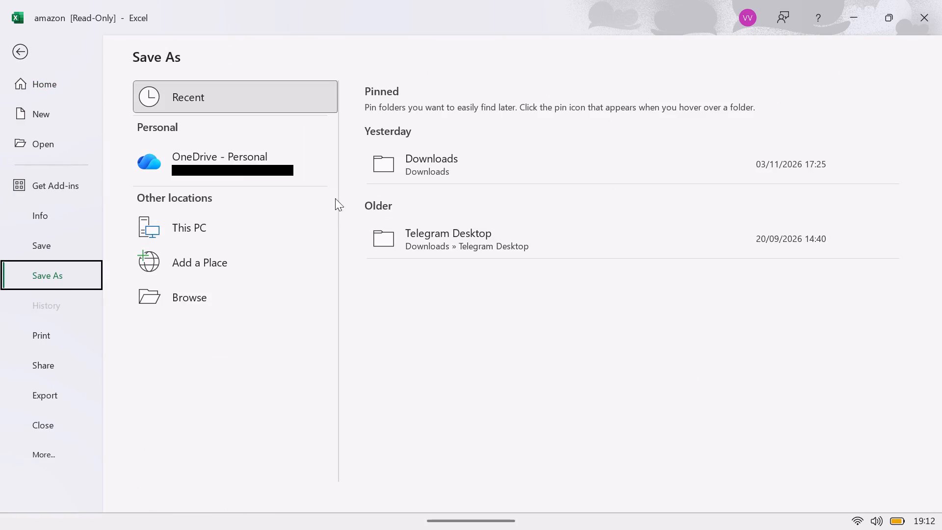
click(221, 250)
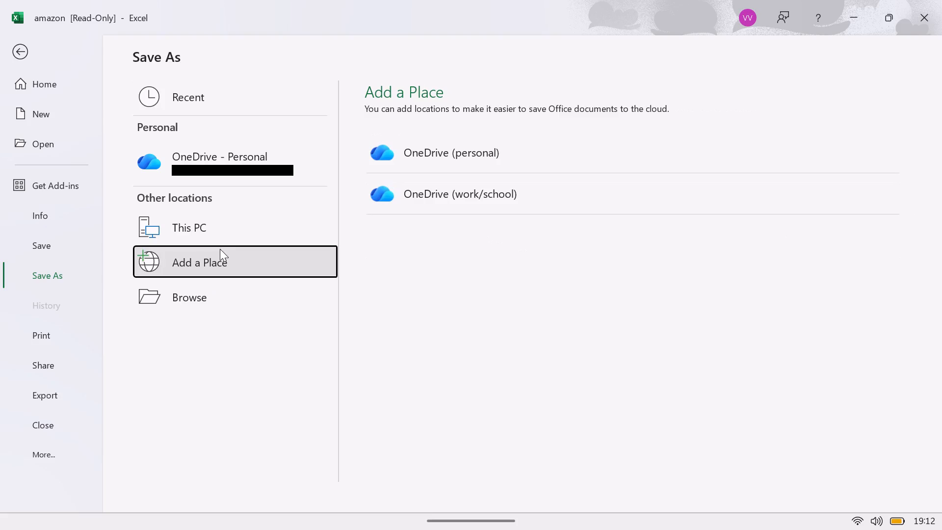
click(228, 230)
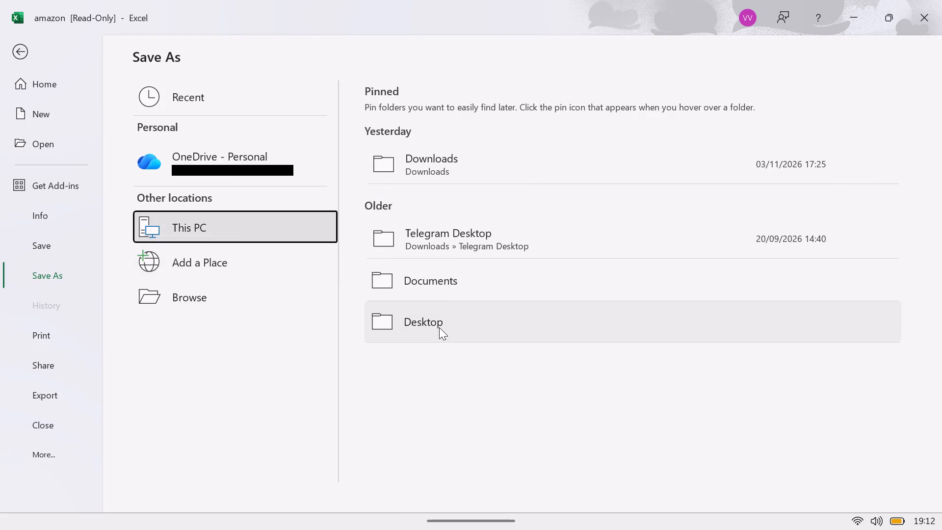
click(448, 322)
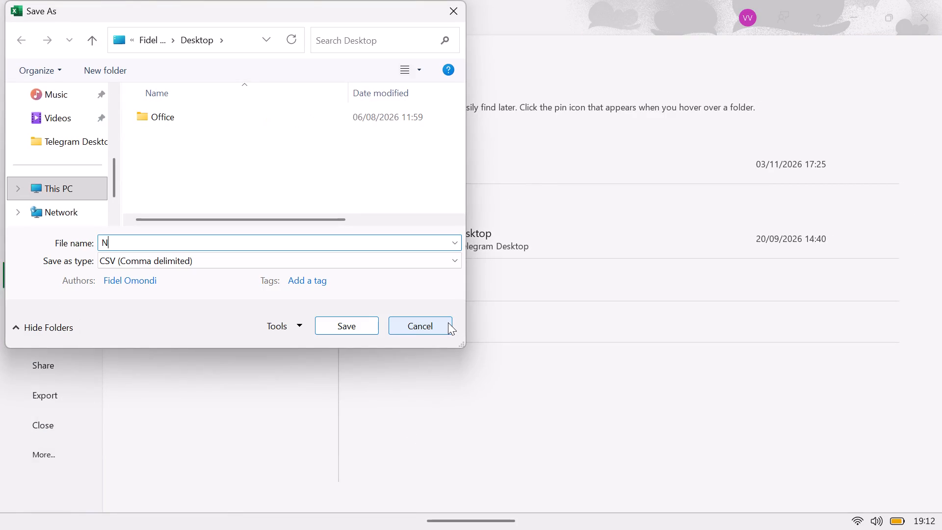
key(BackSpace)
key(BackSpace)
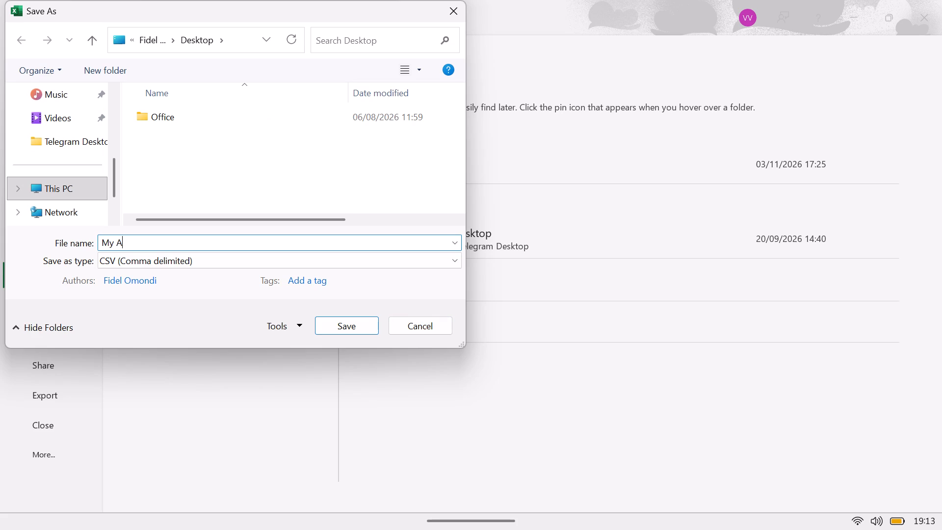
text(nalysis)
click(460, 262)
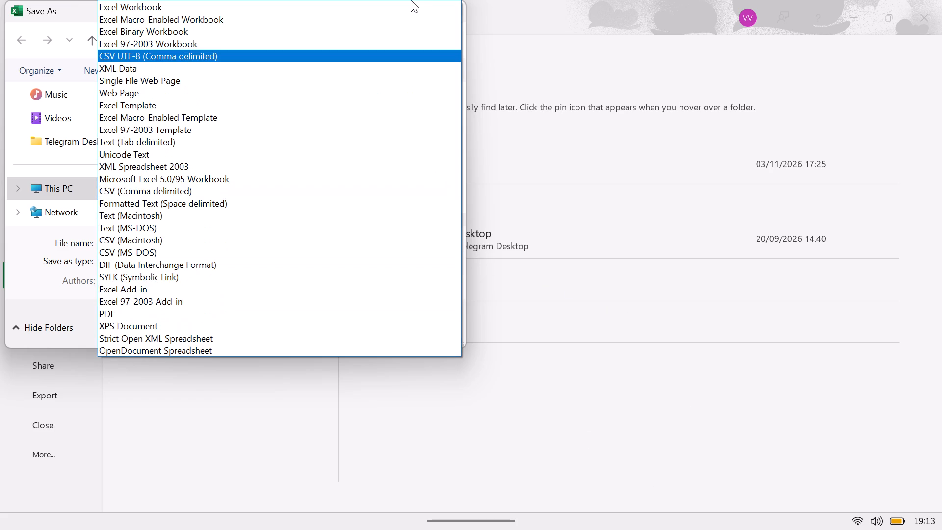
click(403, 10)
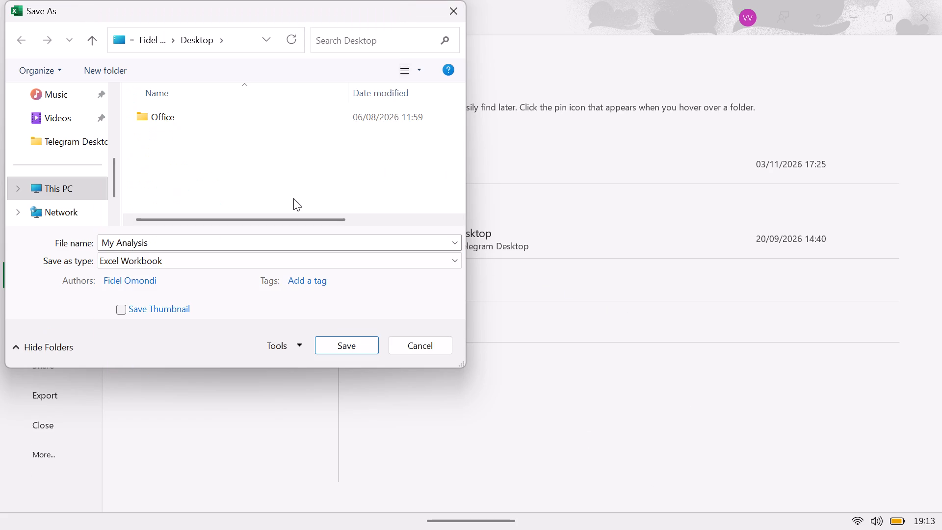
click(325, 345)
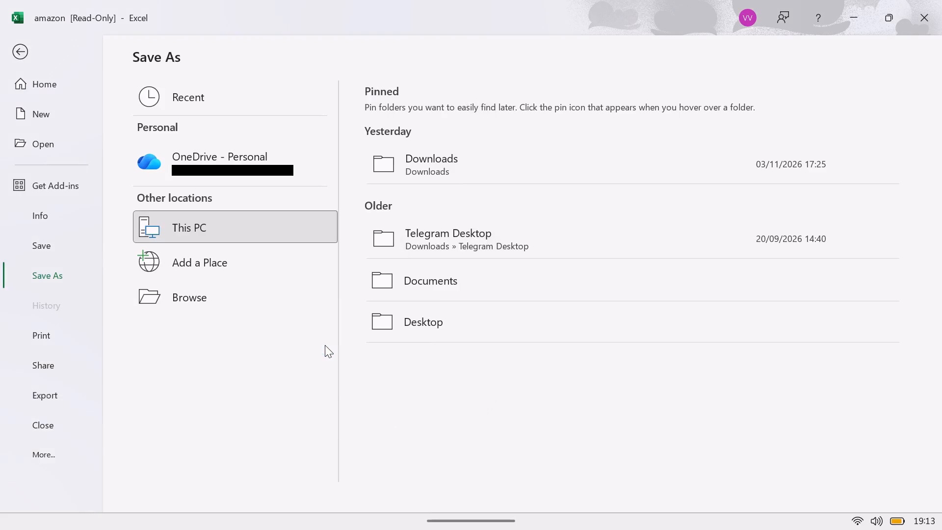